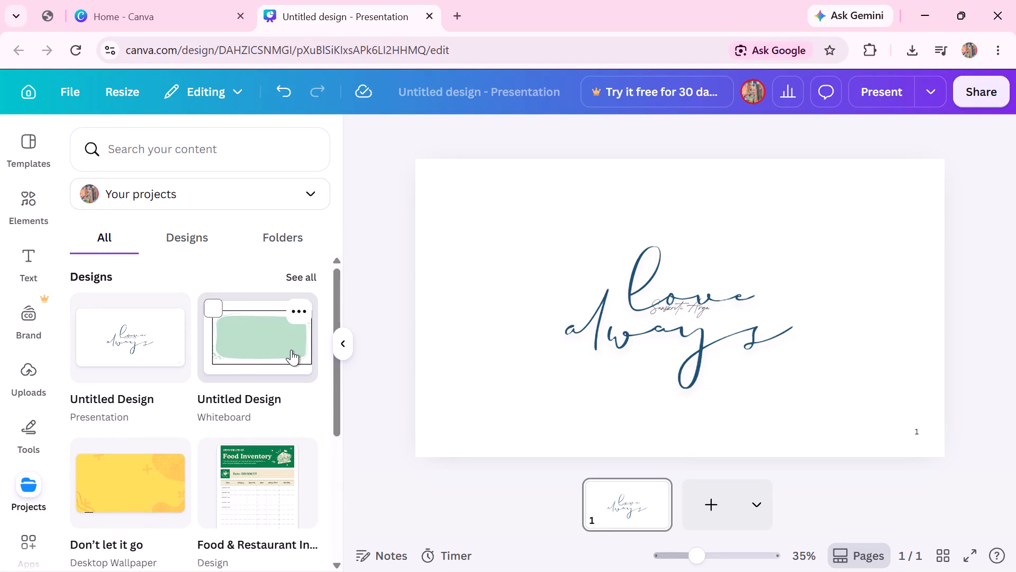
# Add the whiteboard design with the green shape and black frame from your projects as a new page.
pyautogui.scroll(-2, 143, 403)
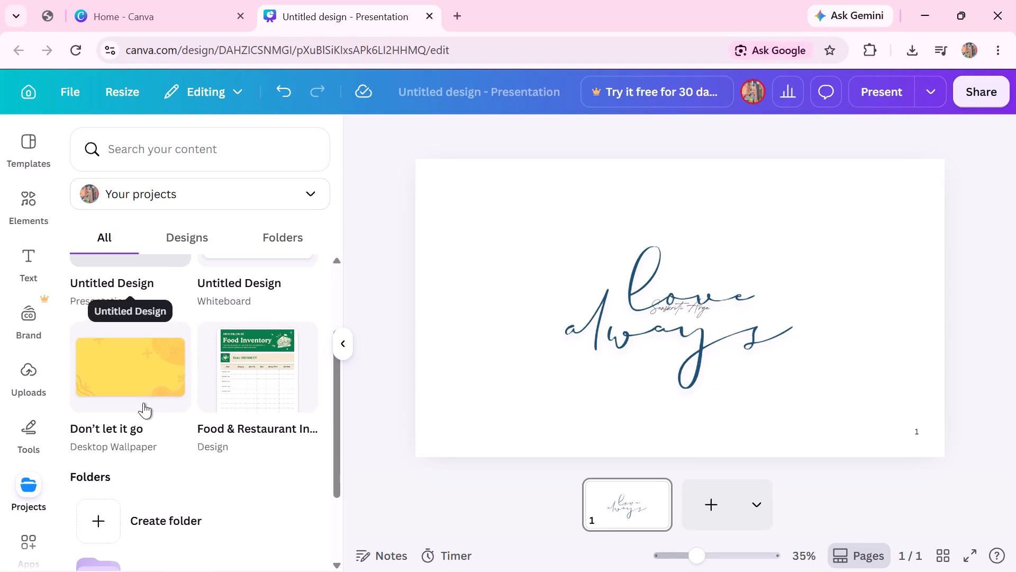
pyautogui.scroll(-2, 143, 403)
pyautogui.scroll(2, 273, 347)
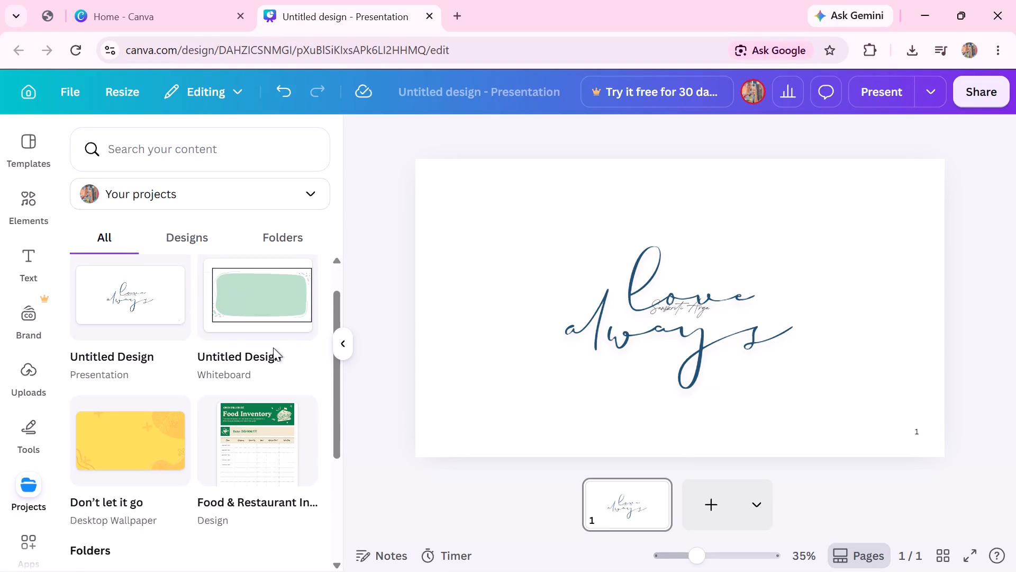
pyautogui.scroll(2, 273, 347)
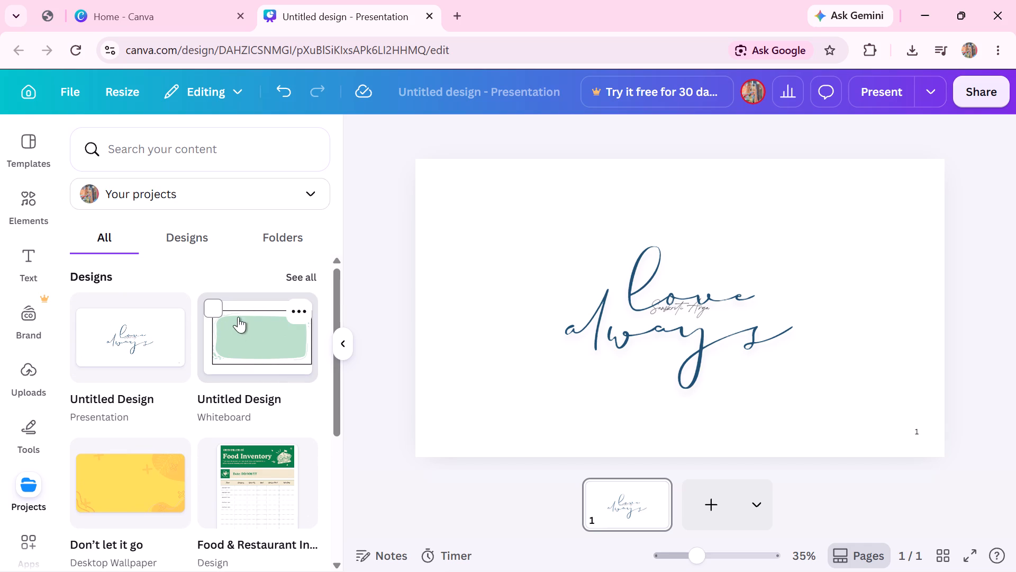
pyautogui.doubleClick(262, 354)
pyautogui.doubleClick(262, 354)
pyautogui.click(213, 311)
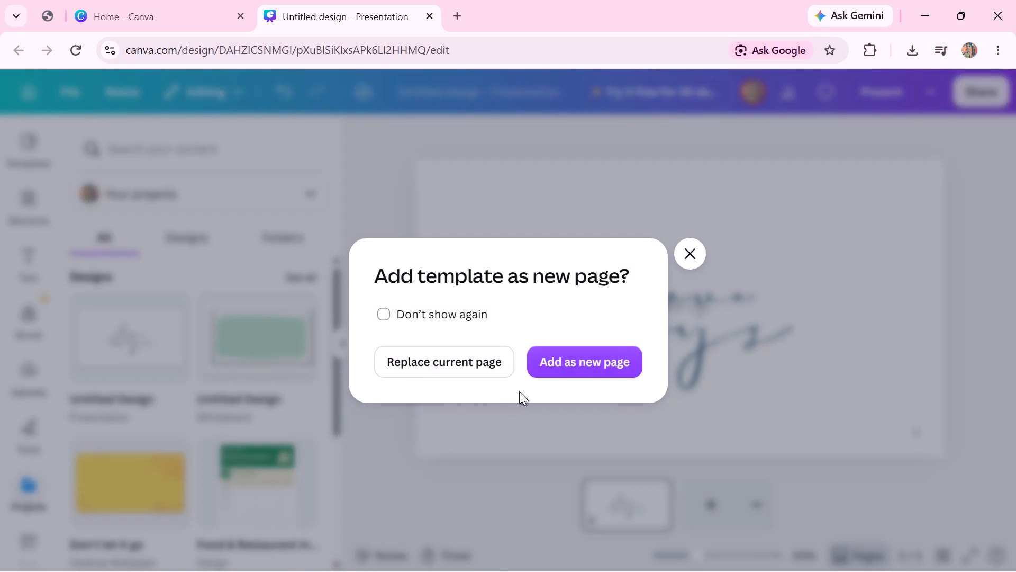
pyautogui.click(564, 363)
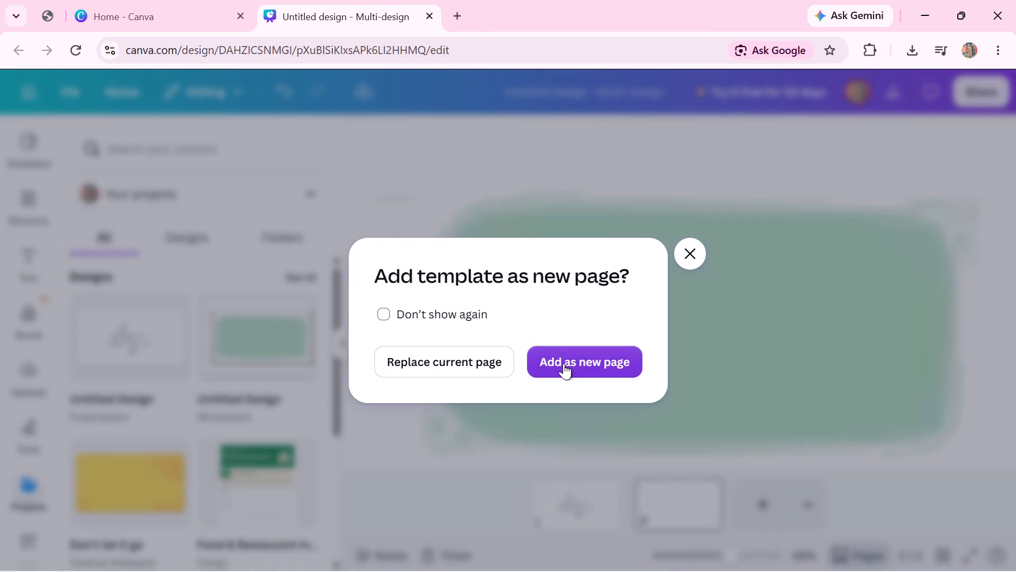
pyautogui.click(700, 247)
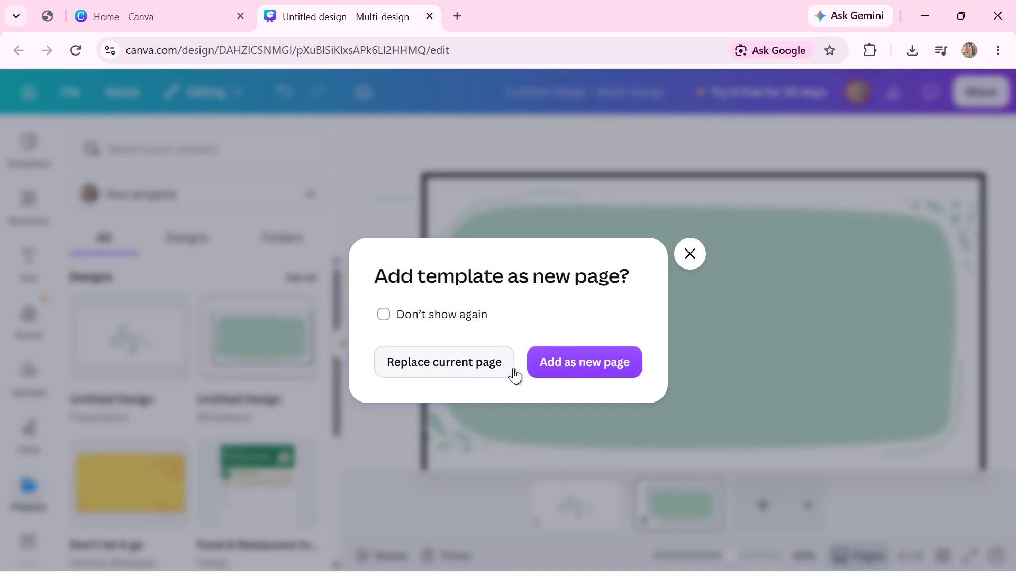
# Replace the current first page with the same green framed whiteboard design.
pyautogui.click(468, 373)
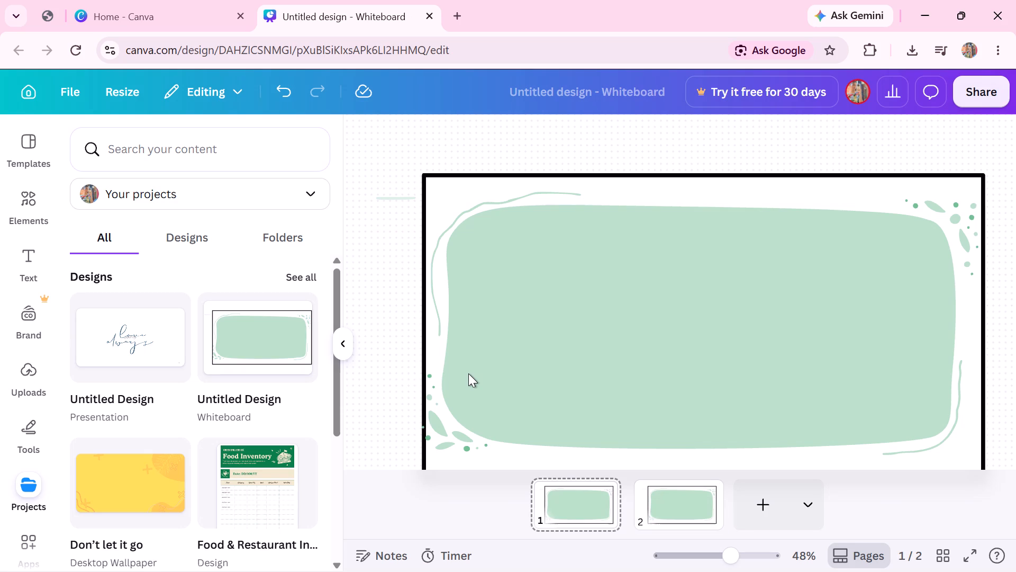
# Examine the green framed whiteboard on page 1, including its edges and the surrounding canvas.
pyautogui.scroll(-2, 552, 421)
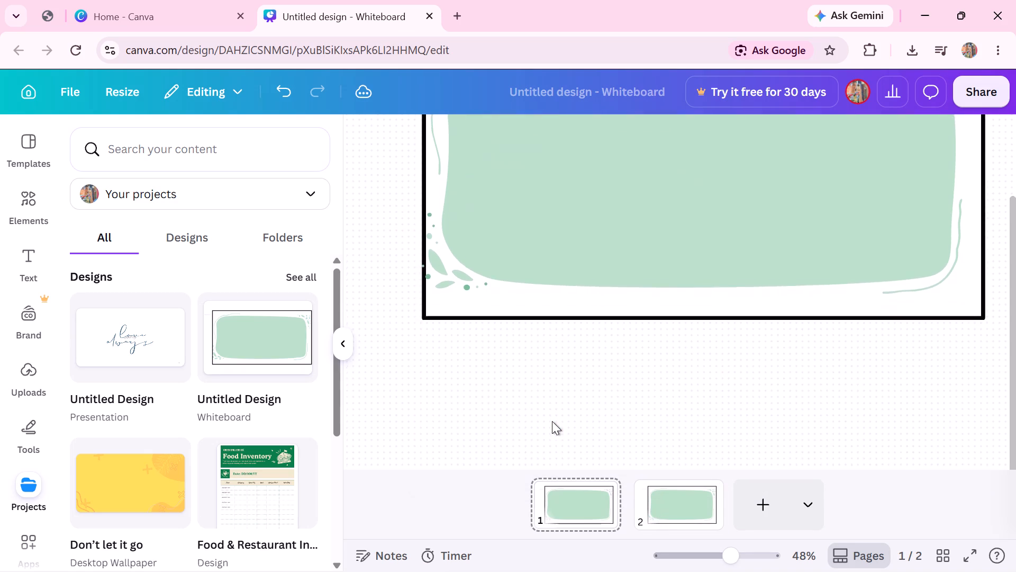
pyautogui.scroll(2, 552, 421)
pyautogui.hscroll(-3, 552, 421)
pyautogui.hscroll(1, 552, 421)
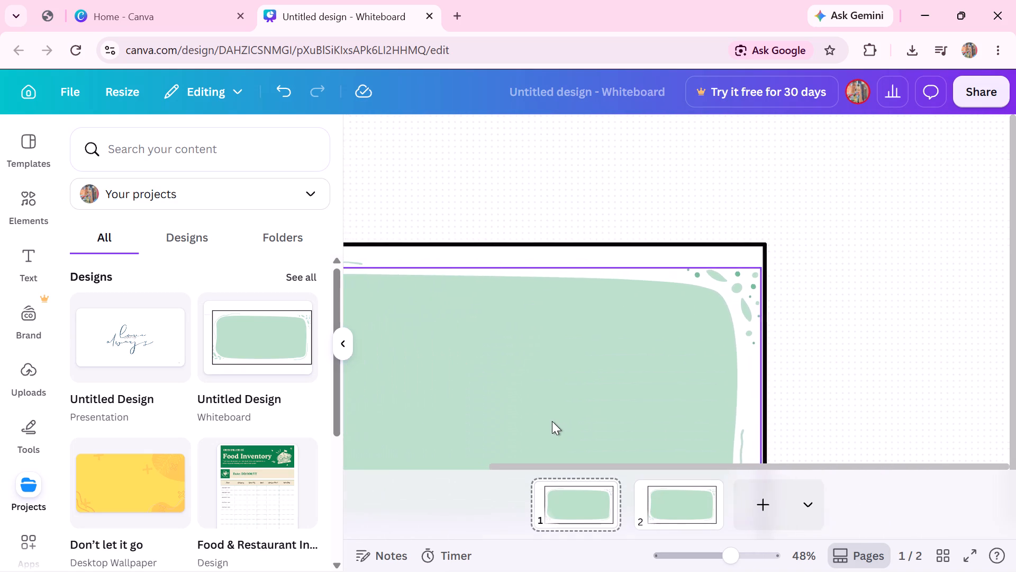
pyautogui.hscroll(2, 552, 421)
pyautogui.scroll(-3, 552, 421)
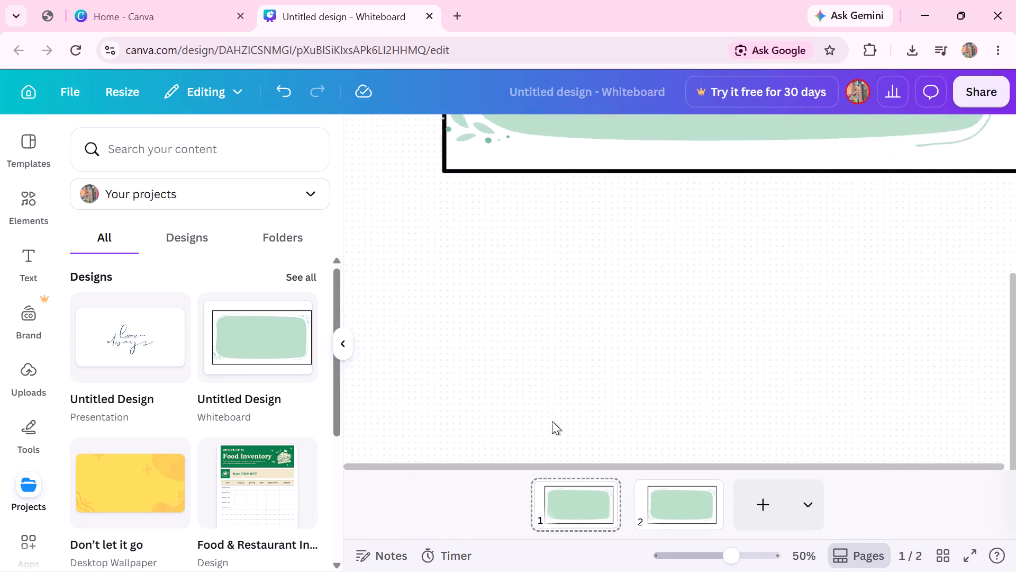
pyautogui.scroll(2, 552, 421)
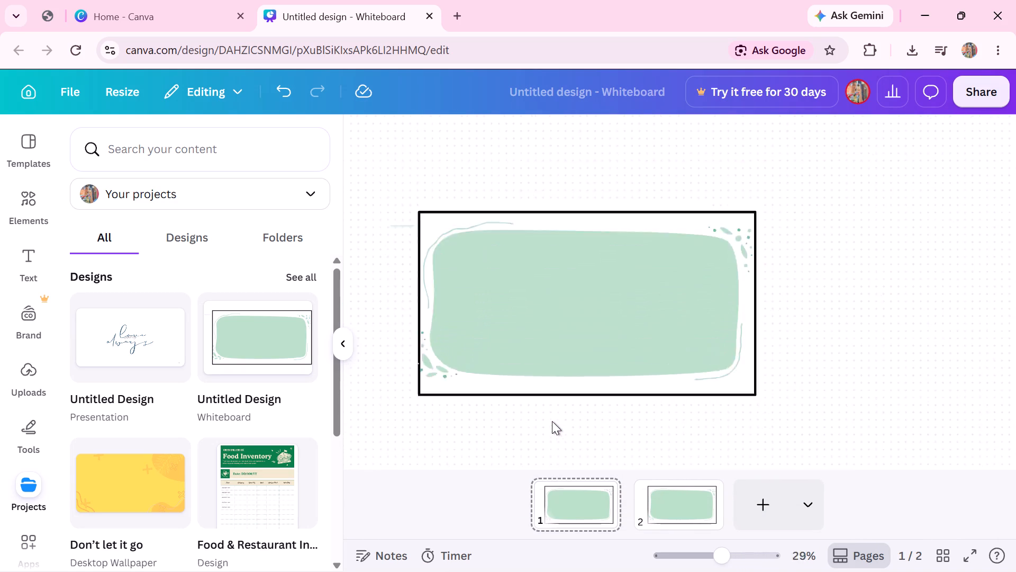
pyautogui.hscroll(1, 552, 421)
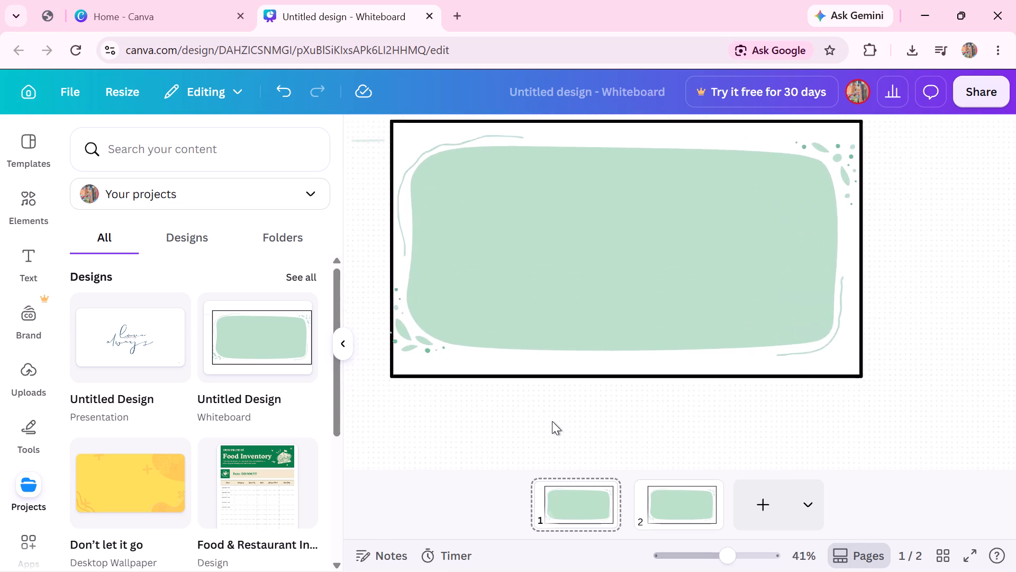
pyautogui.hscroll(1, 552, 421)
pyautogui.scroll(1, 552, 421)
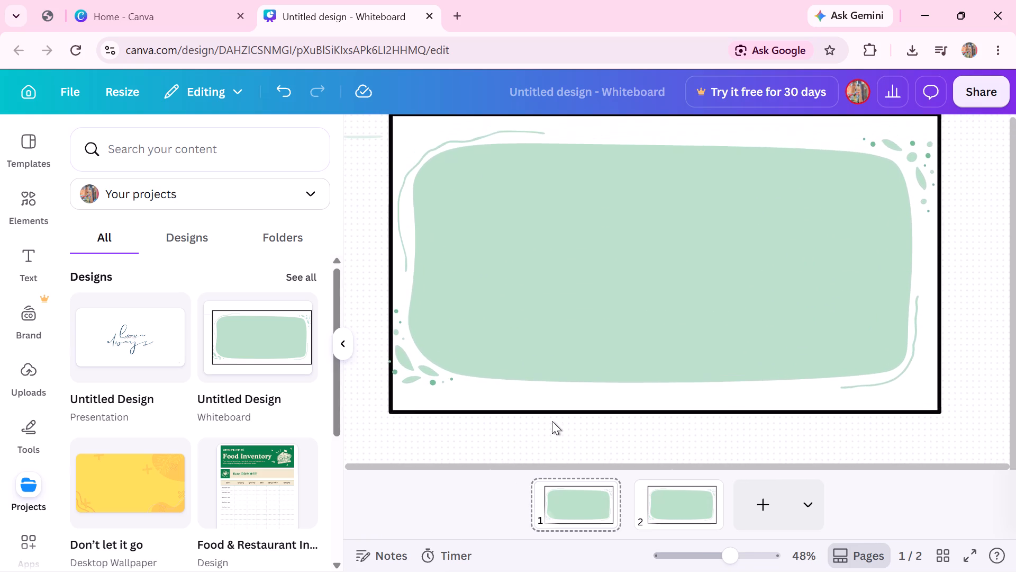
# Add a third page and place the "love always" presentation design from your projects on it.
pyautogui.click(757, 485)
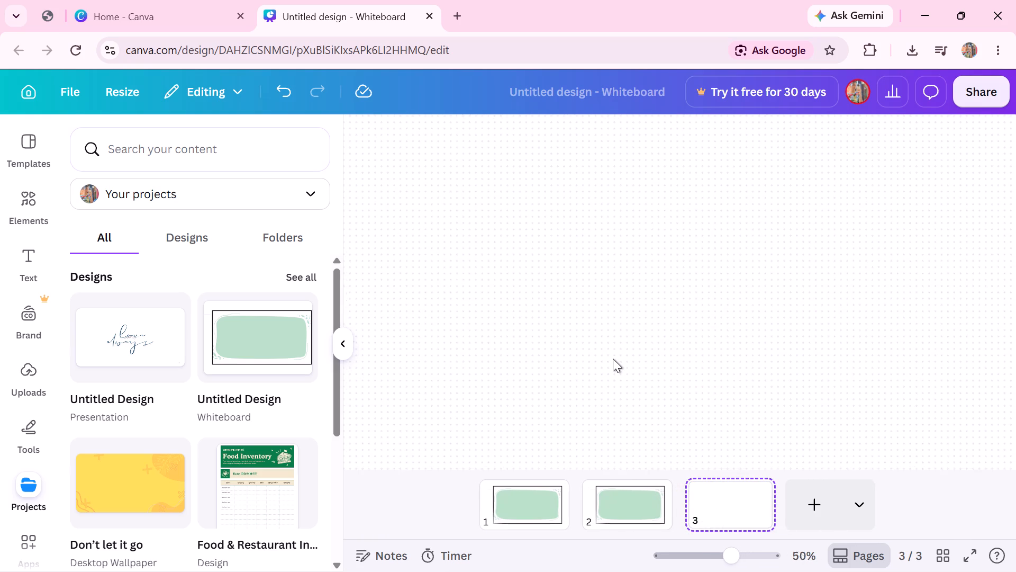
pyautogui.click(112, 336)
pyautogui.click(88, 311)
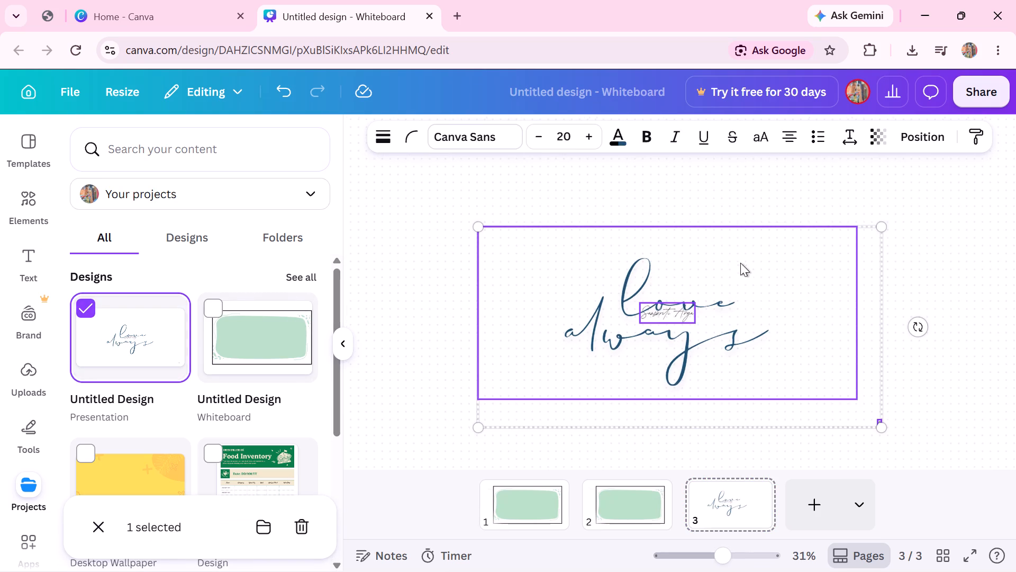
pyautogui.click(938, 284)
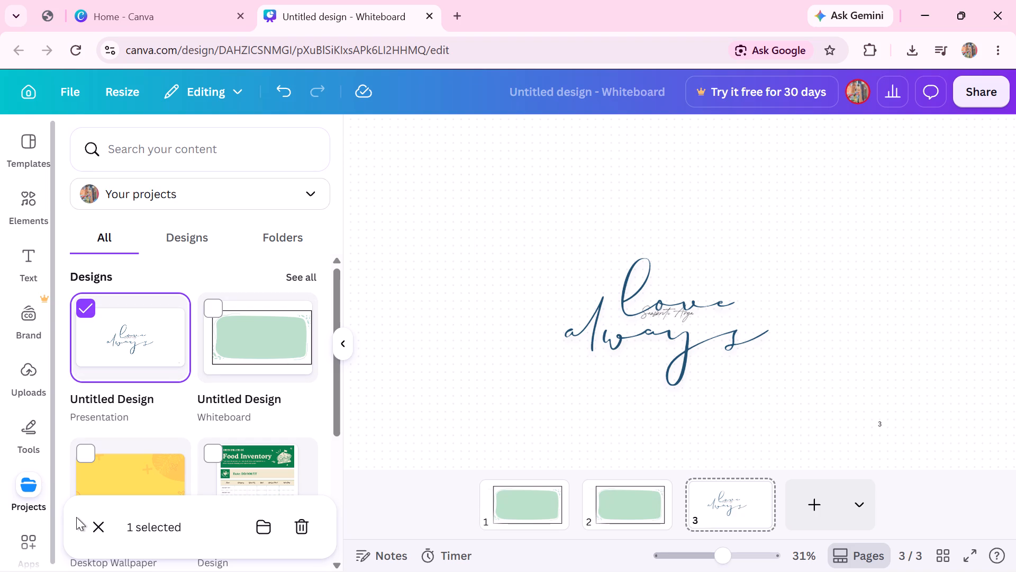
pyautogui.click(98, 531)
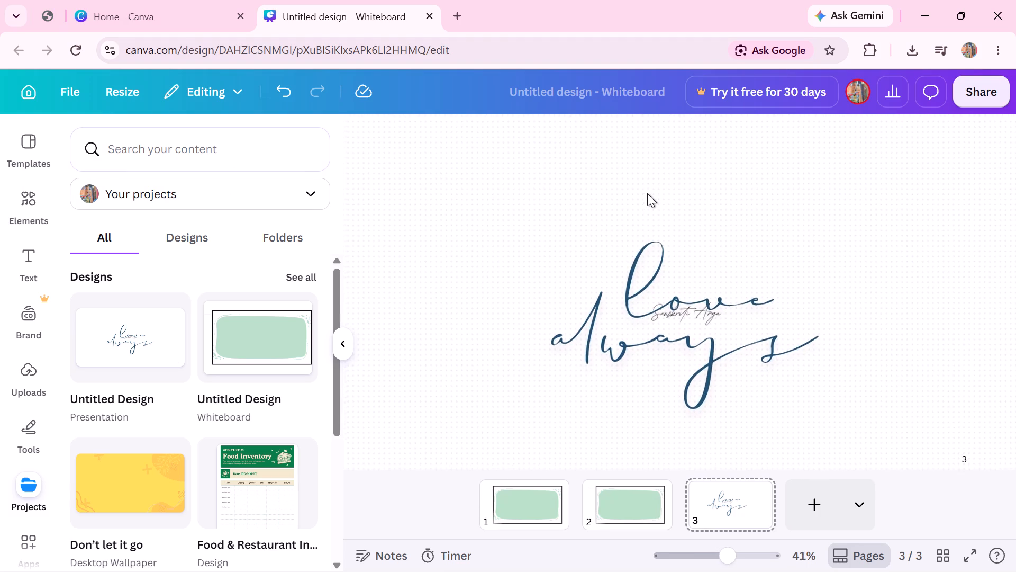
# Duplicate page 3 with the "love always" lettering.
pyautogui.click(747, 494)
pyautogui.scroll(-1, 706, 497)
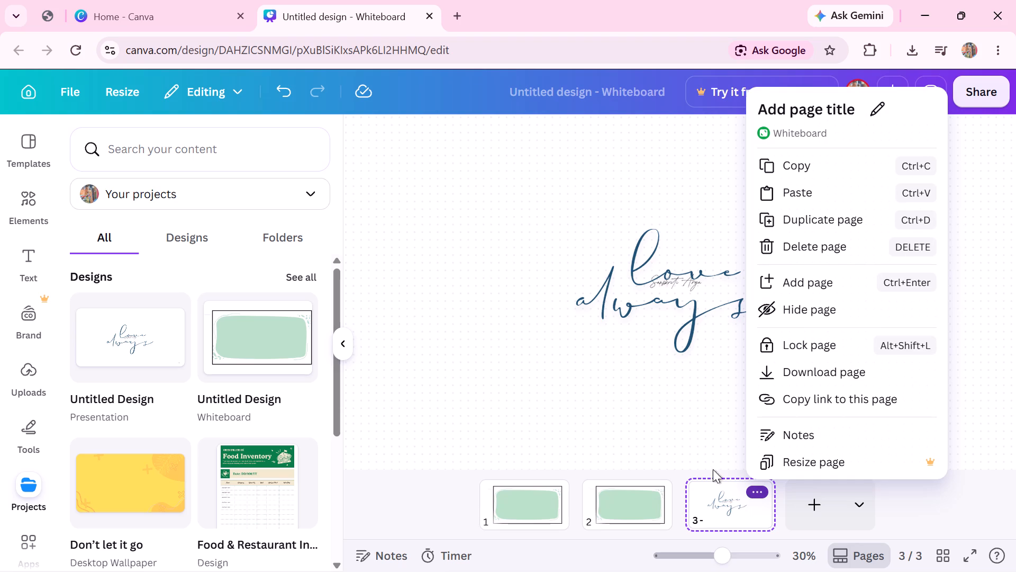
pyautogui.scroll(-1, 713, 469)
pyautogui.scroll(-1, 770, 374)
pyautogui.click(821, 227)
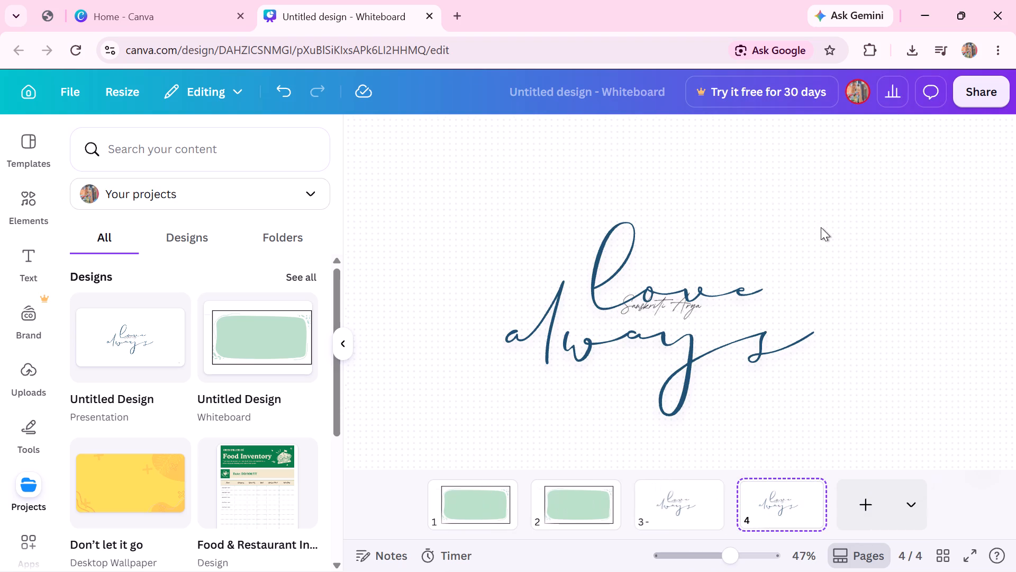
# Add a text box over the green shape on page 1 and enlarge its text to size 124.
pyautogui.click(706, 511)
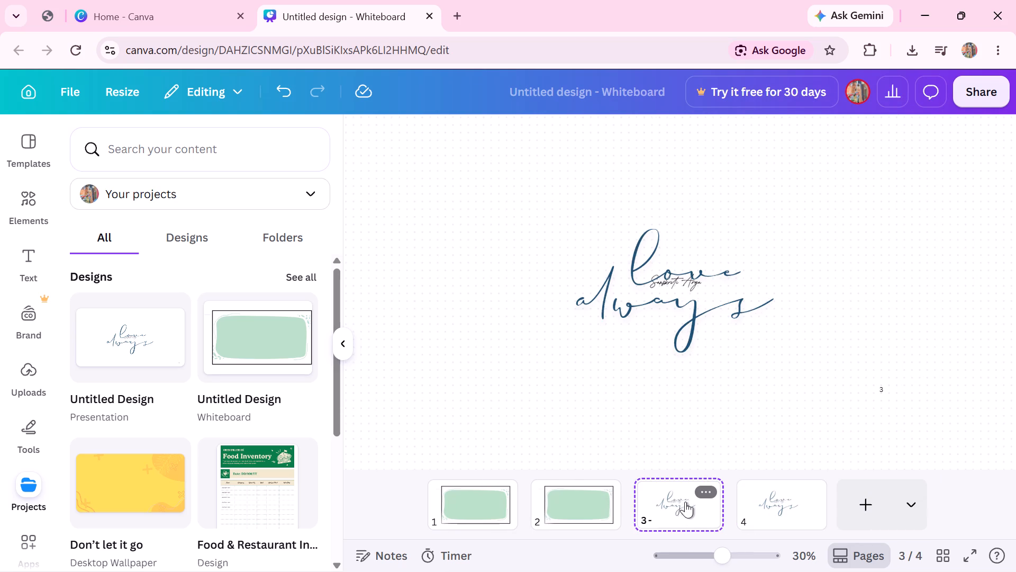
pyautogui.click(573, 508)
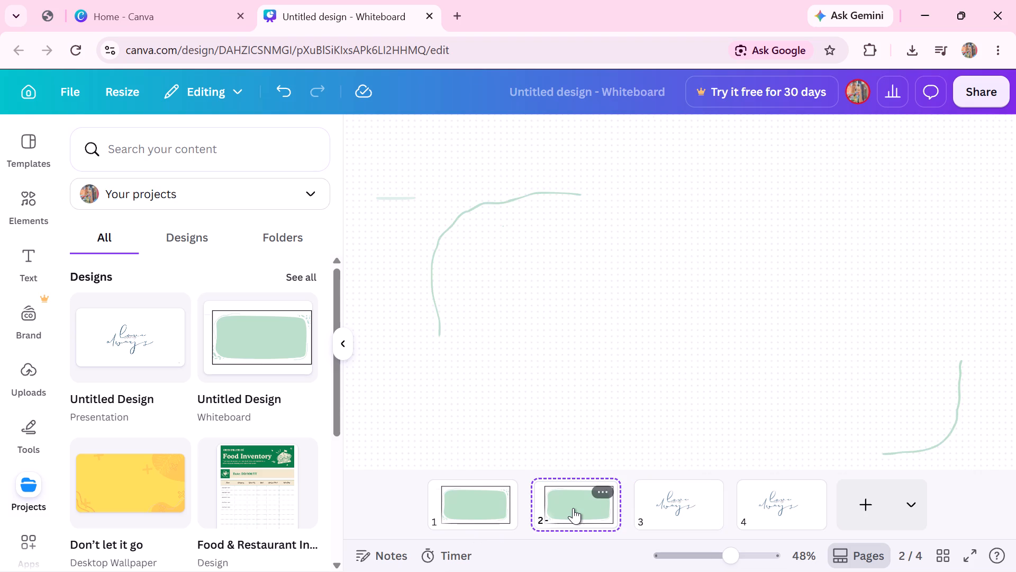
pyautogui.click(669, 499)
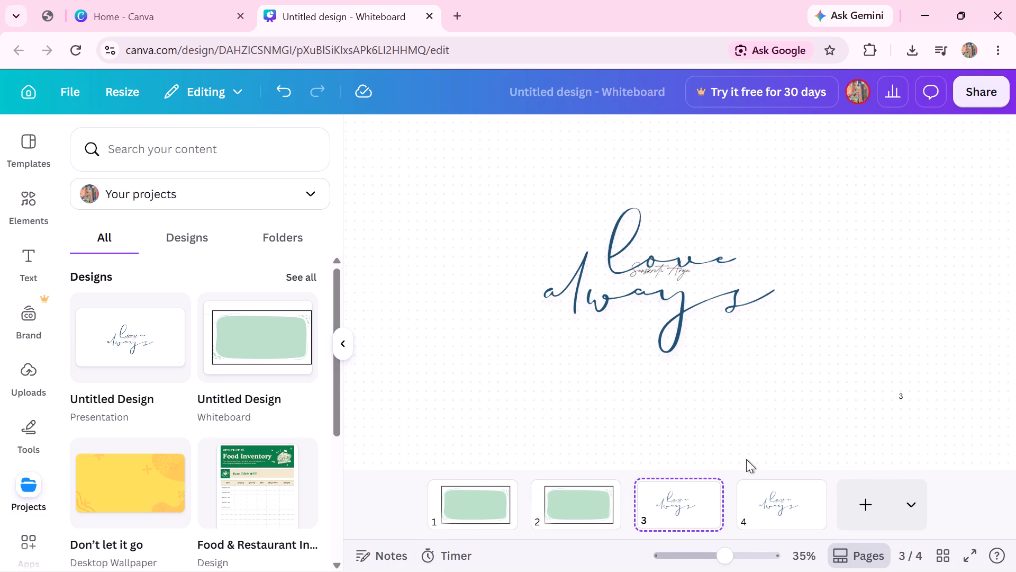
pyautogui.scroll(1, 680, 371)
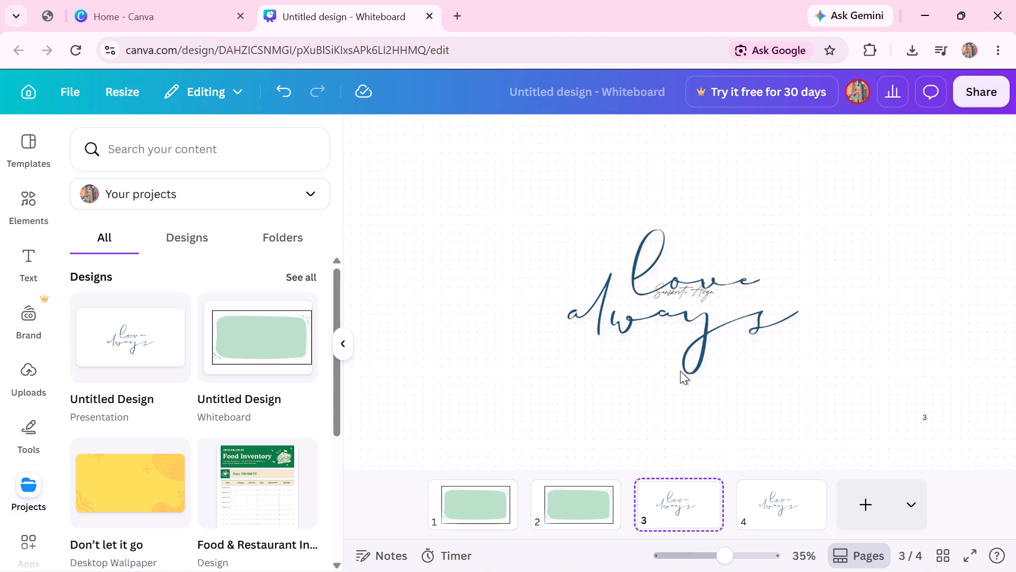
pyautogui.scroll(1, 680, 371)
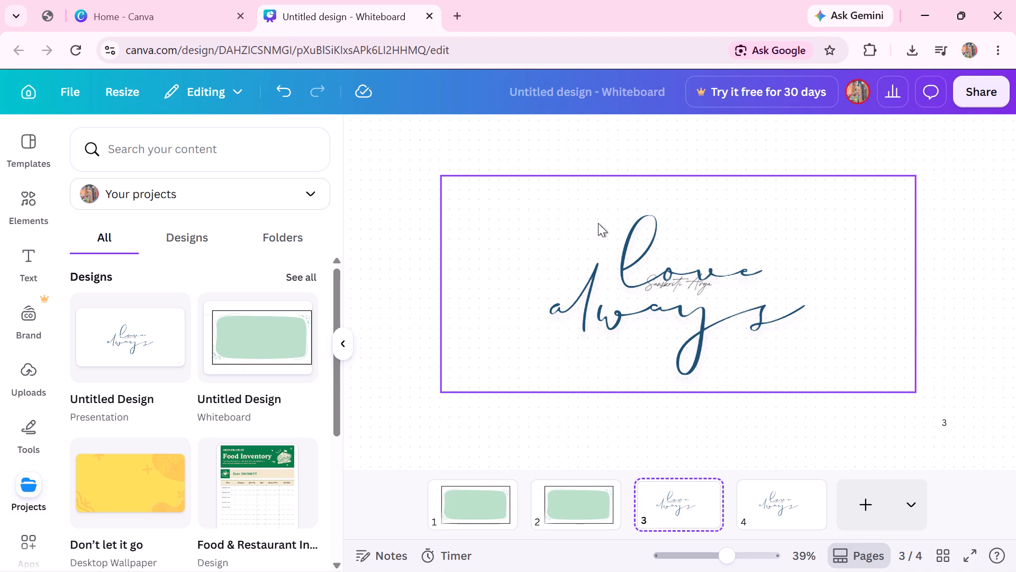
pyautogui.click(491, 510)
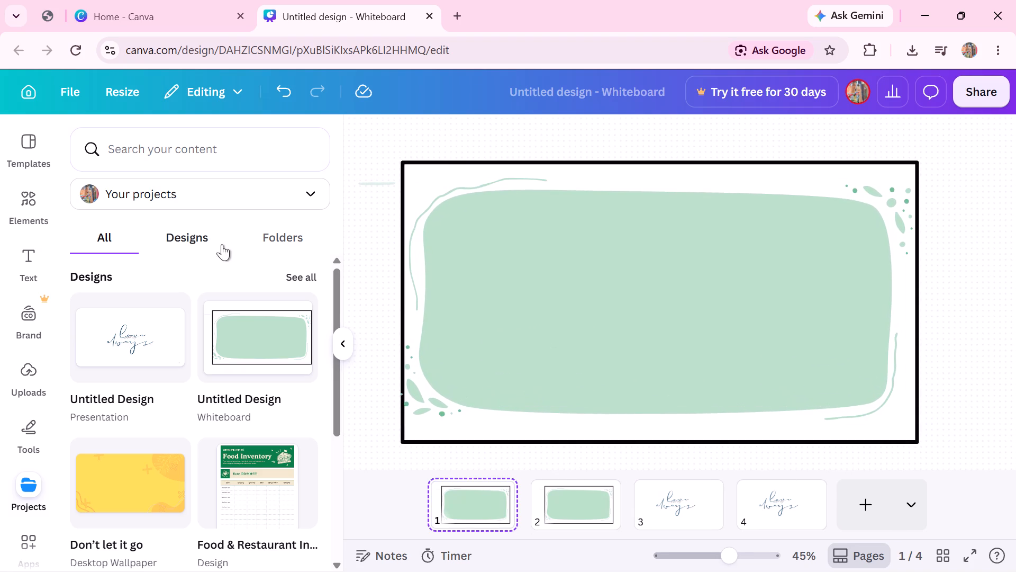
pyautogui.click(14, 255)
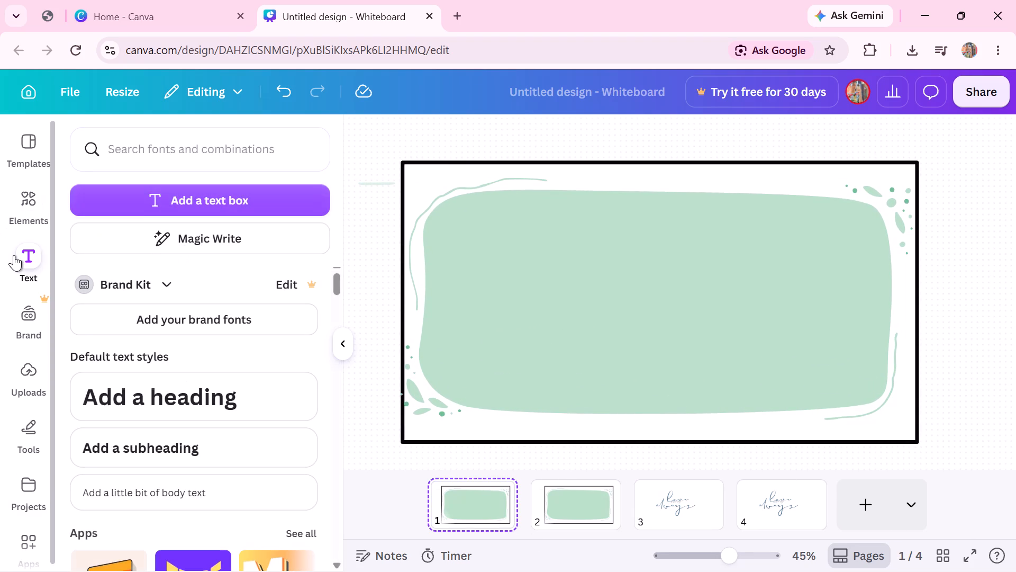
pyautogui.click(221, 200)
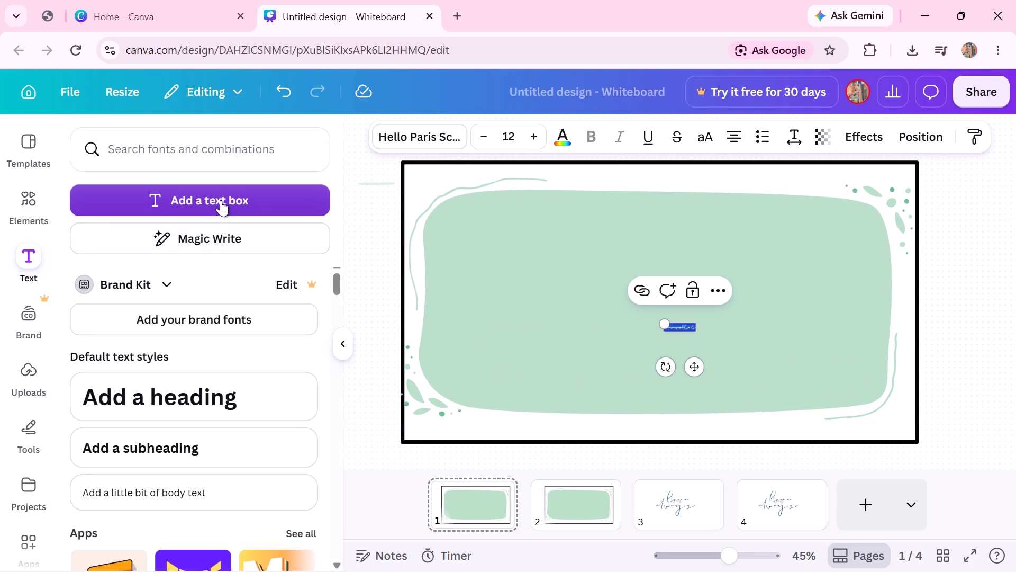
pyautogui.moveTo(659, 324); pyautogui.dragTo(507, 246)
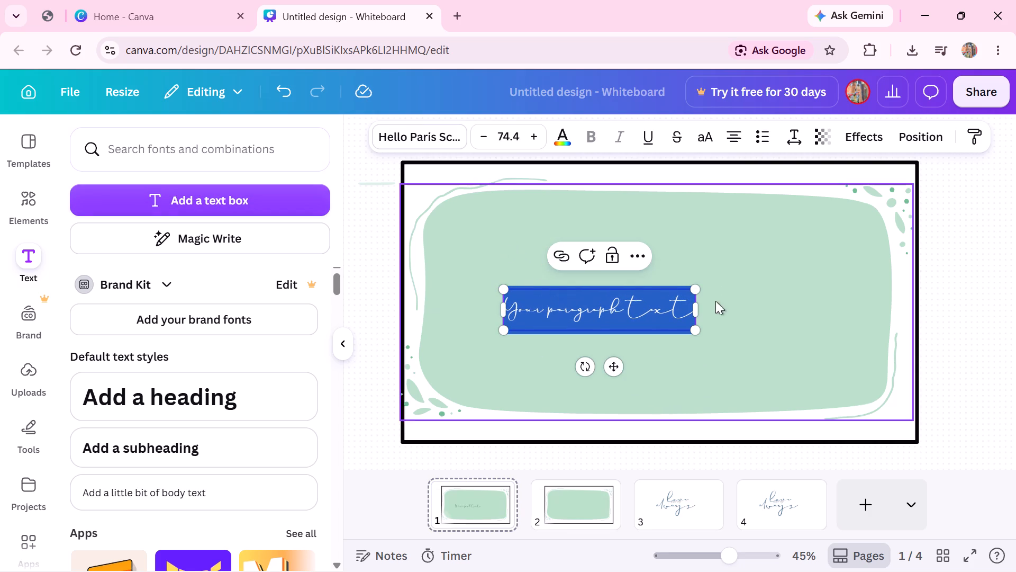
pyautogui.moveTo(692, 335); pyautogui.dragTo(825, 334)
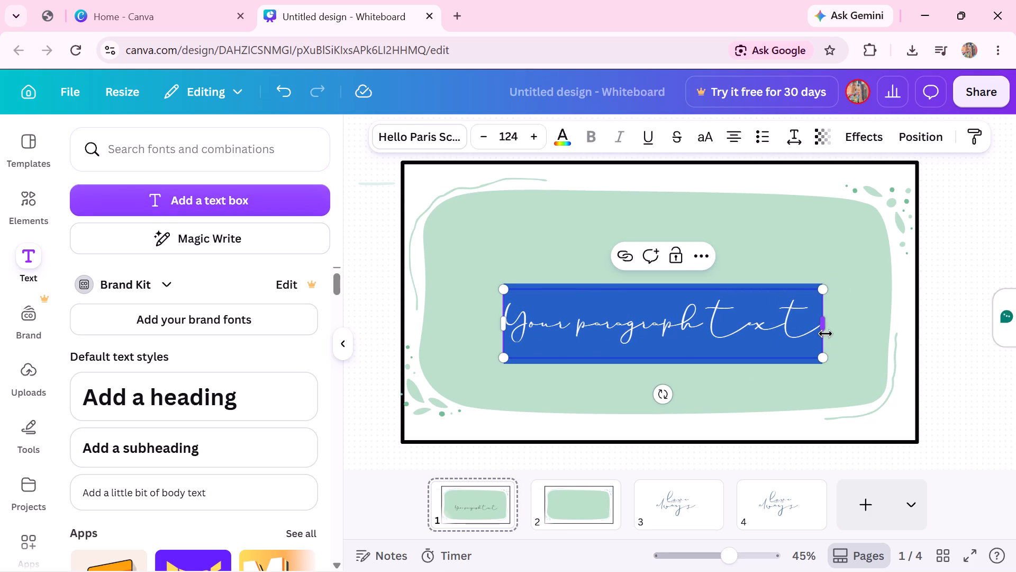
pyautogui.moveTo(689, 333); pyautogui.dragTo(677, 308)
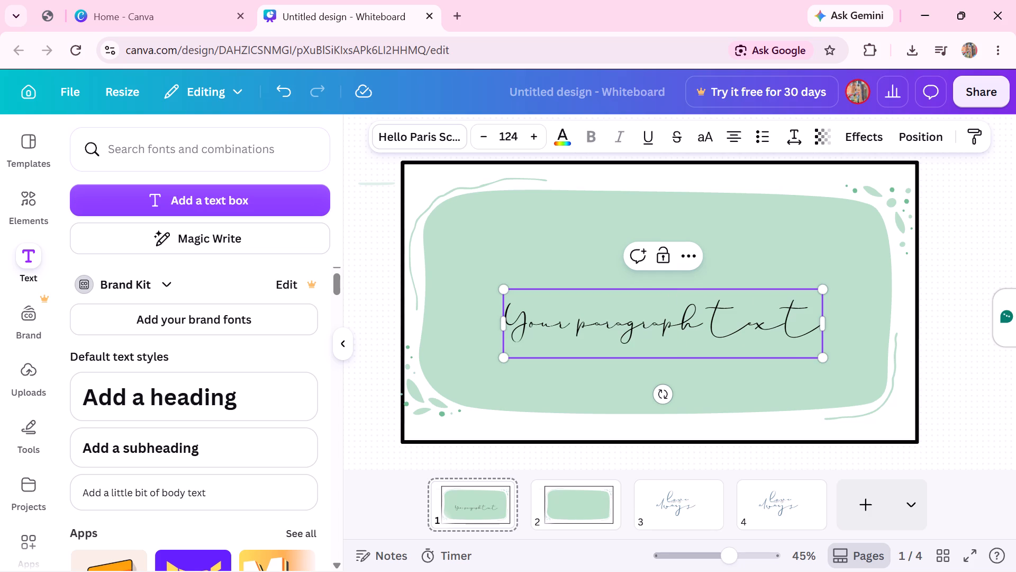
# Clear all the placeholder text from the script text box on the green shape of page 1.
pyautogui.click(802, 314)
pyautogui.press('BackSpace')
pyautogui.press('BackSpace')
pyautogui.press('BackSpace')
pyautogui.press('BackSpace')
pyautogui.press('BackSpace')
pyautogui.press('BackSpace')
pyautogui.press('BackSpace')
pyautogui.press('BackSpace')
pyautogui.press('BackSpace')
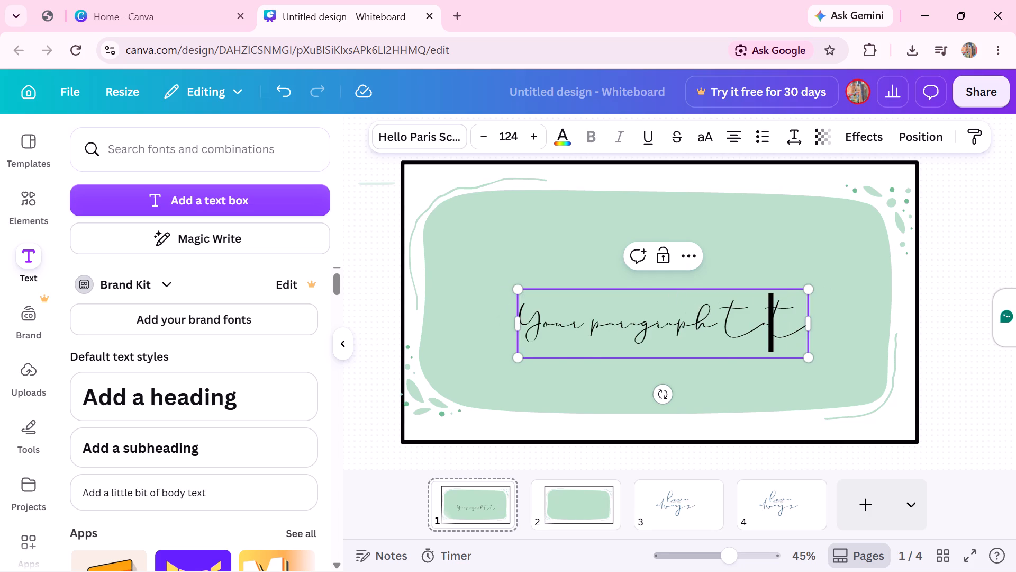
pyautogui.press('BackSpace')
pyautogui.press('BackSpace')
pyautogui.press('BackSpace')
pyautogui.press('BackSpace')
pyautogui.press('BackSpace')
pyautogui.press('BackSpace')
pyautogui.press('BackSpace')
pyautogui.press('BackSpace')
pyautogui.press('BackSpace')
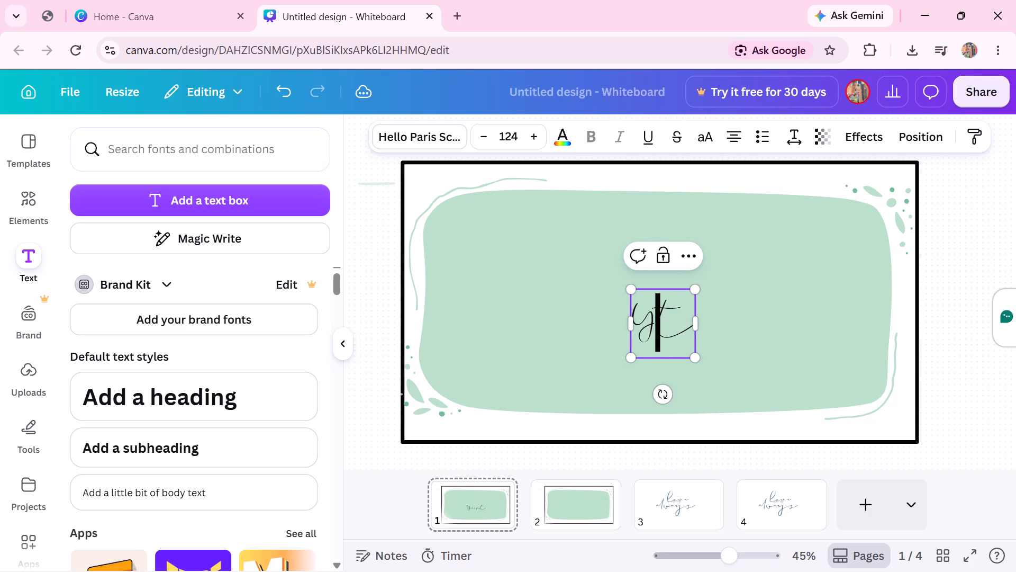
pyautogui.press('Right')
pyautogui.press('BackSpace')
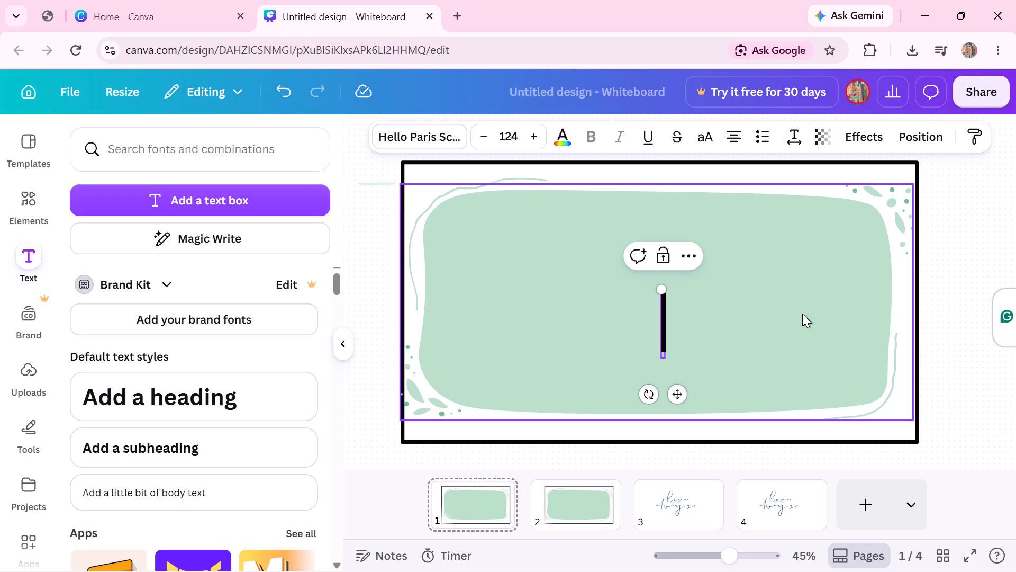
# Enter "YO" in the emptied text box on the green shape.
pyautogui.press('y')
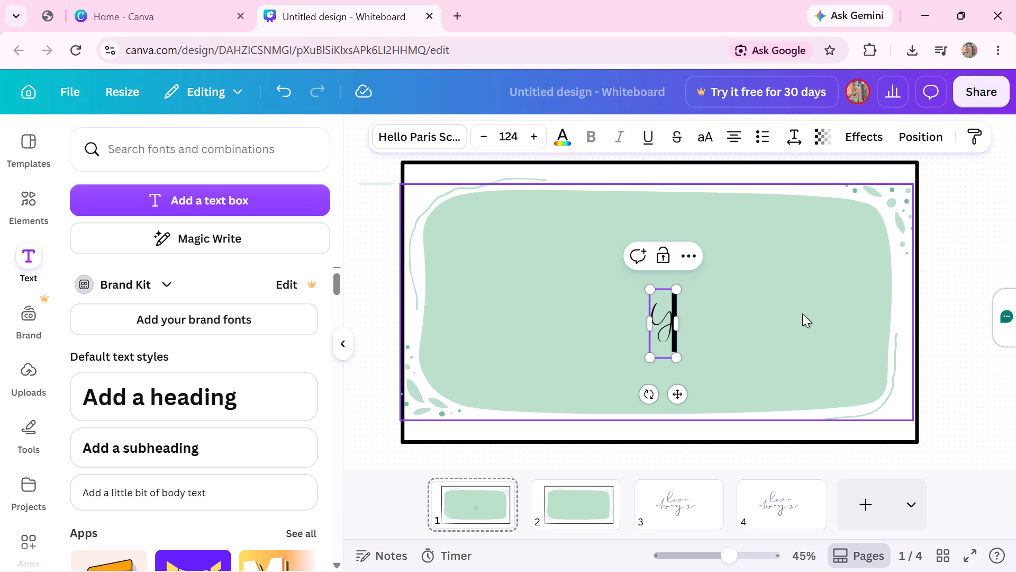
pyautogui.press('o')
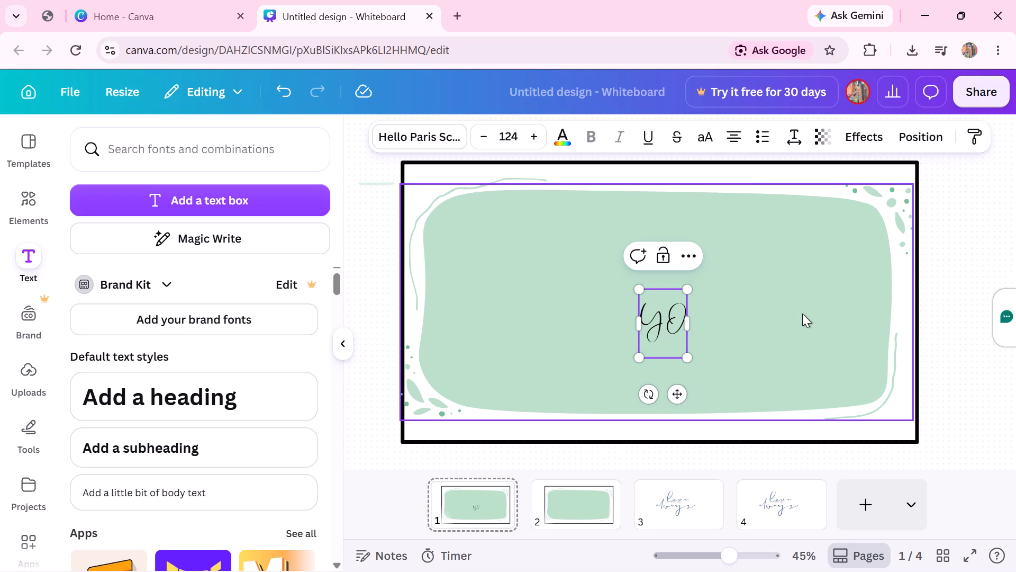
# Leave the text box and add a darker green square shape at the middle of page 1.
pyautogui.click(802, 314)
pyautogui.press('u')
pyautogui.press('r')
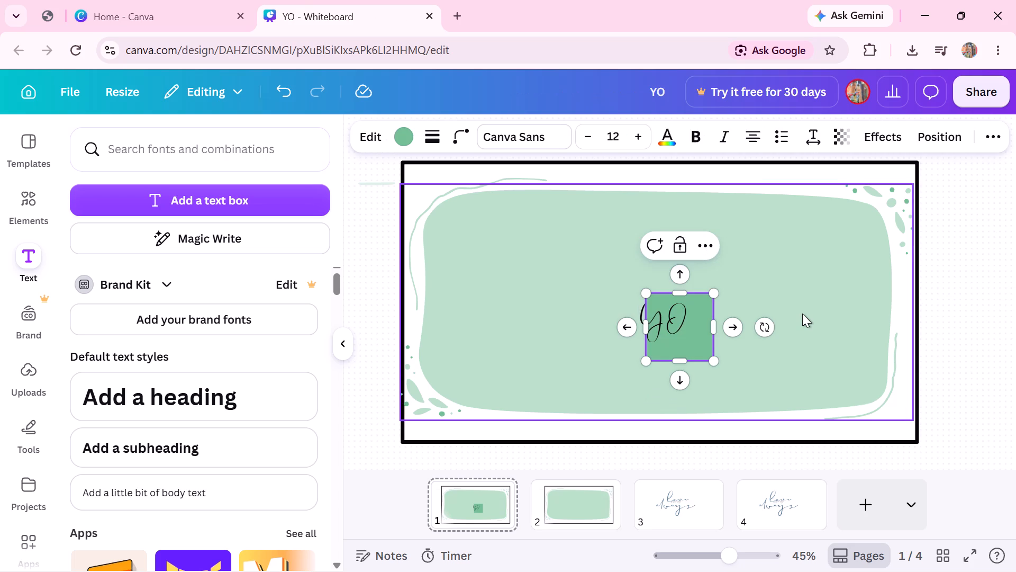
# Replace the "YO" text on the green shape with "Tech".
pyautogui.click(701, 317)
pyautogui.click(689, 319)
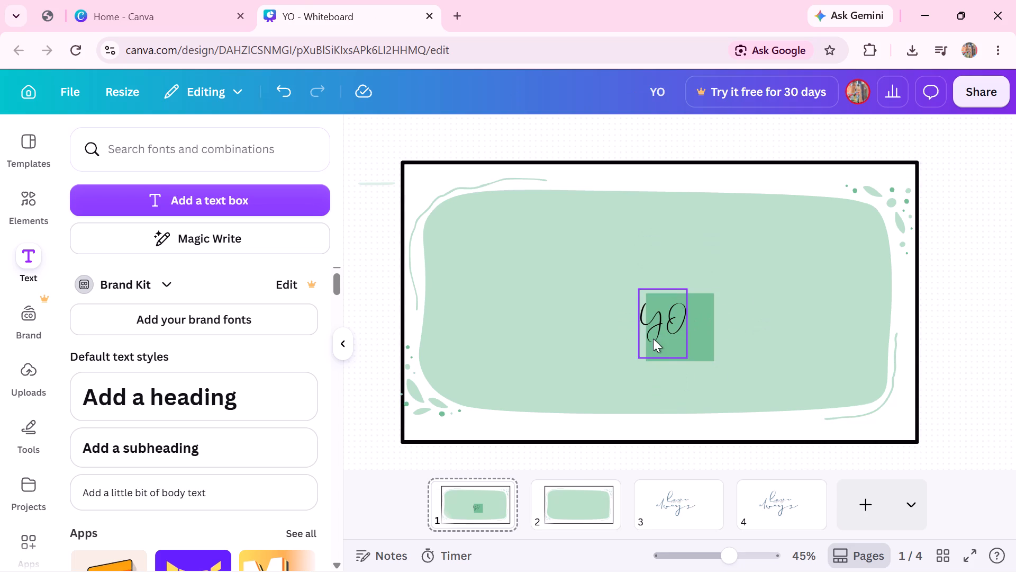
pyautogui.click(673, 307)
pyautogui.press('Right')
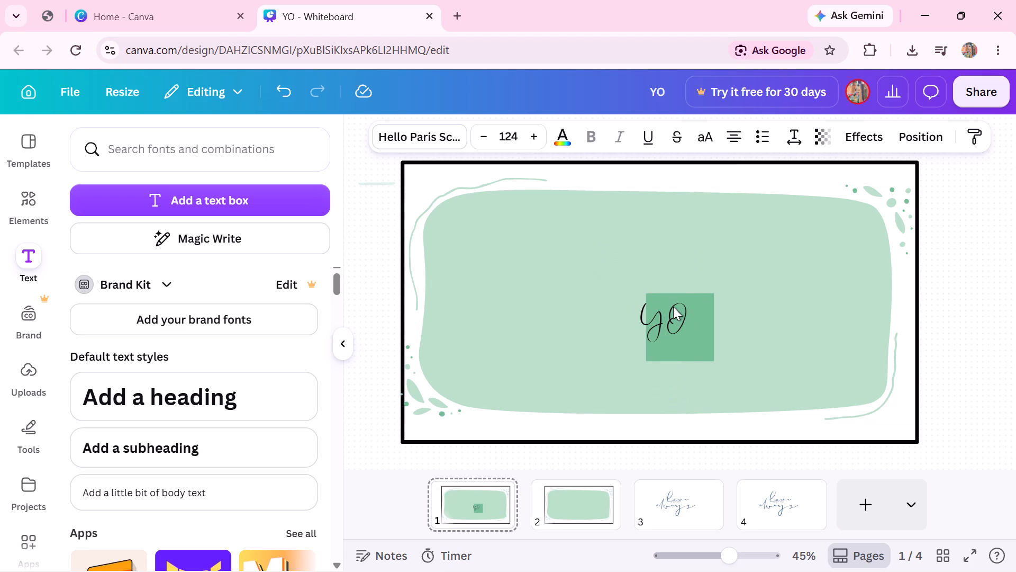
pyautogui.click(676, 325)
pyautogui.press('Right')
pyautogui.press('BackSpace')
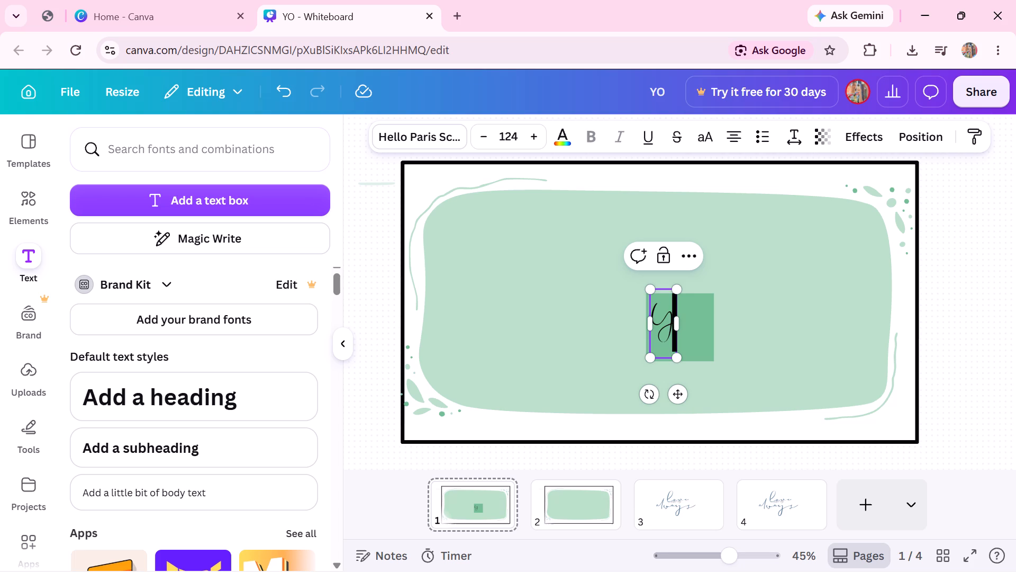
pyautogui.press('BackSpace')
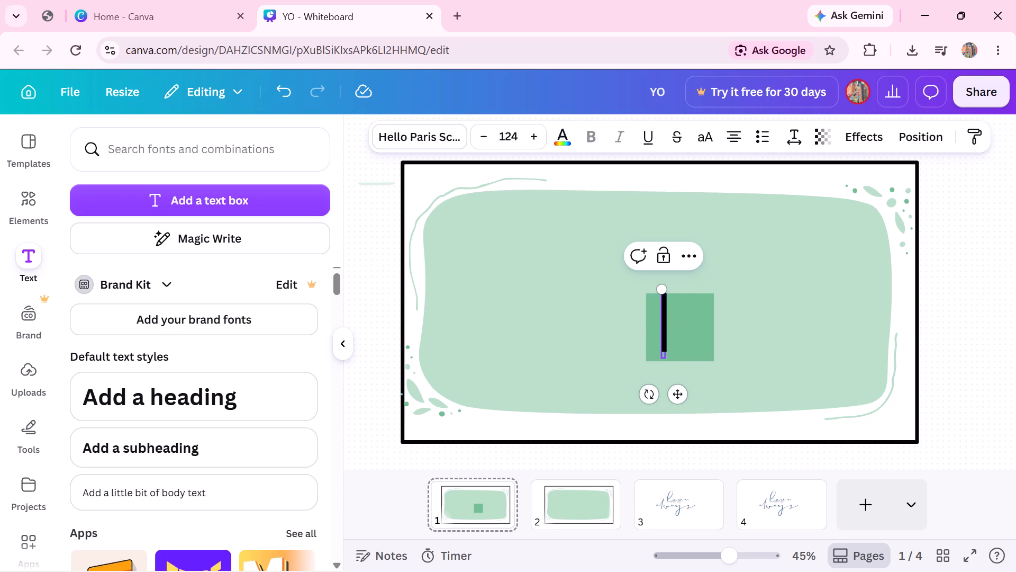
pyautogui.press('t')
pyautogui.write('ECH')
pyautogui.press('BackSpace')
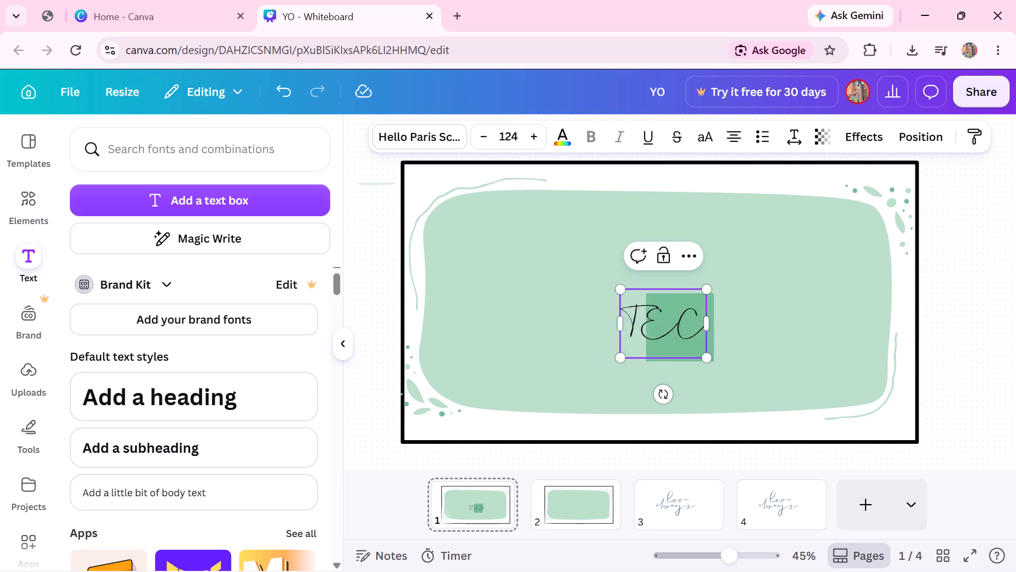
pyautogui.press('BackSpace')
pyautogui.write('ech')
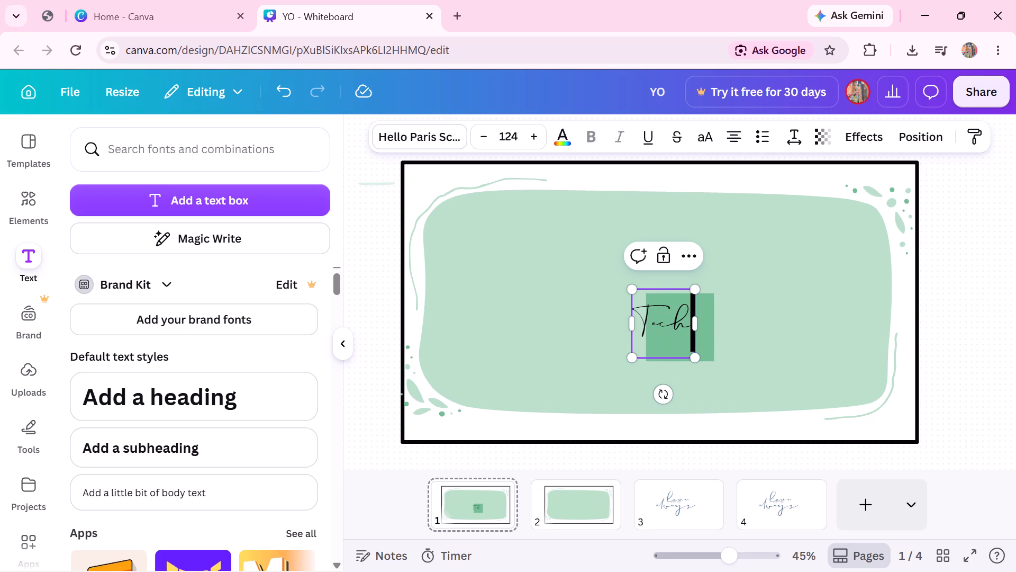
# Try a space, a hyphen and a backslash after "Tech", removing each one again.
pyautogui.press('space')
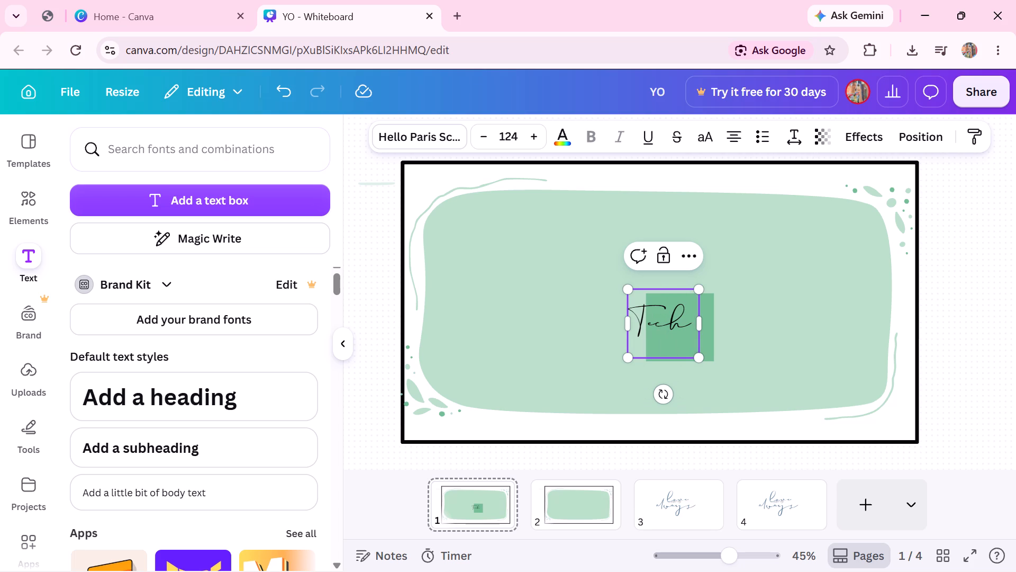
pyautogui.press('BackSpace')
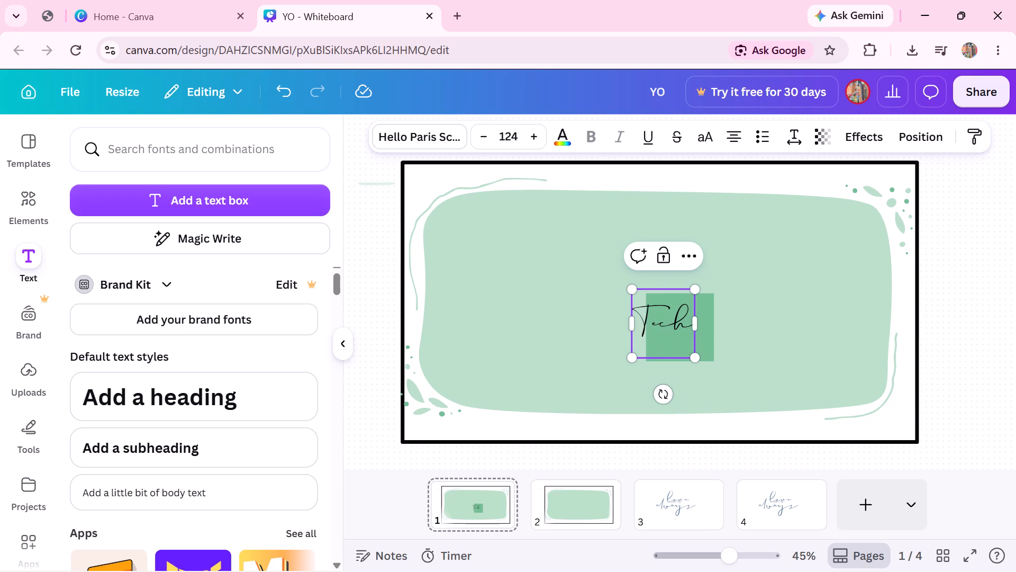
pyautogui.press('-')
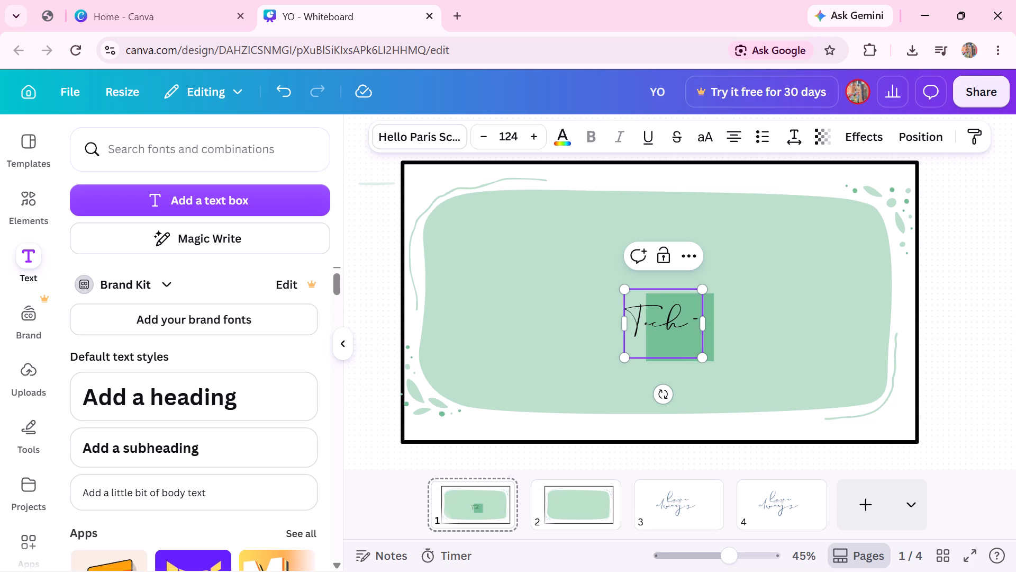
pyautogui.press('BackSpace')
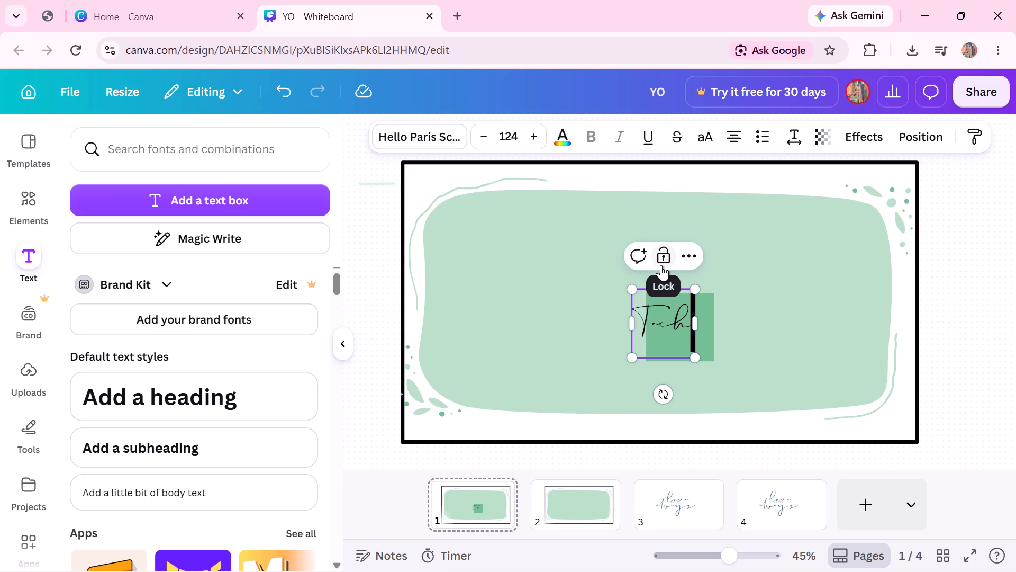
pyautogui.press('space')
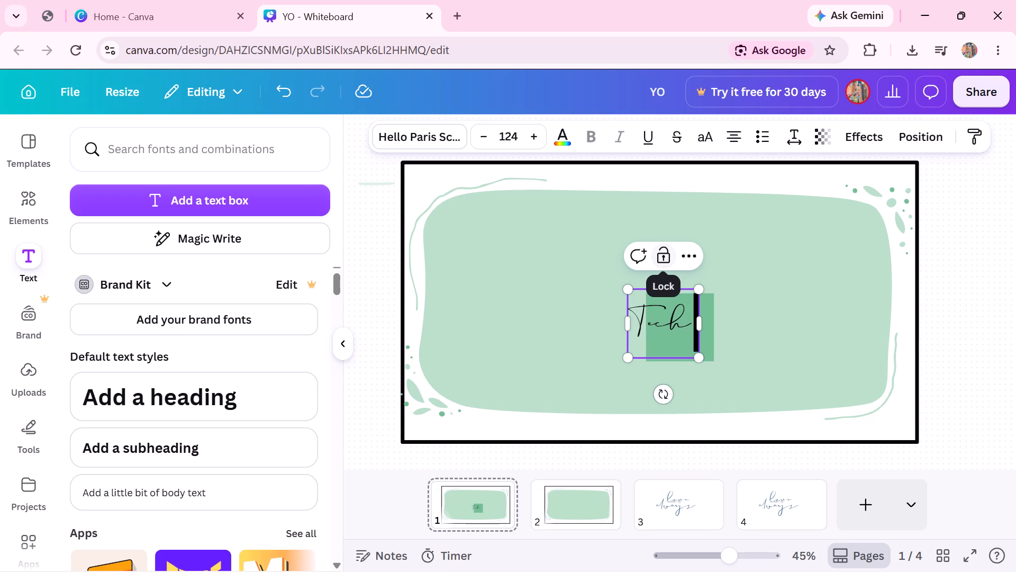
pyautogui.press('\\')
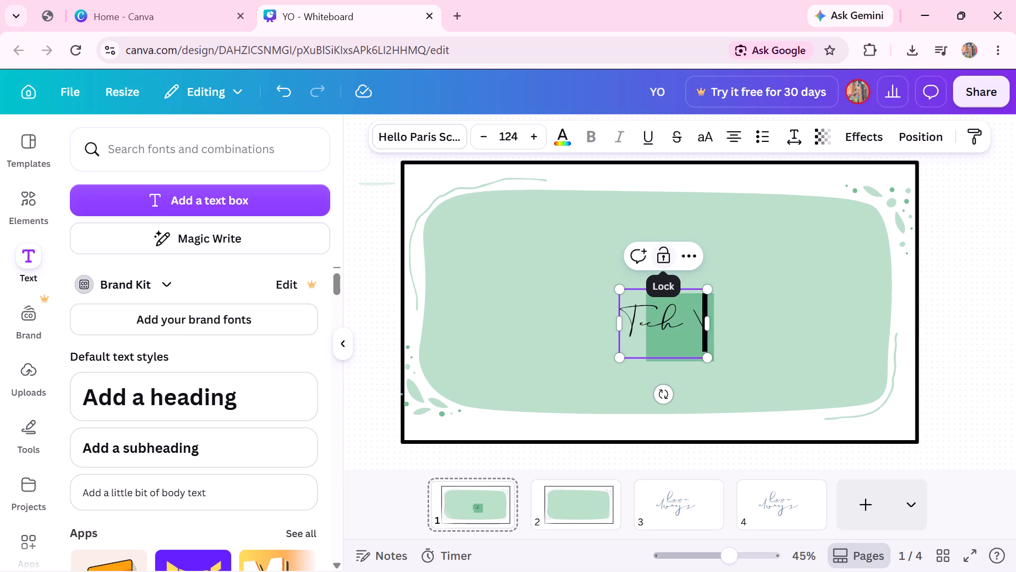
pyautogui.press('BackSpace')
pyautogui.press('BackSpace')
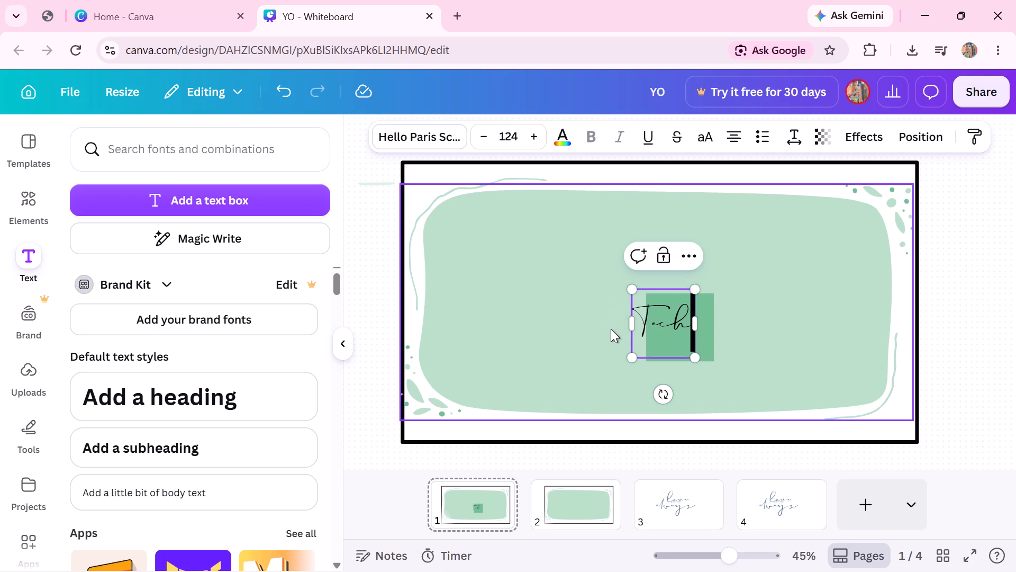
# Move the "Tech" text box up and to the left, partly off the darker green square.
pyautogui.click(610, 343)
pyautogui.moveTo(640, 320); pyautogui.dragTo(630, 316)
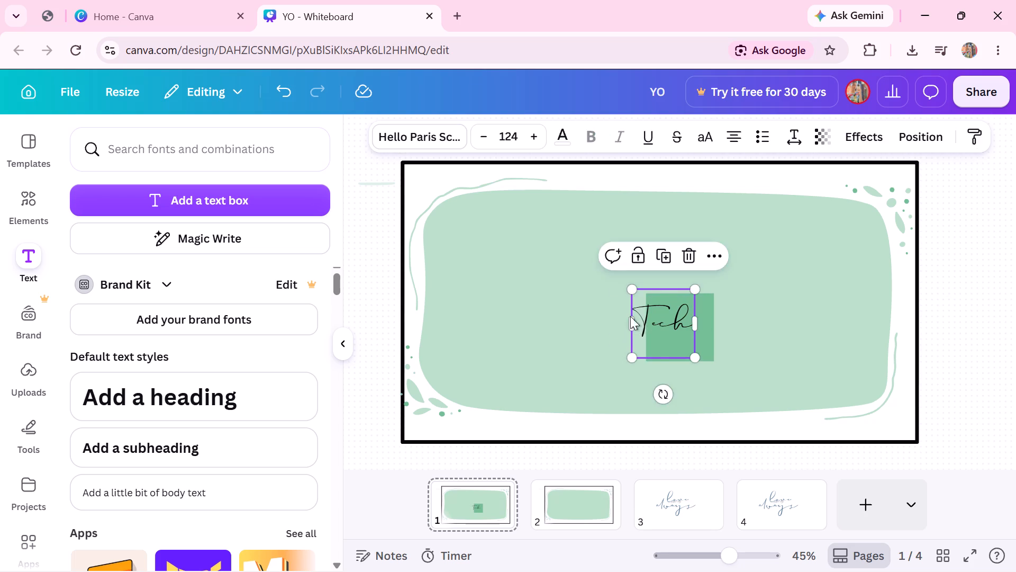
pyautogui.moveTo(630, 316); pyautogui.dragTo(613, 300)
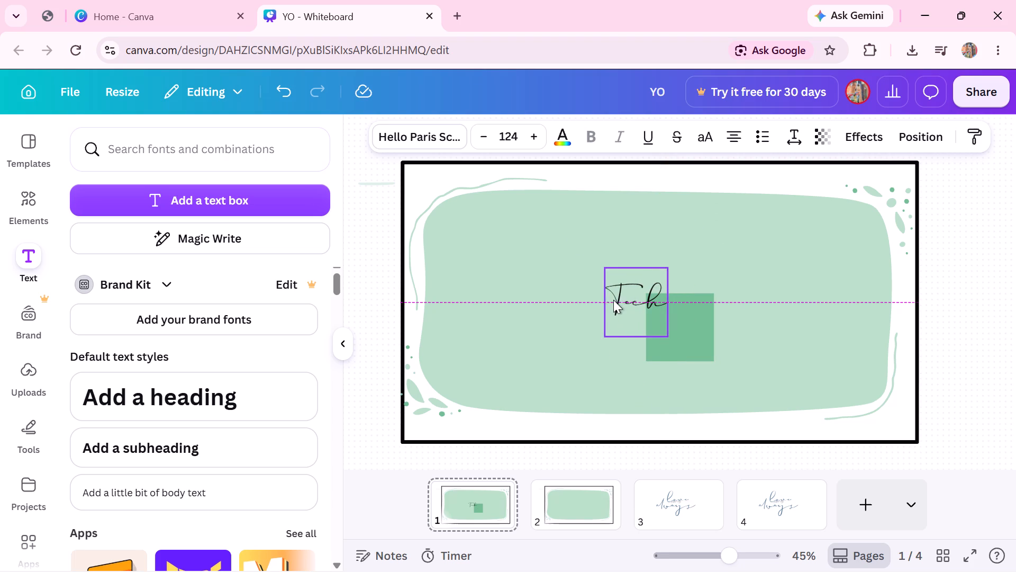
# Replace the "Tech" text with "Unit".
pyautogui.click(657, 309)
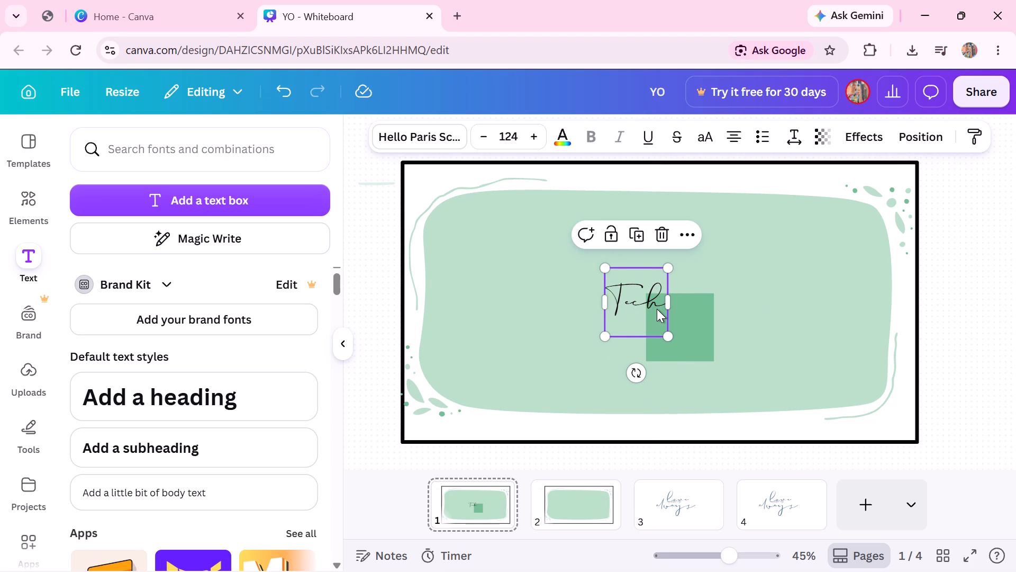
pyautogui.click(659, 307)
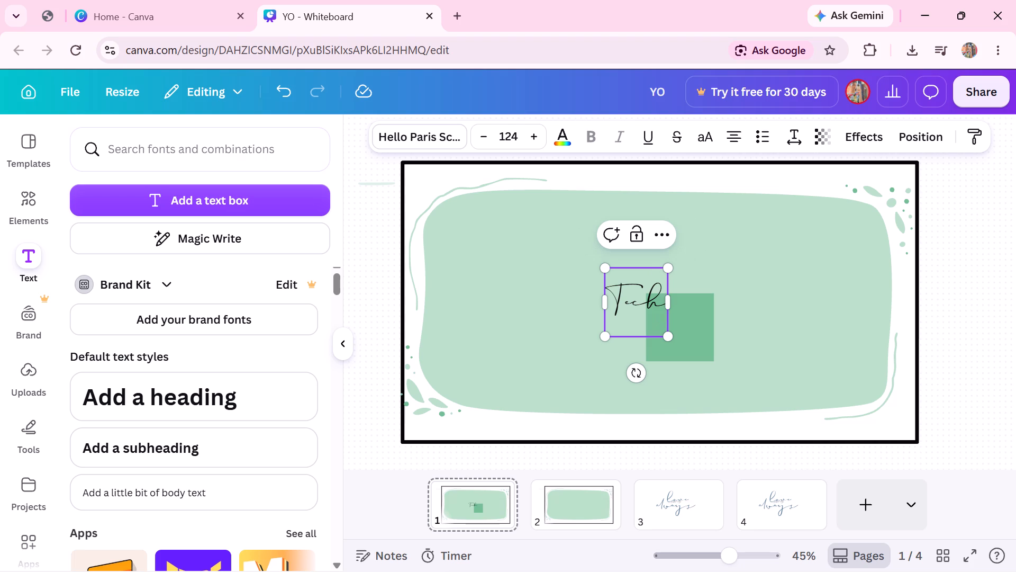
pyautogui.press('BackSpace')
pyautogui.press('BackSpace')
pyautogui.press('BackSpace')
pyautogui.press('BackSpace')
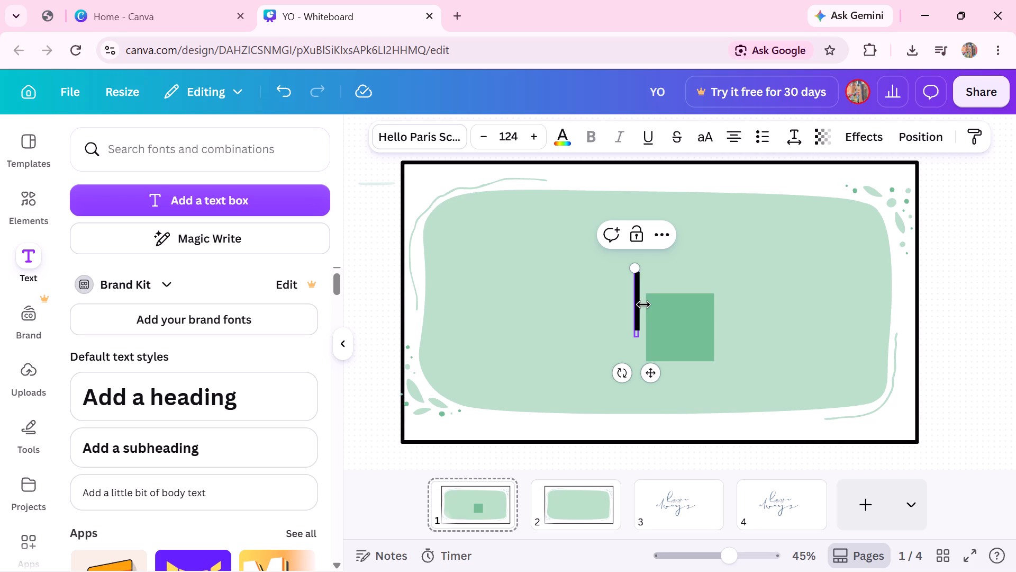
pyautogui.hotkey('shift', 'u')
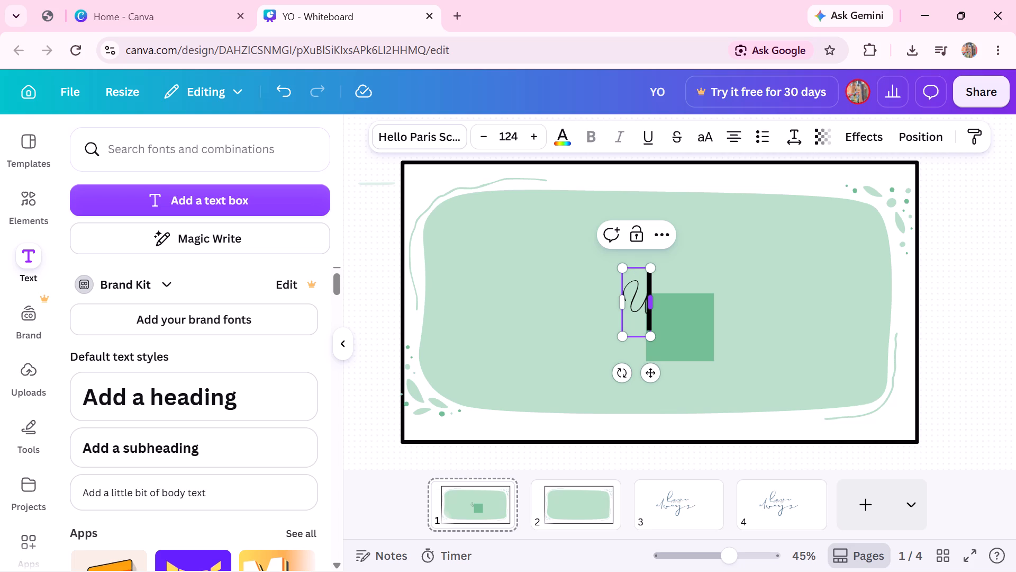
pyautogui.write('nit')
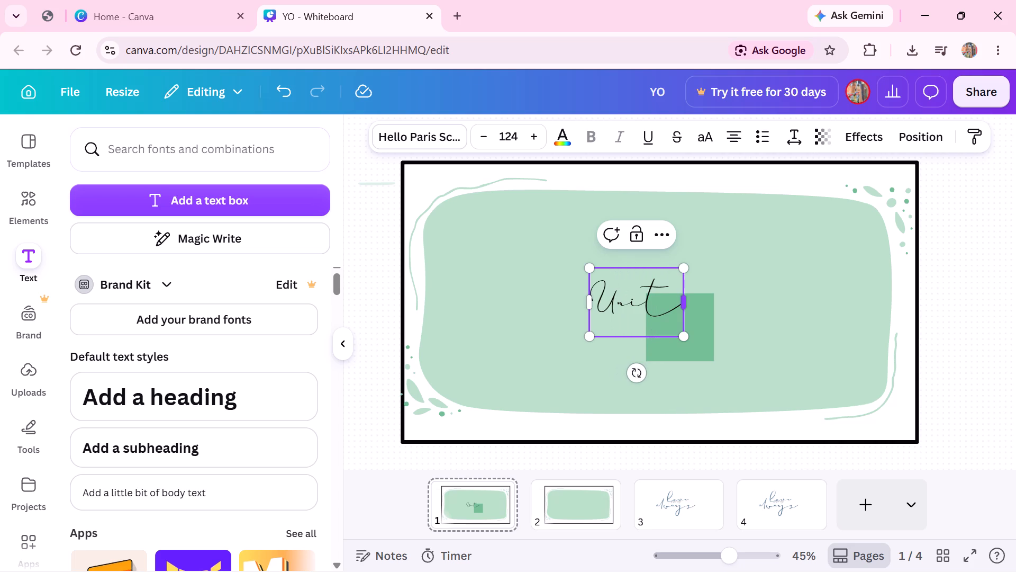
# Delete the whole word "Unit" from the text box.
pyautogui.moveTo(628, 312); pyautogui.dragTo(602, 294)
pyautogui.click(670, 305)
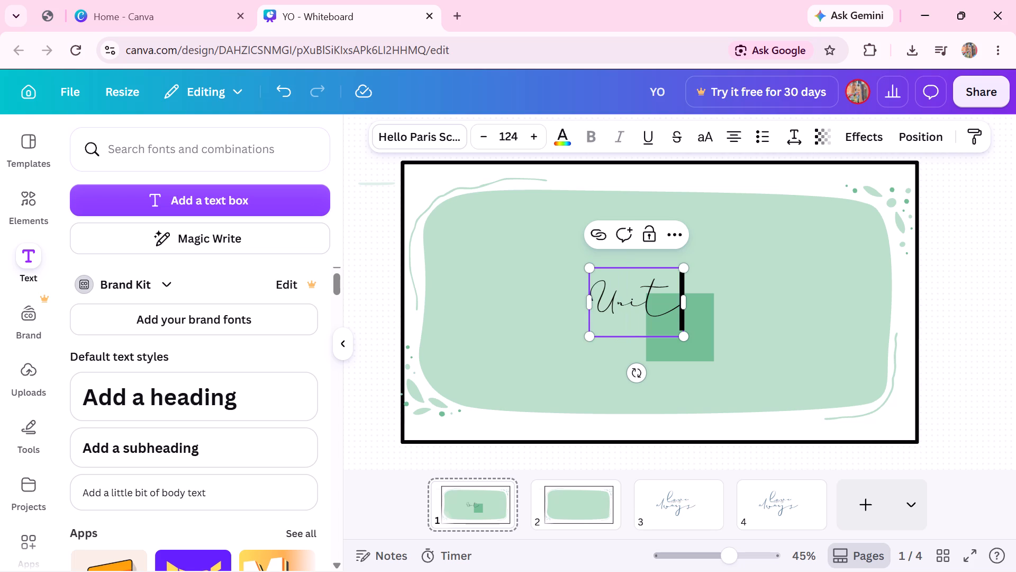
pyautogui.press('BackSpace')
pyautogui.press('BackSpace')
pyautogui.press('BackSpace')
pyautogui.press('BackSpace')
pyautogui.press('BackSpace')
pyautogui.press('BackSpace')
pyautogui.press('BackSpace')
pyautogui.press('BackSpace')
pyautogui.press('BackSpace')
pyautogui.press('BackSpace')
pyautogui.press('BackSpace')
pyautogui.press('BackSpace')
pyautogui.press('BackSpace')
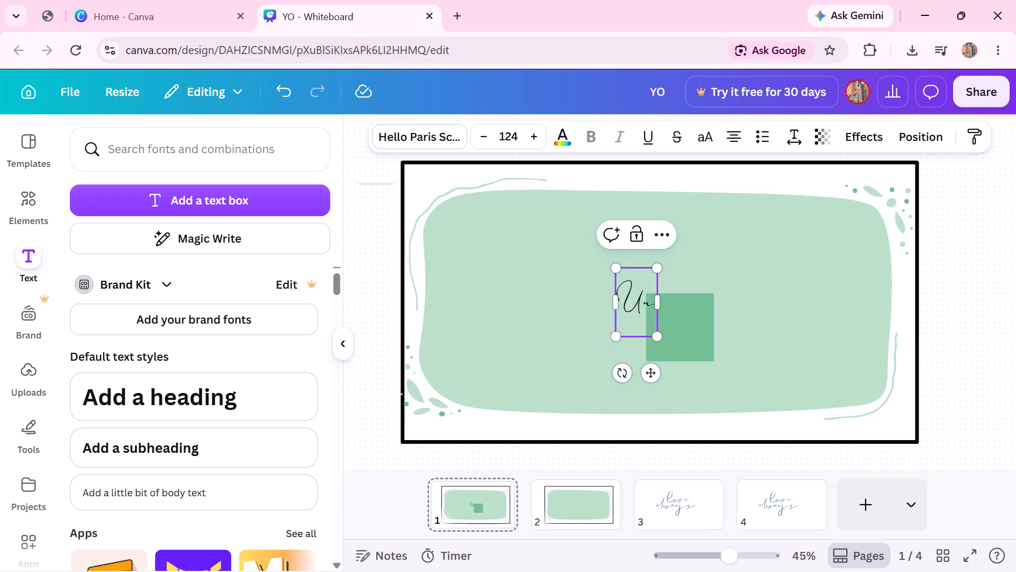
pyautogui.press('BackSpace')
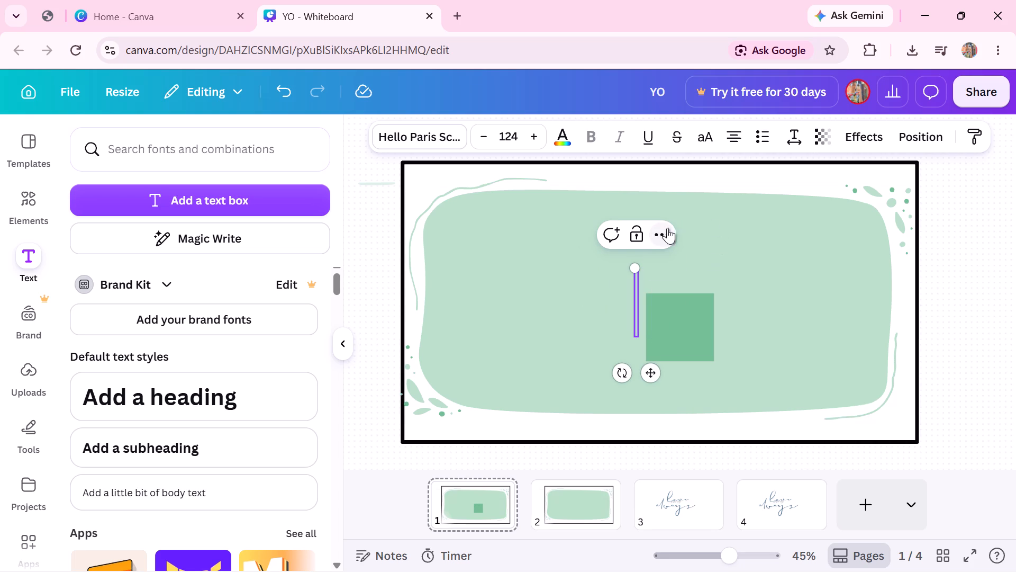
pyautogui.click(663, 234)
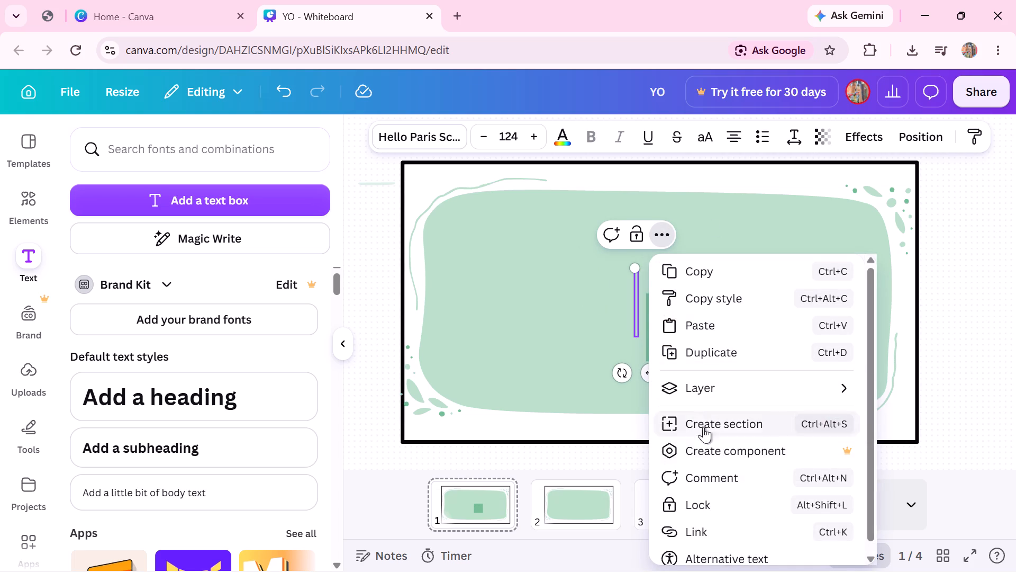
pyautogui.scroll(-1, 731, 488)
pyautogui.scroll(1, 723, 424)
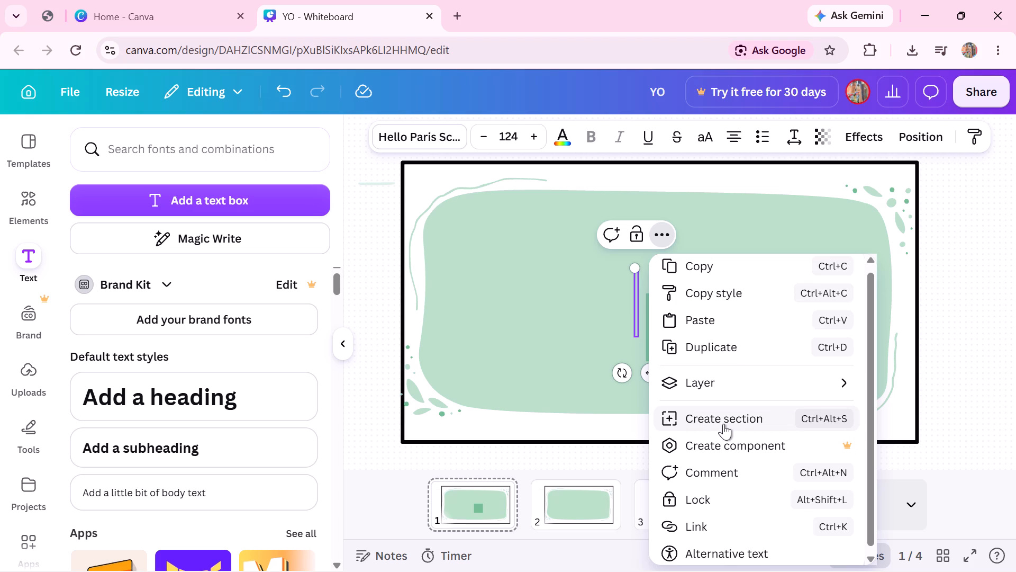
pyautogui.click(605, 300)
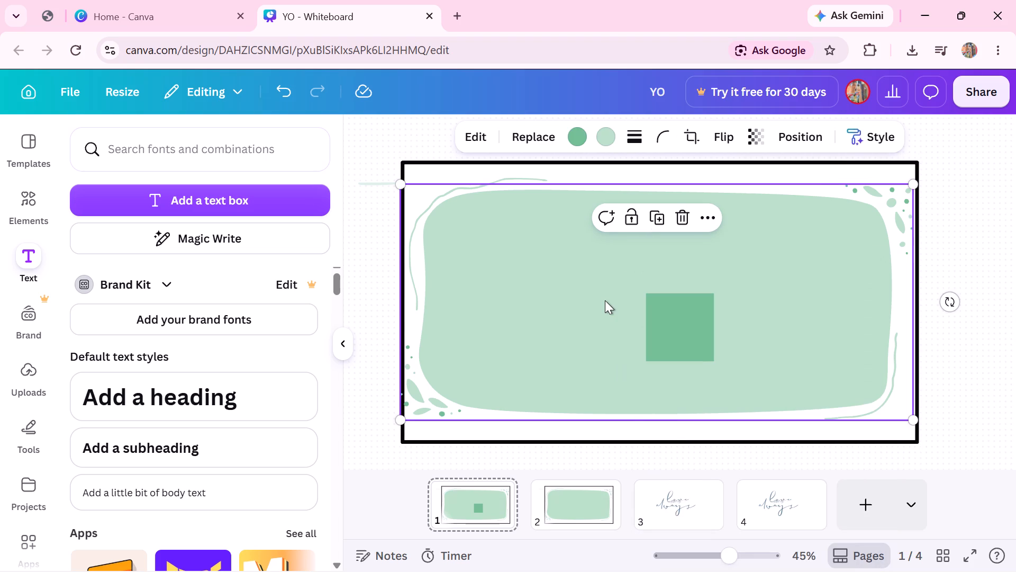
# Add a new text box on page 1, near the curved line at the green shape's upper-left corner.
pyautogui.scroll(1, 543, 276)
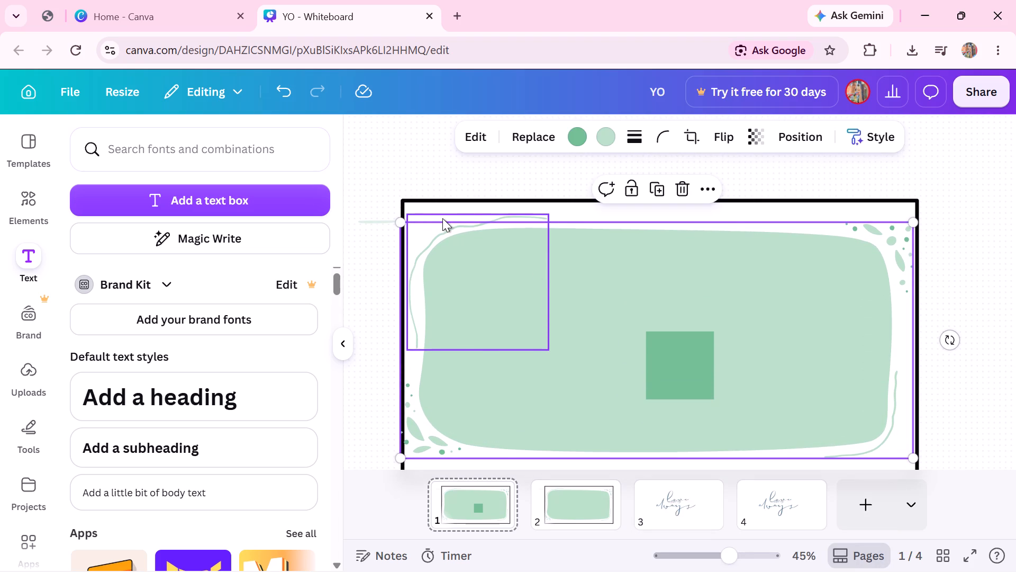
pyautogui.click(442, 218)
pyautogui.click(432, 220)
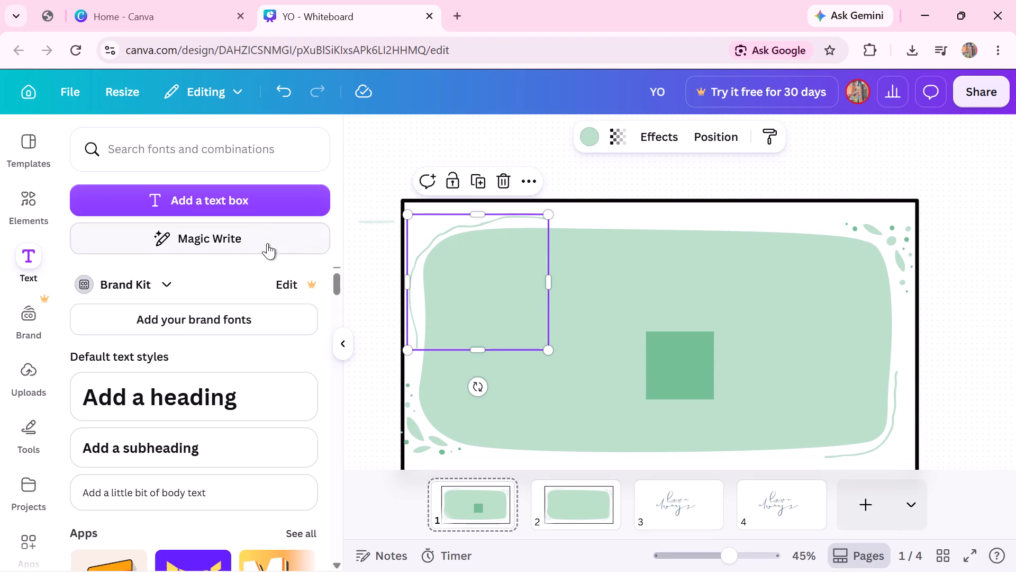
pyautogui.click(267, 187)
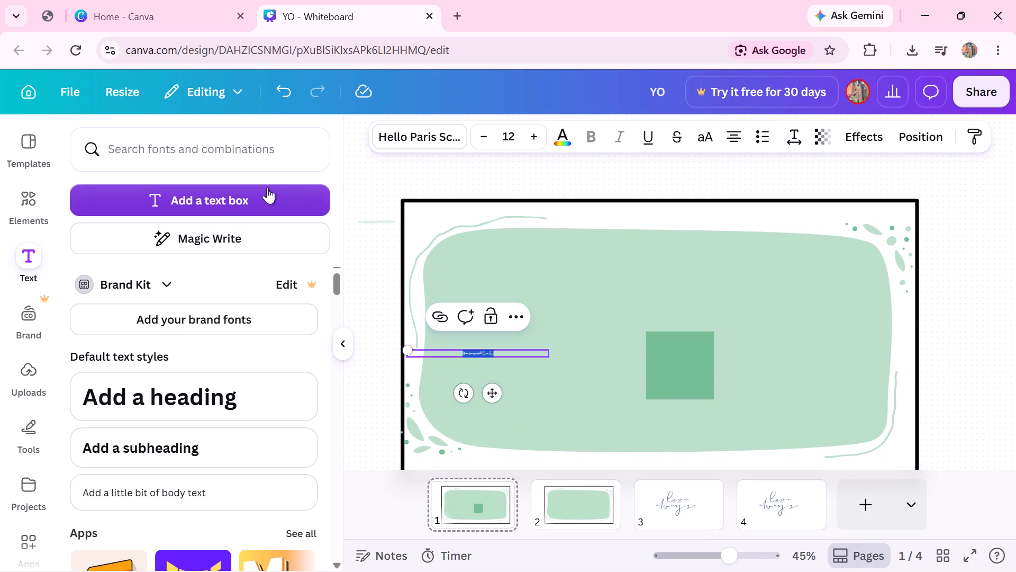
# Add another text box in the framed page's upper-left corner, near the curved line, and enlarge it to about font size 50.8.
pyautogui.click(433, 242)
pyautogui.click(433, 242)
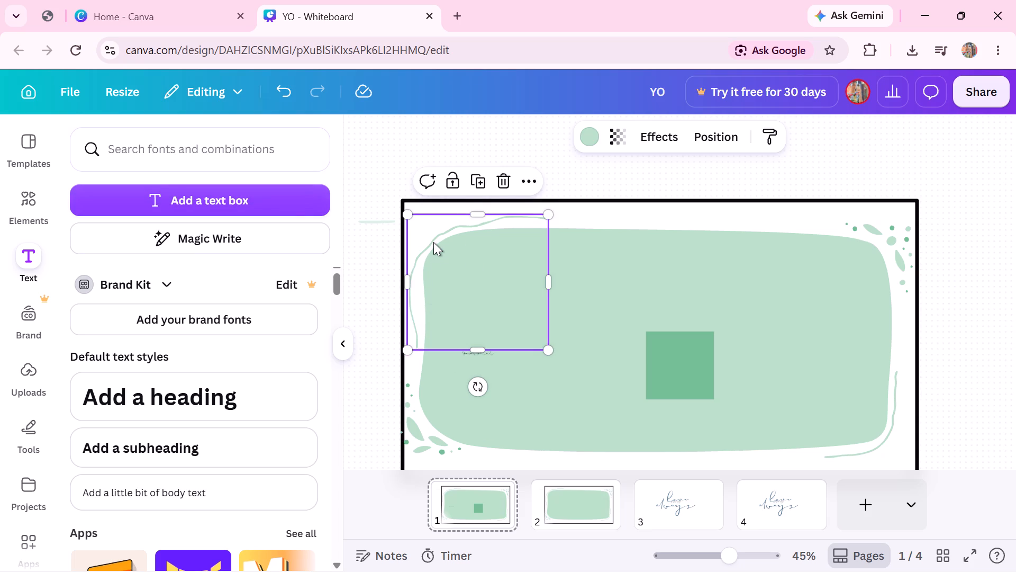
pyautogui.click(289, 199)
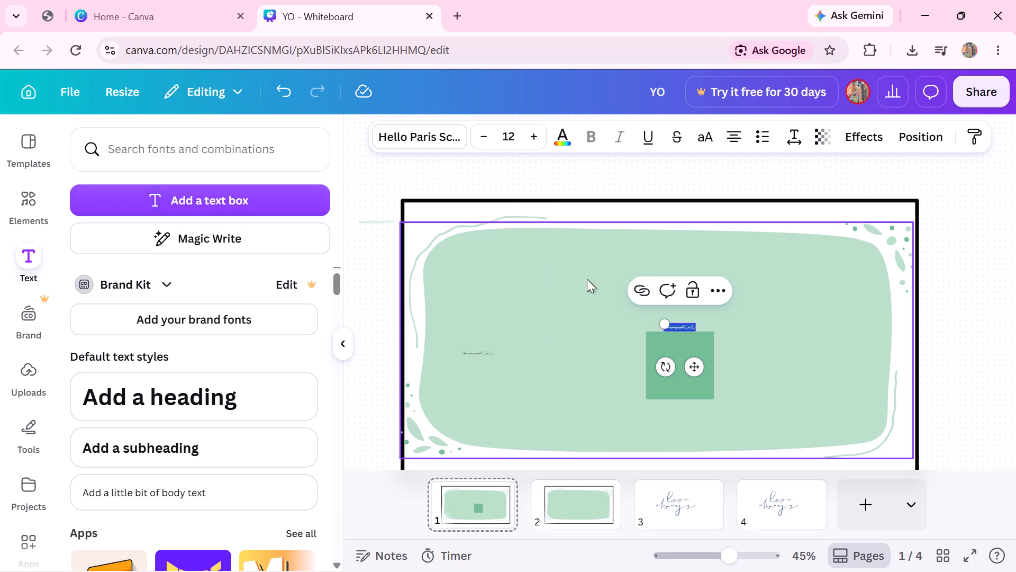
pyautogui.click(690, 322)
pyautogui.moveTo(681, 328); pyautogui.dragTo(434, 225)
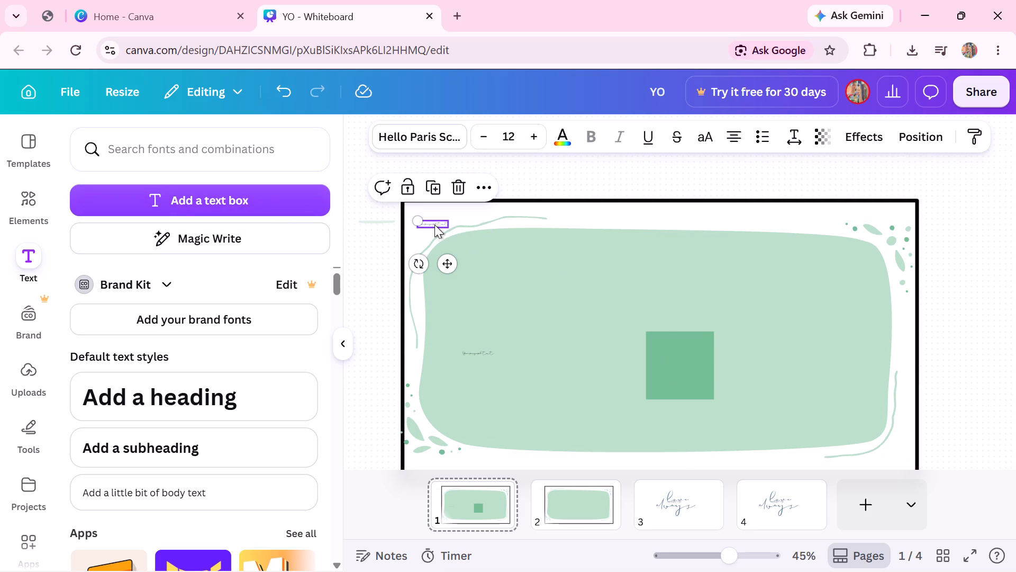
pyautogui.moveTo(448, 230); pyautogui.dragTo(538, 248)
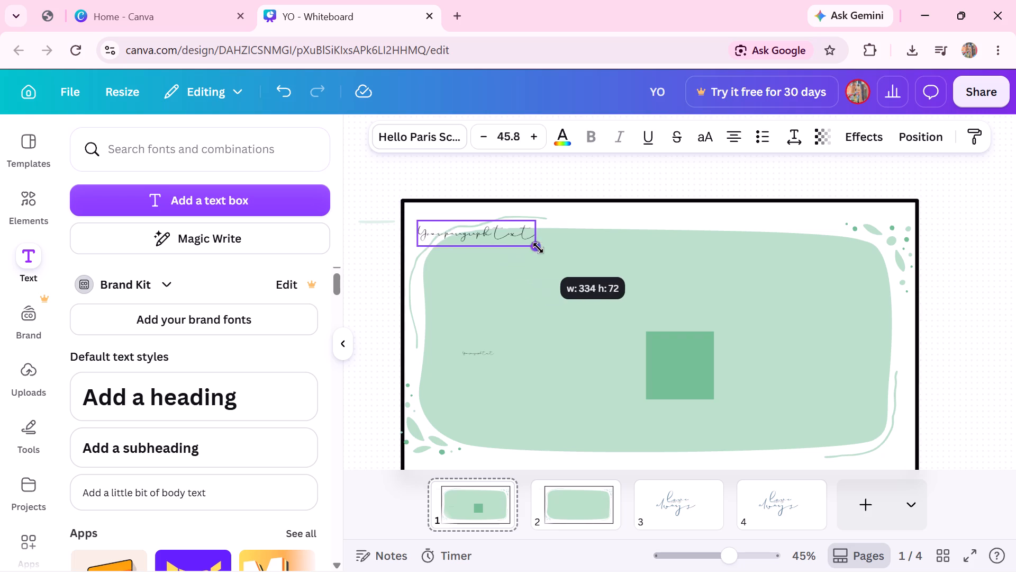
pyautogui.moveTo(538, 248); pyautogui.dragTo(549, 252)
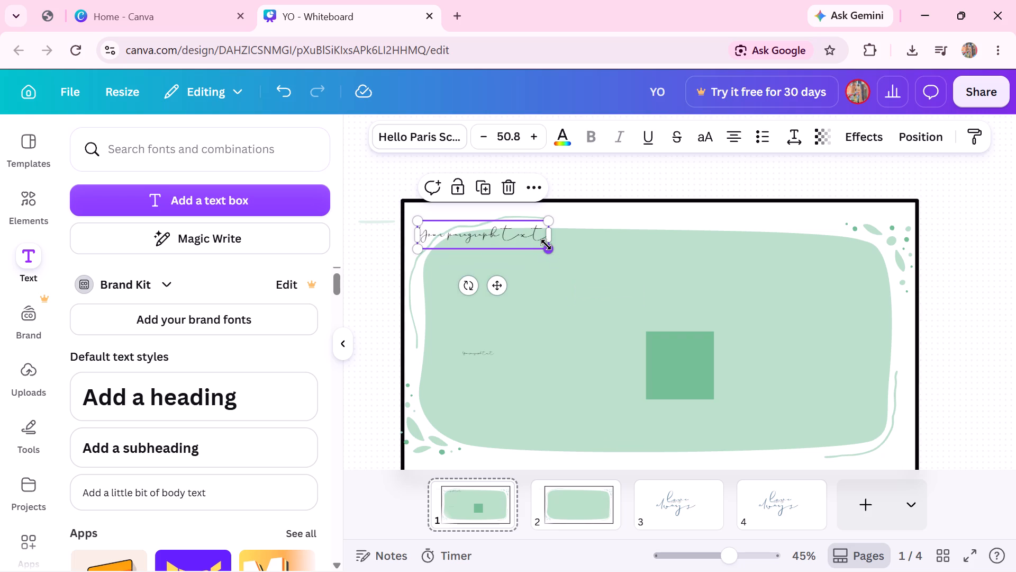
# Replace the placeholder text in the new corner text box with "Unit".
pyautogui.click(546, 245)
pyautogui.click(543, 237)
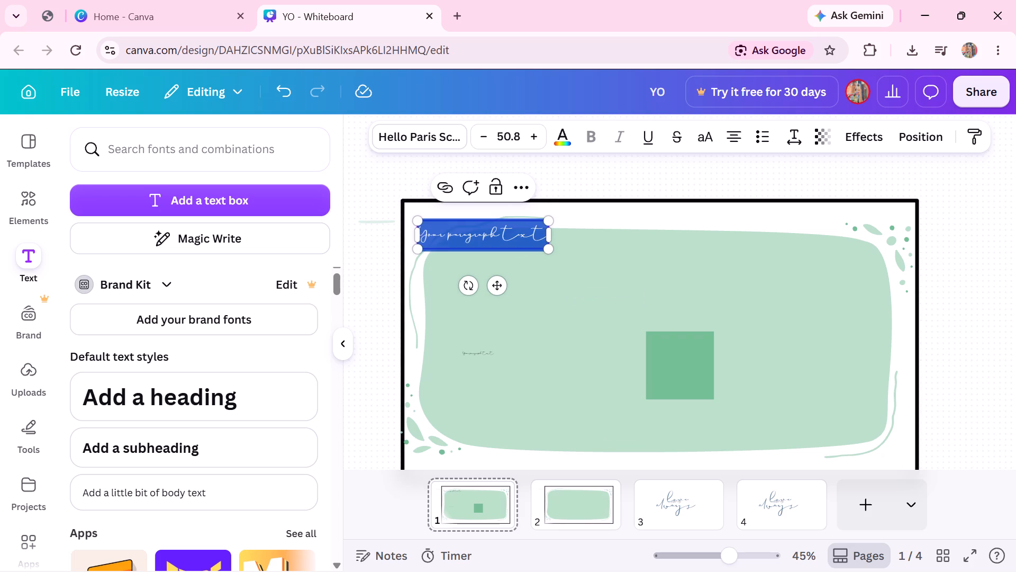
pyautogui.press('BackSpace')
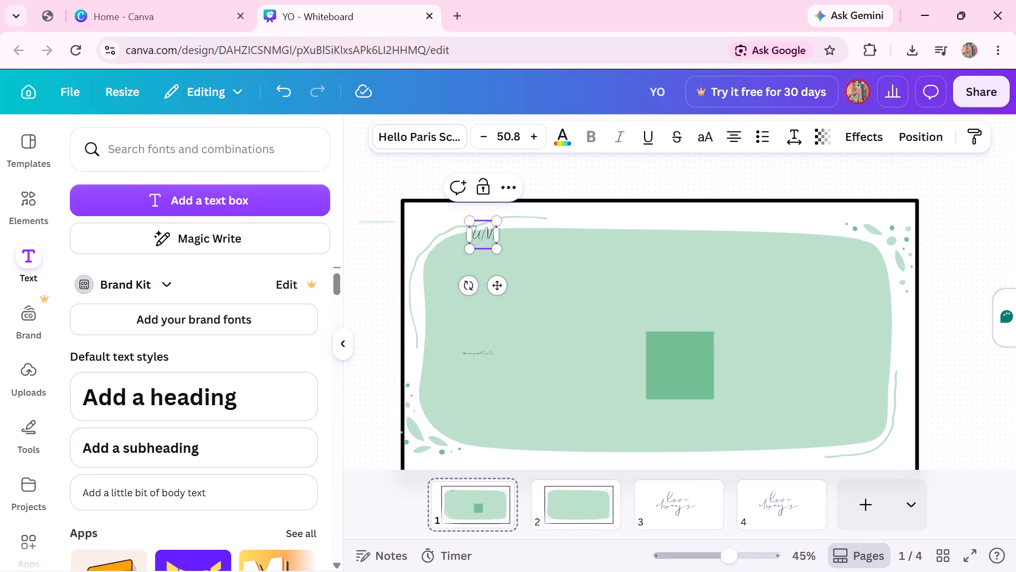
pyautogui.press('BackSpace')
pyautogui.press('BackSpace')
pyautogui.write('nit')
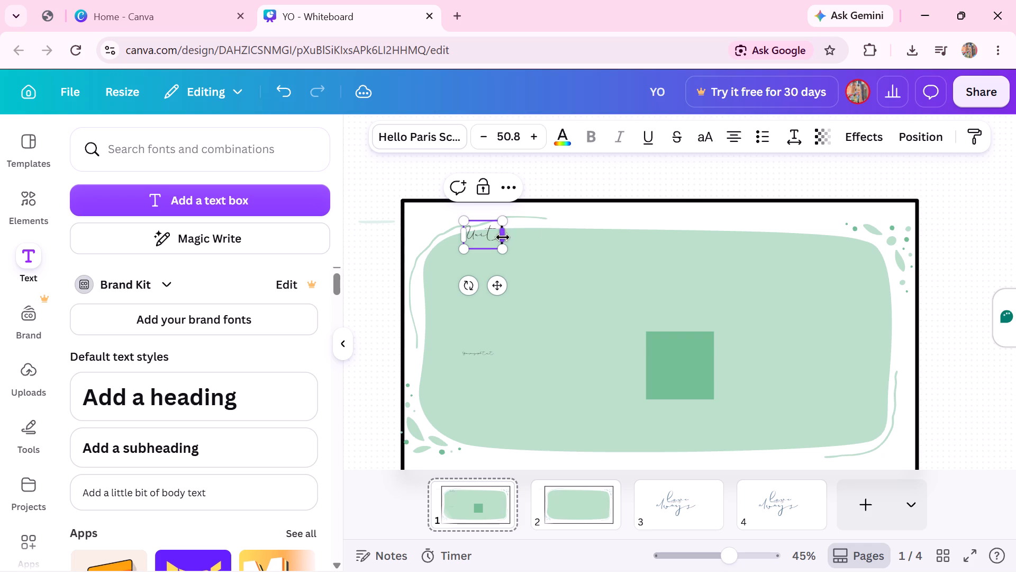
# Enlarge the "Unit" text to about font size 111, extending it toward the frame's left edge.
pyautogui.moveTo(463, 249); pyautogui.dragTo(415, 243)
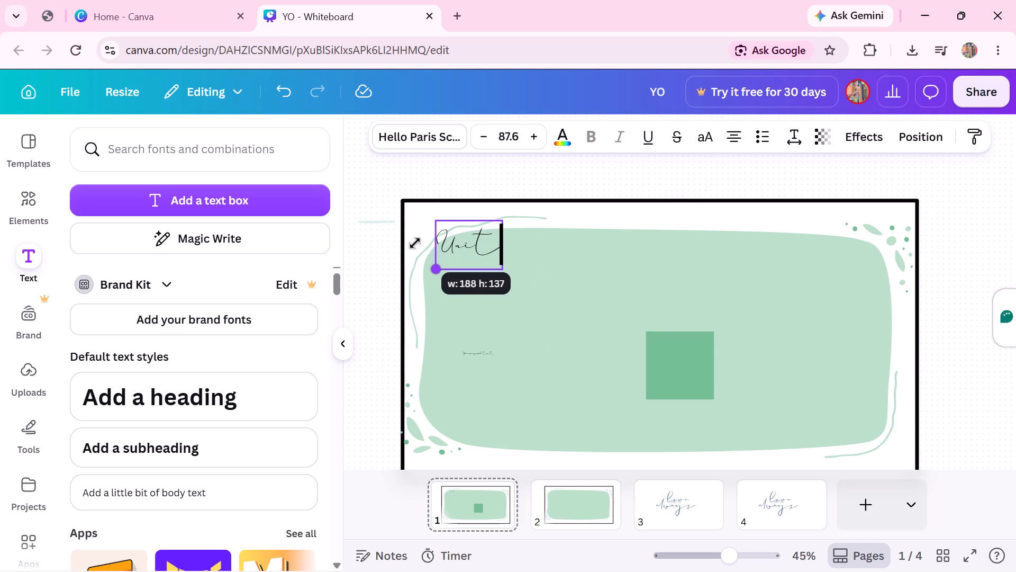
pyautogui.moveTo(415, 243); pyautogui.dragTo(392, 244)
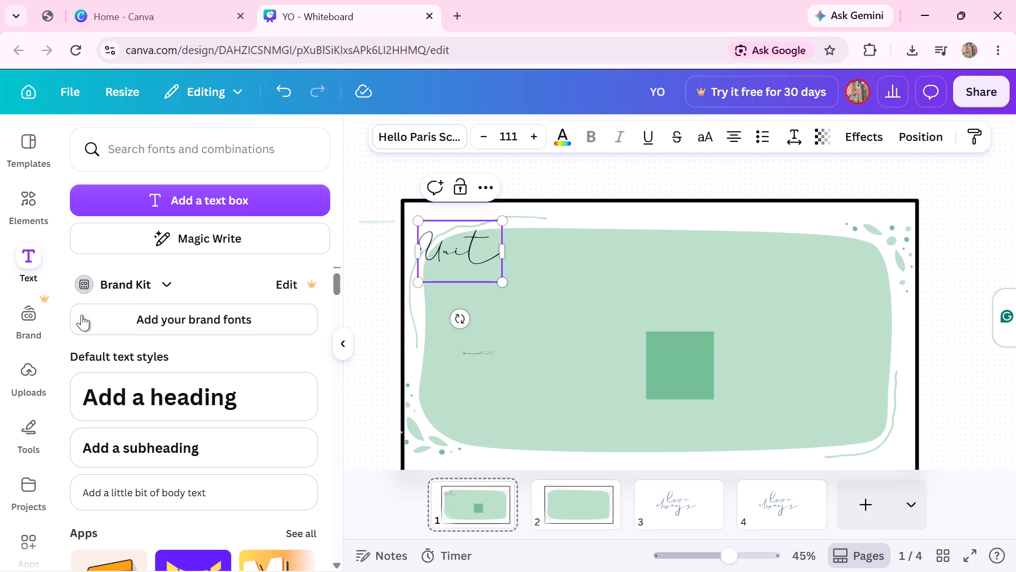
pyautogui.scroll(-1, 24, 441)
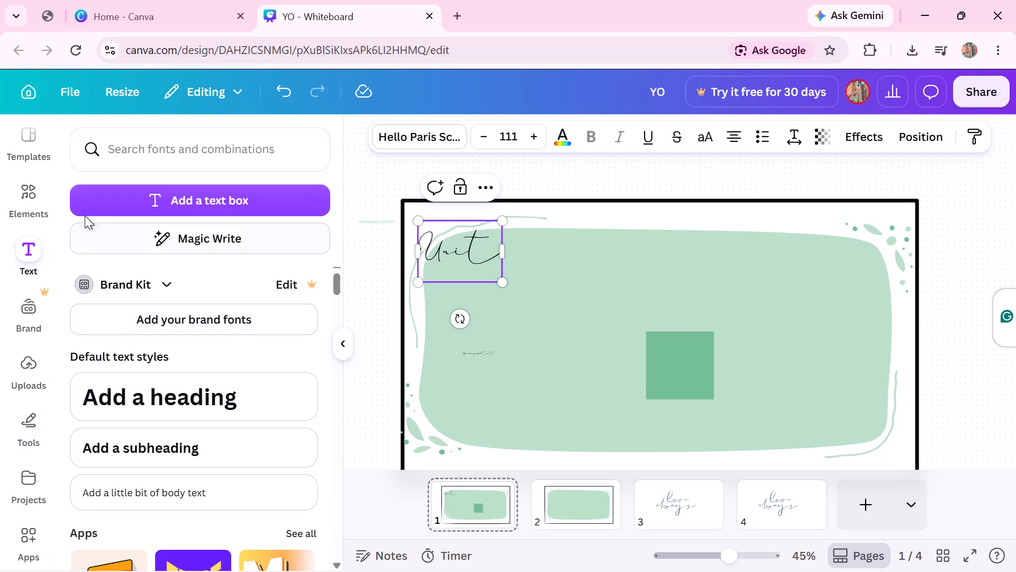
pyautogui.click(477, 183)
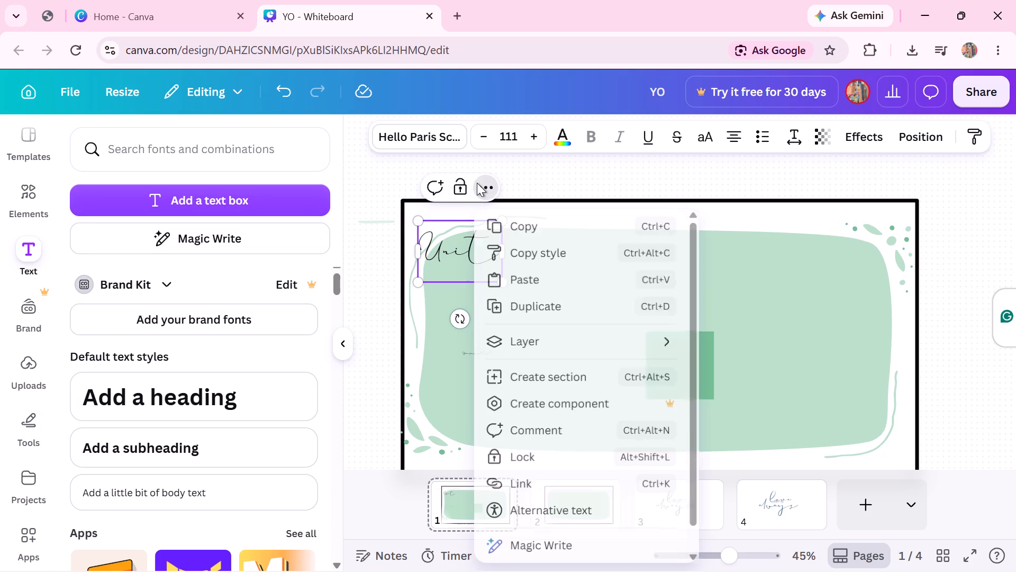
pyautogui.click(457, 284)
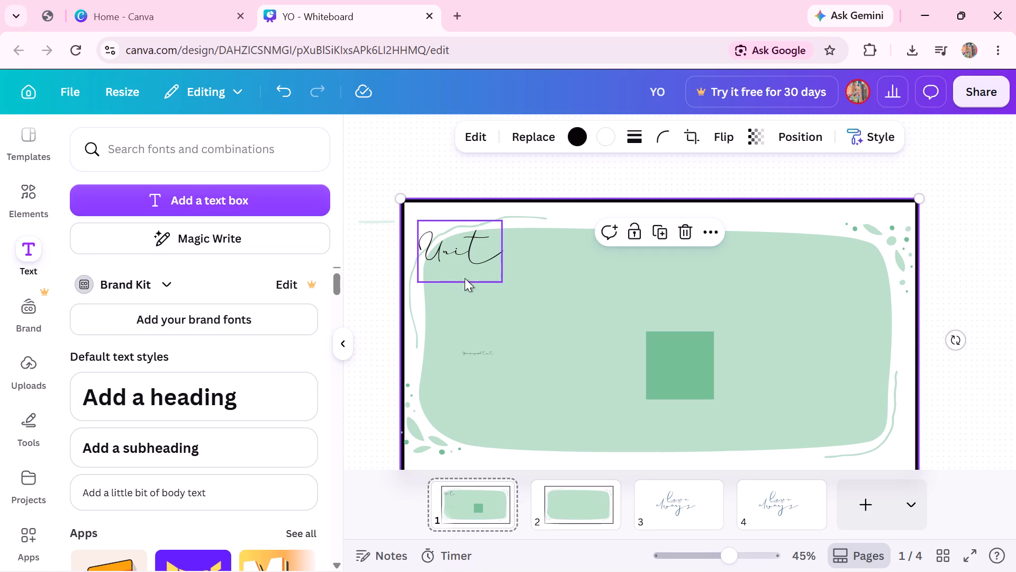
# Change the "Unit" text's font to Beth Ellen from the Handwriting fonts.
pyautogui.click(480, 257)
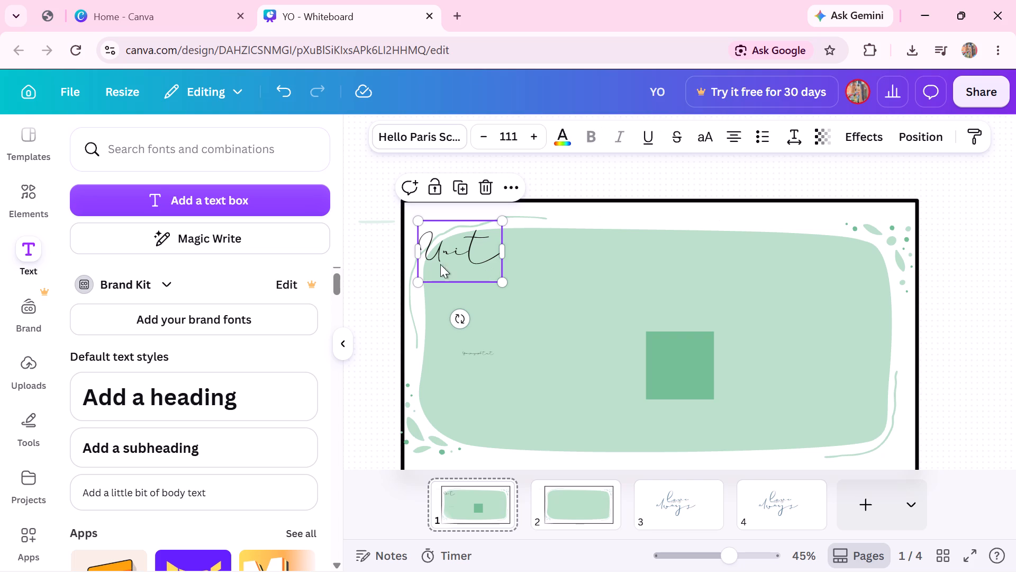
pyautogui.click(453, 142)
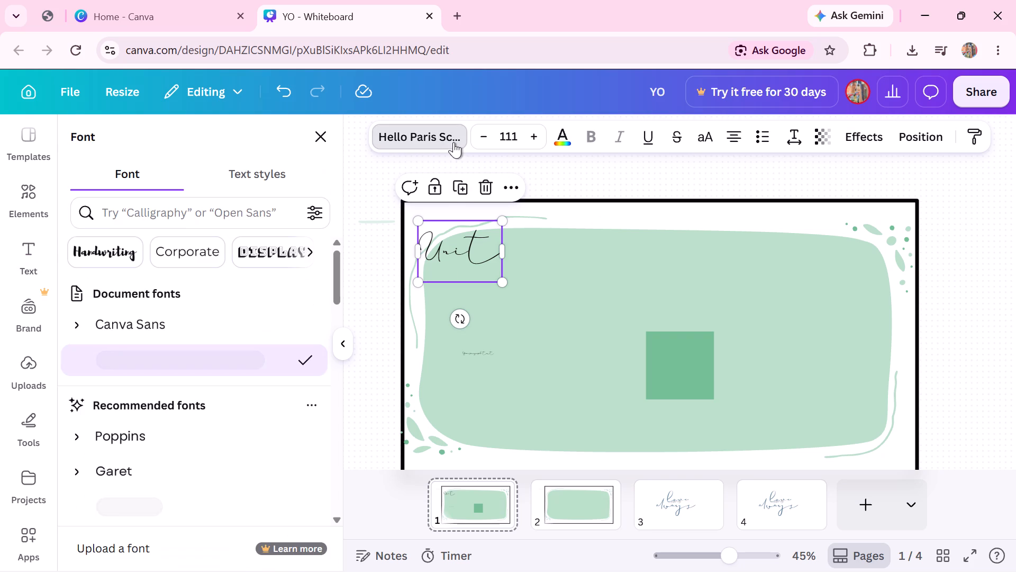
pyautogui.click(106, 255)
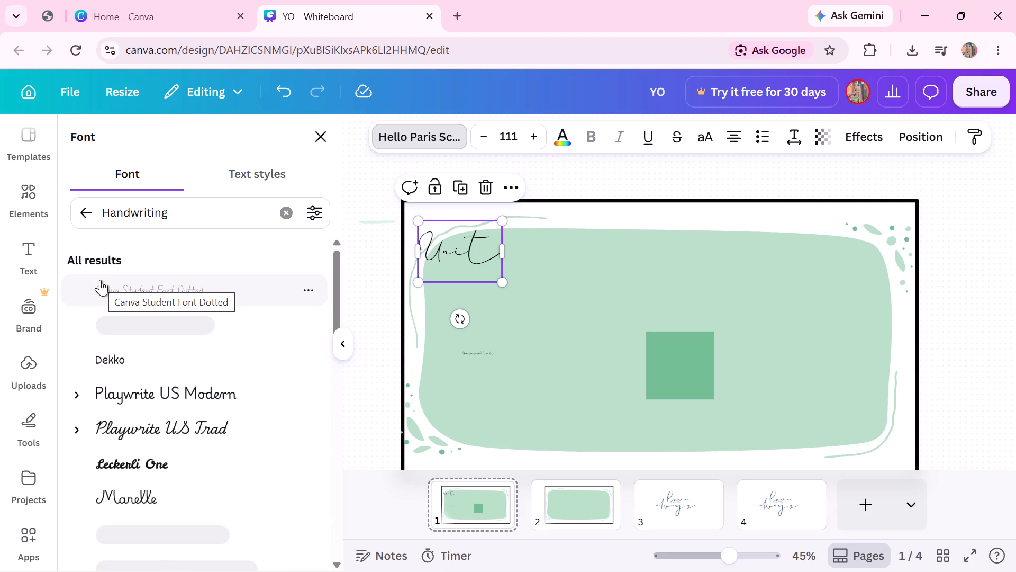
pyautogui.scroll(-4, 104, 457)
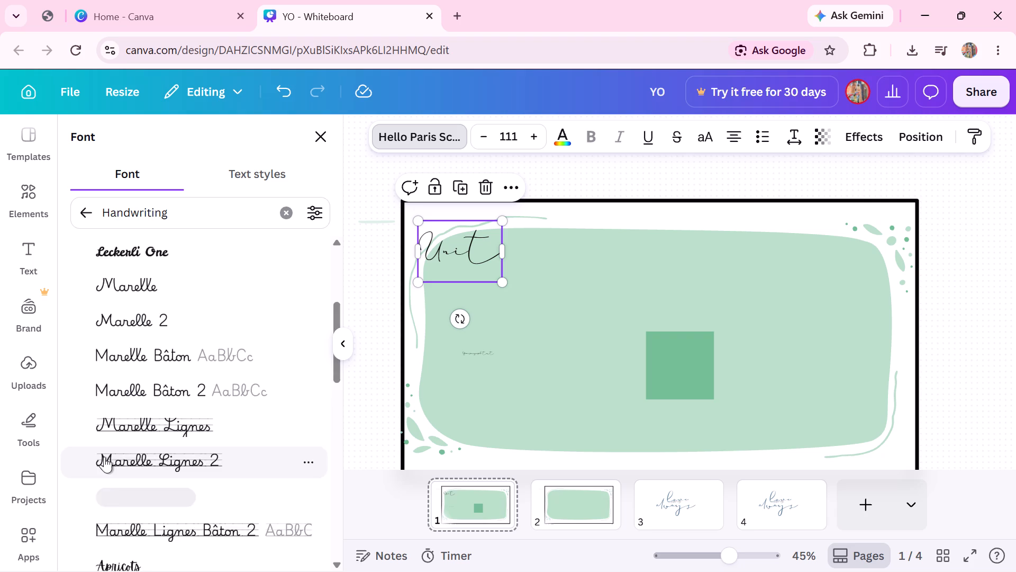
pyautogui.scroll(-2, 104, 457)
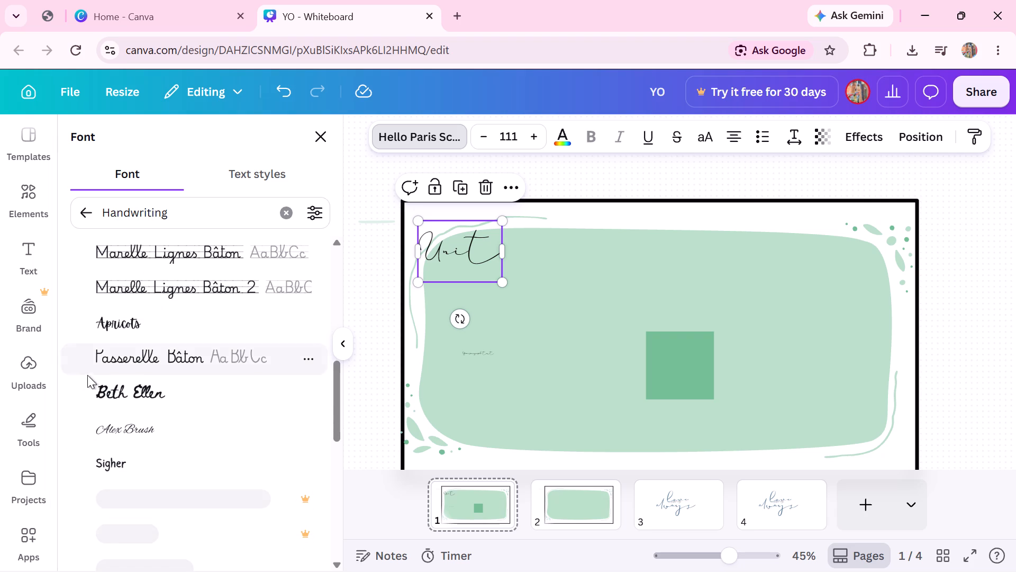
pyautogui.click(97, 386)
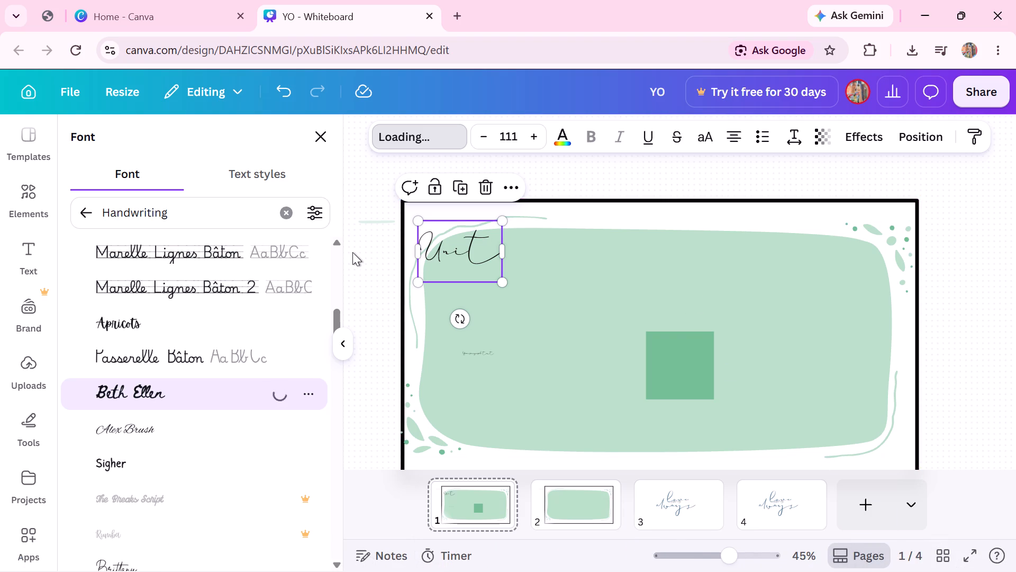
# Look through more Handwriting fonts and set the "Unit" text to Canva Student Font.
pyautogui.scroll(1, 106, 358)
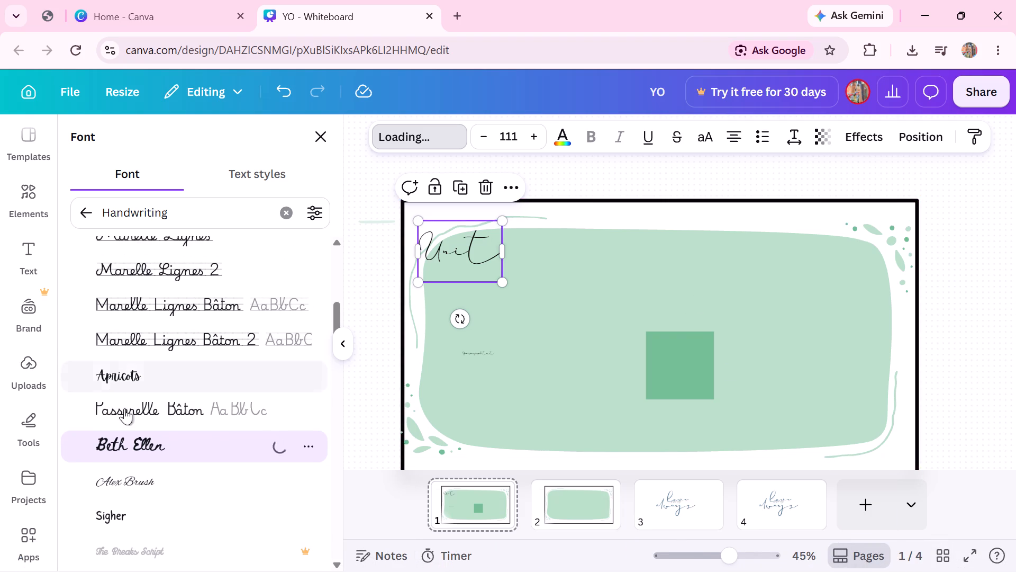
pyautogui.scroll(-1, 116, 443)
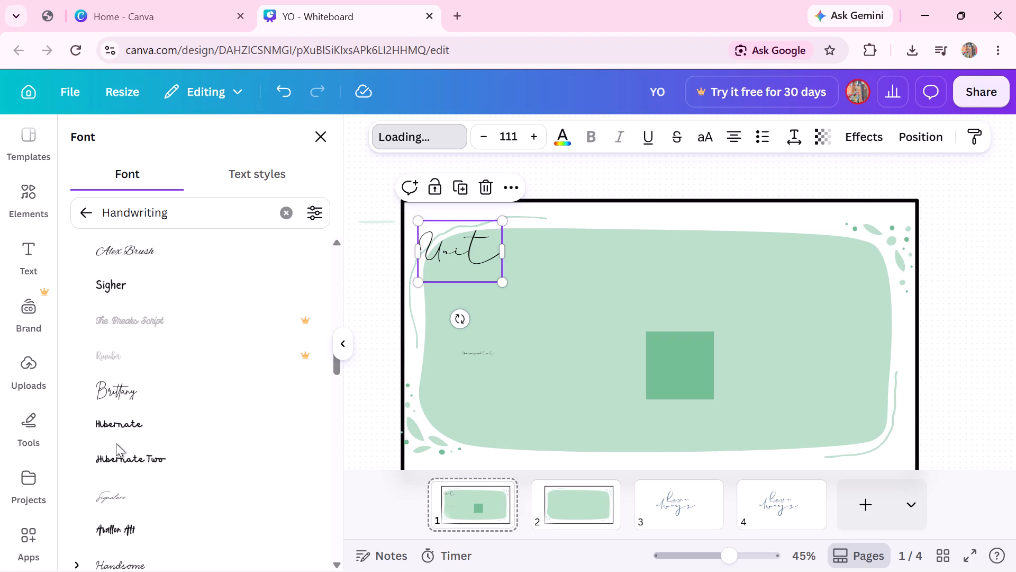
pyautogui.scroll(-3, 116, 443)
pyautogui.scroll(5, 116, 443)
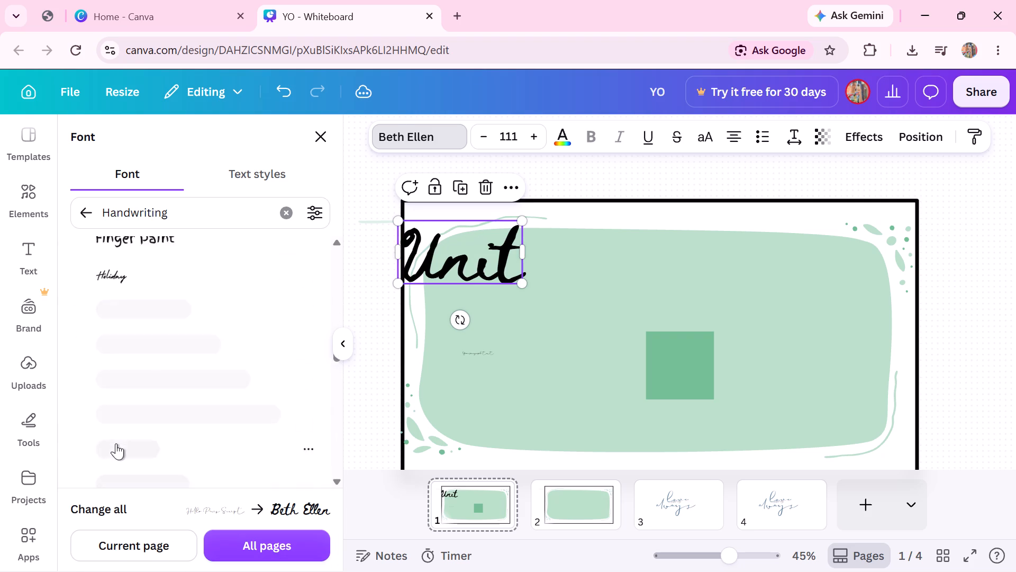
pyautogui.scroll(4, 116, 443)
pyautogui.scroll(-1, 116, 443)
pyautogui.scroll(1, 113, 335)
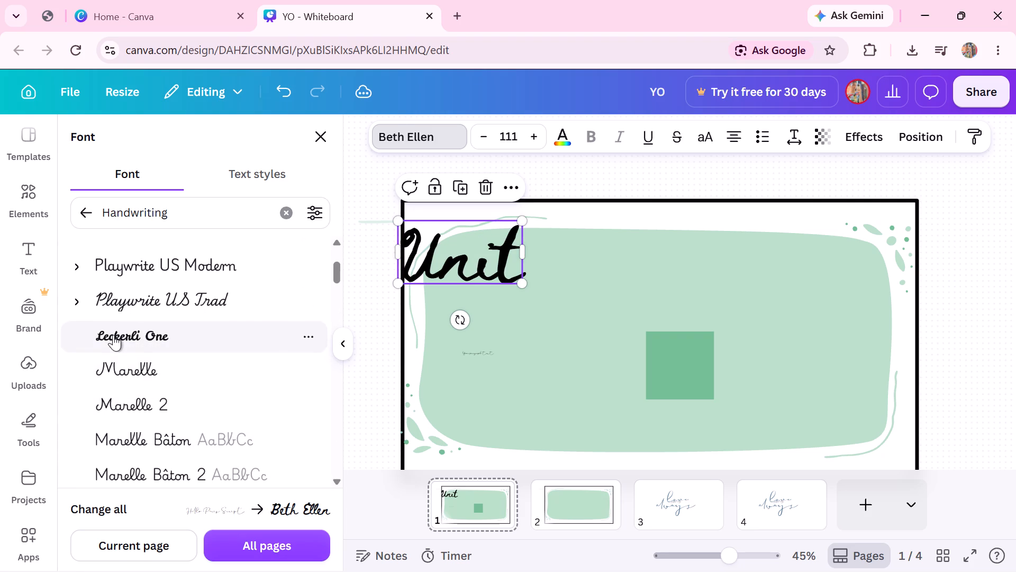
pyautogui.scroll(2, 113, 335)
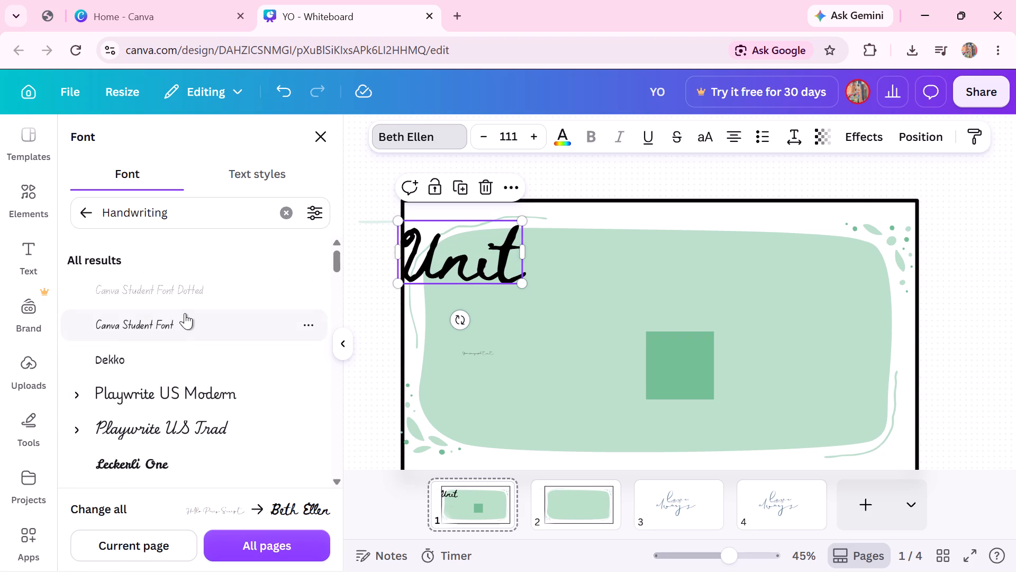
pyautogui.click(185, 313)
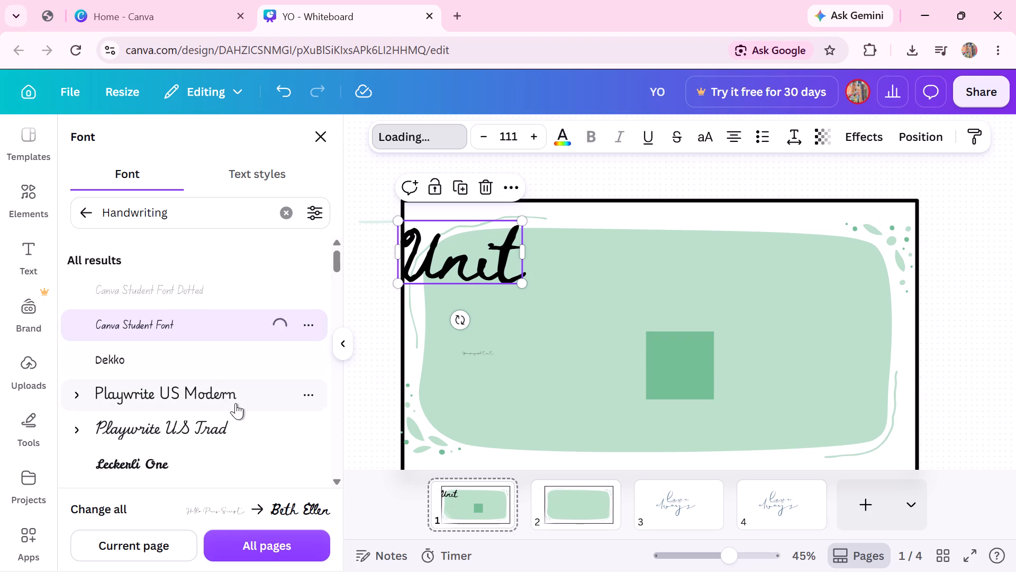
# Apply the document's Title text style to the "Unit" text.
pyautogui.scroll(-1, 235, 403)
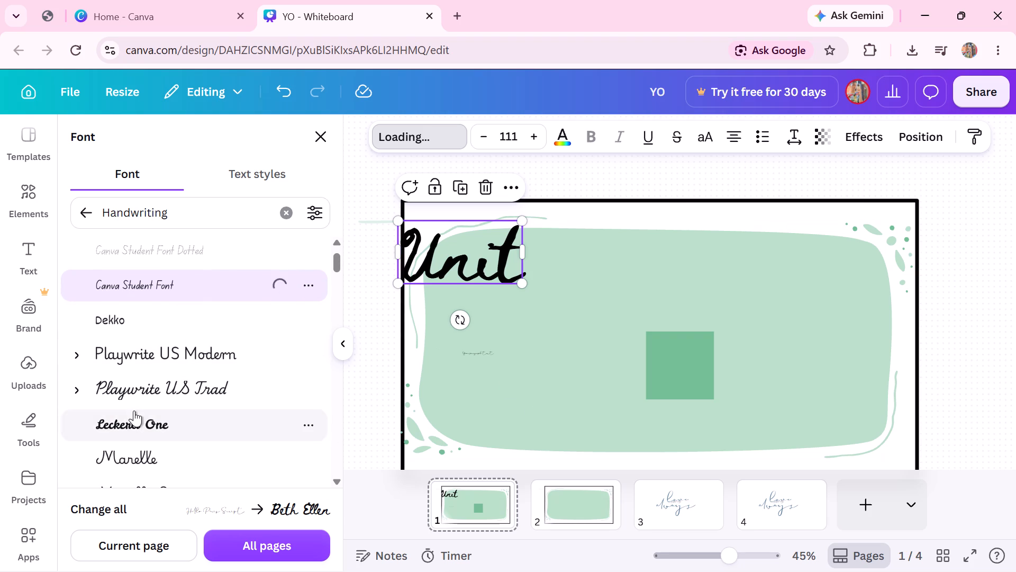
pyautogui.scroll(-1, 96, 253)
pyautogui.scroll(3, 96, 253)
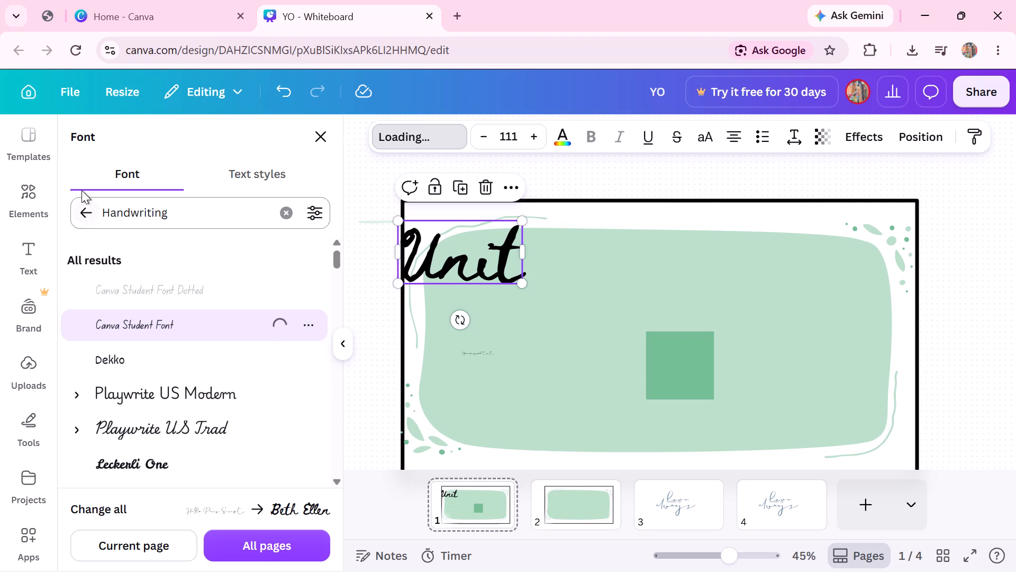
pyautogui.doubleClick(228, 169)
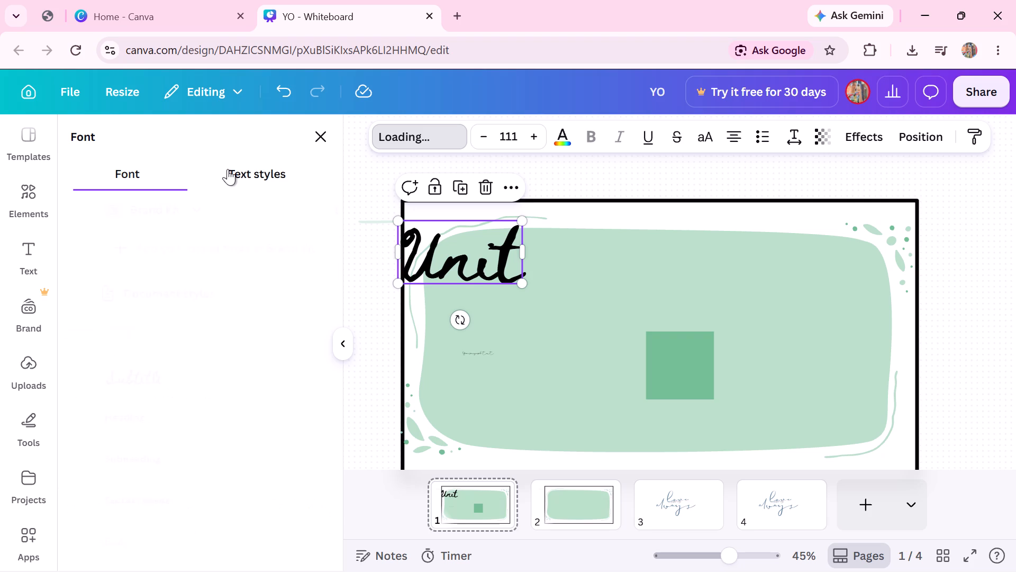
pyautogui.scroll(-1, 158, 264)
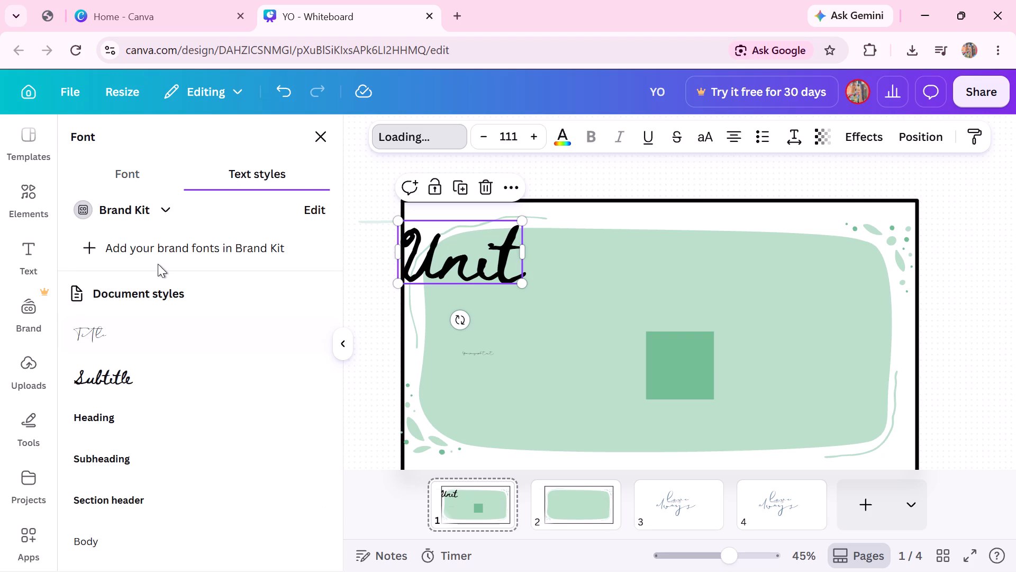
pyautogui.scroll(-1, 158, 264)
pyautogui.scroll(-1, 144, 400)
pyautogui.click(106, 329)
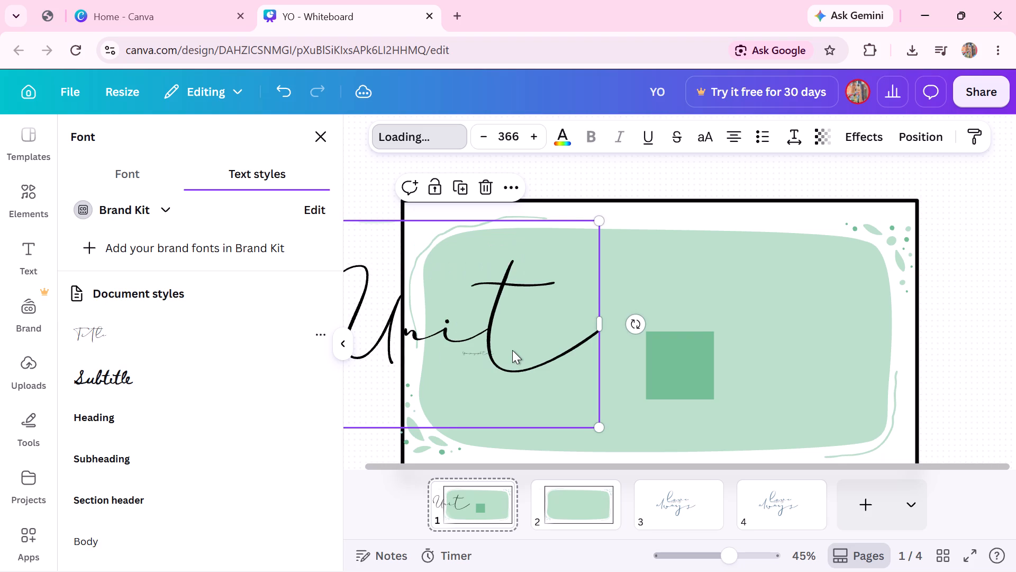
# Move the oversized "Unit" text right and slightly up so it sits inside the black frame over the green shape.
pyautogui.hscroll(1, 512, 350)
pyautogui.moveTo(625, 346); pyautogui.dragTo(681, 342)
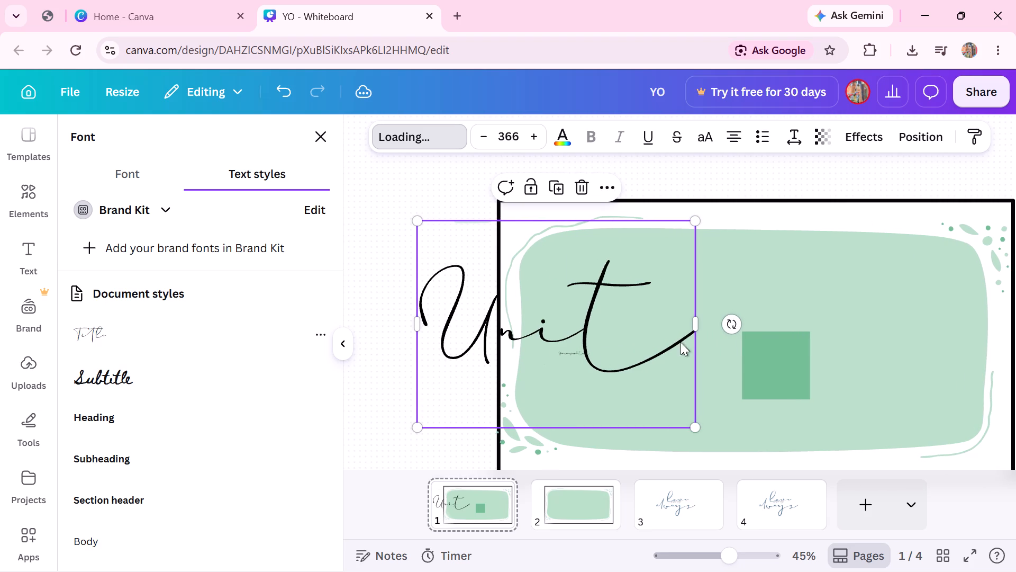
pyautogui.moveTo(681, 342); pyautogui.dragTo(698, 341)
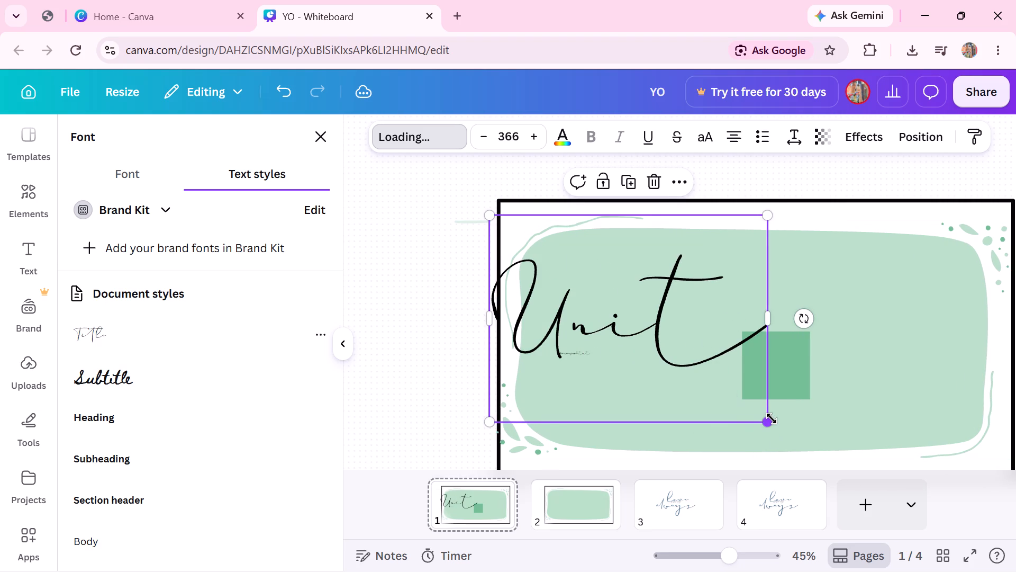
pyautogui.moveTo(772, 418); pyautogui.dragTo(749, 380, button='right')
pyautogui.hscroll(-1, 749, 380)
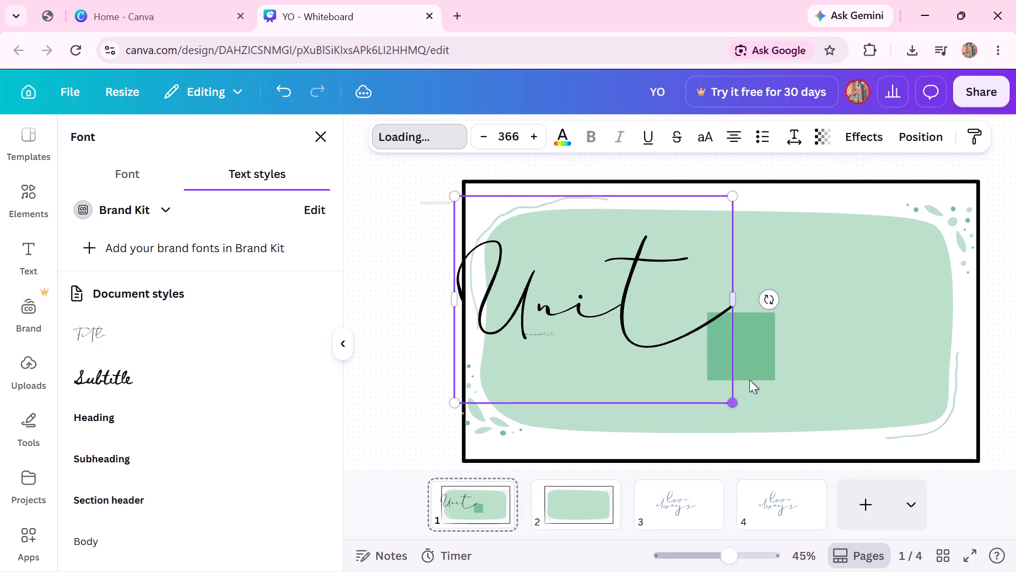
pyautogui.hscroll(-2, 749, 380)
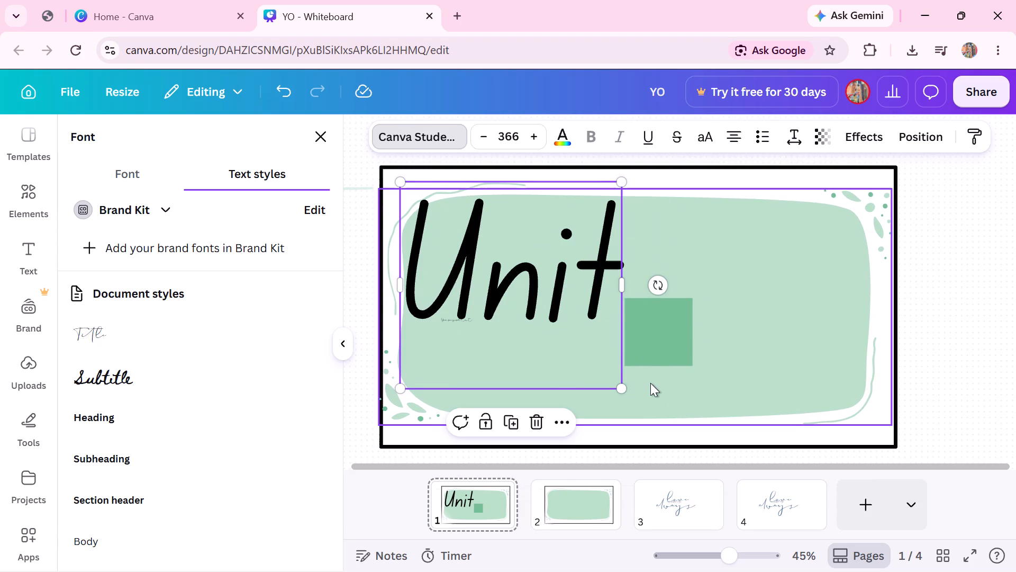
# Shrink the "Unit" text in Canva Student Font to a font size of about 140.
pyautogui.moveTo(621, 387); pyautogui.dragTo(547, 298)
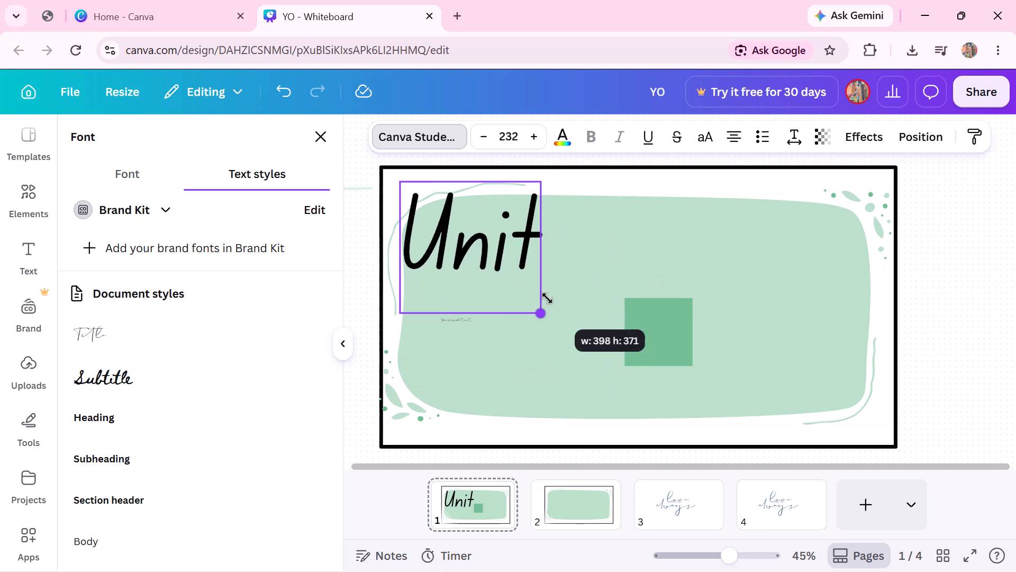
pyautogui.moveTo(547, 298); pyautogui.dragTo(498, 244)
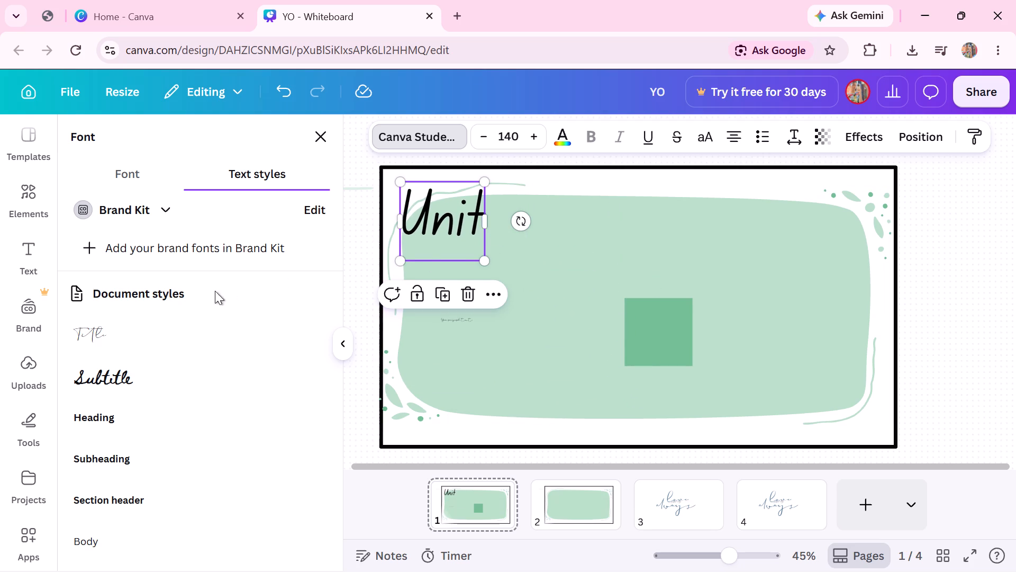
# Apply the document's Title text style to the "Unit" text.
pyautogui.click(136, 342)
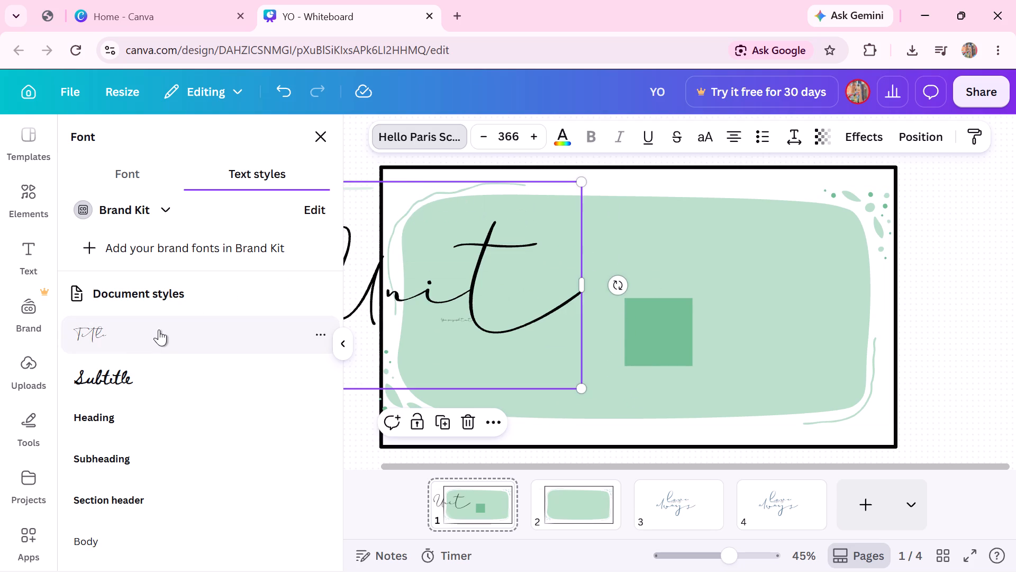
pyautogui.doubleClick(159, 329)
# Leave the Handwriting font results and choose Hello Paris Script from the document fonts for the "Unit" text.
pyautogui.click(145, 189)
pyautogui.click(133, 178)
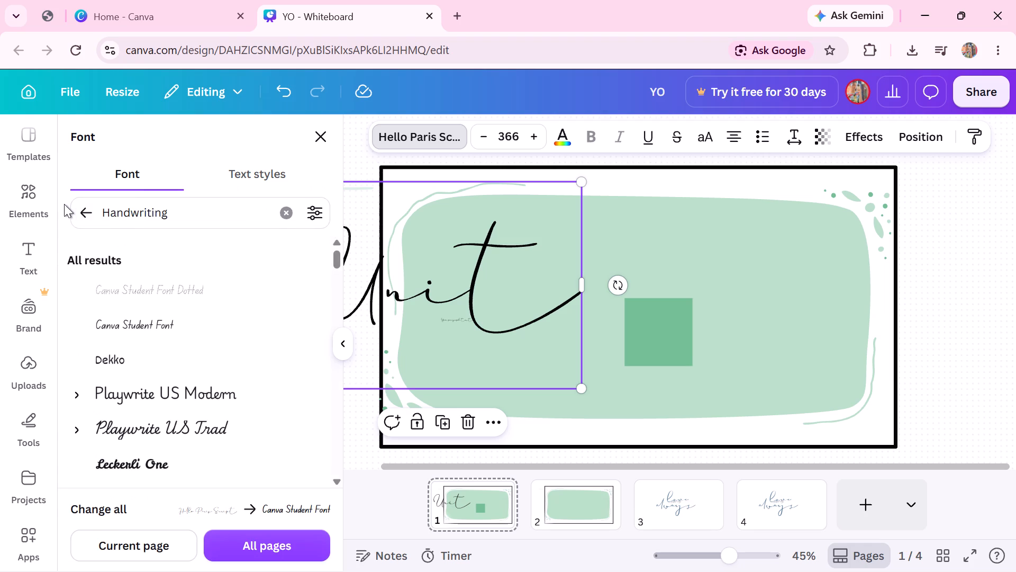
pyautogui.click(80, 203)
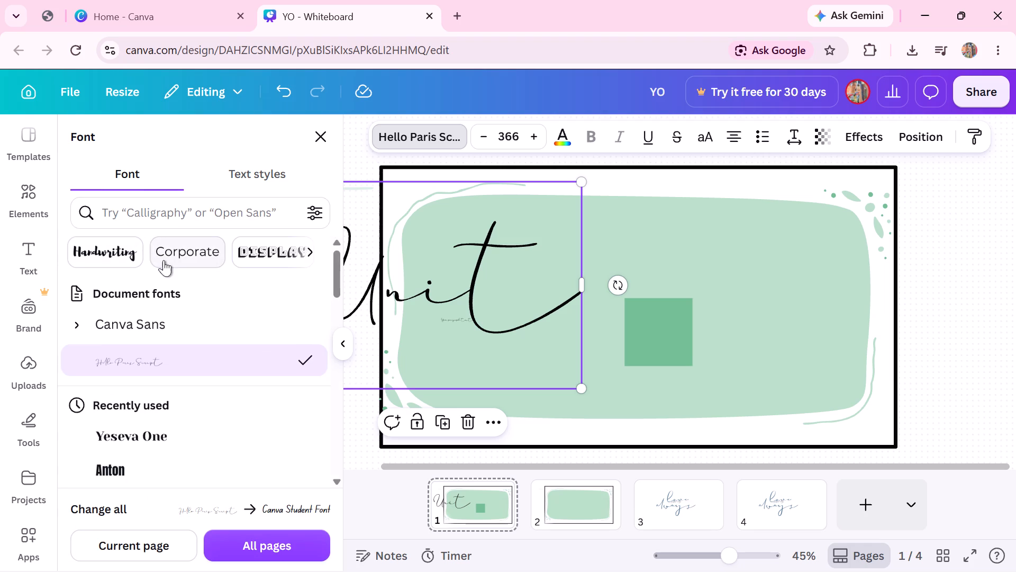
pyautogui.scroll(-1, 170, 291)
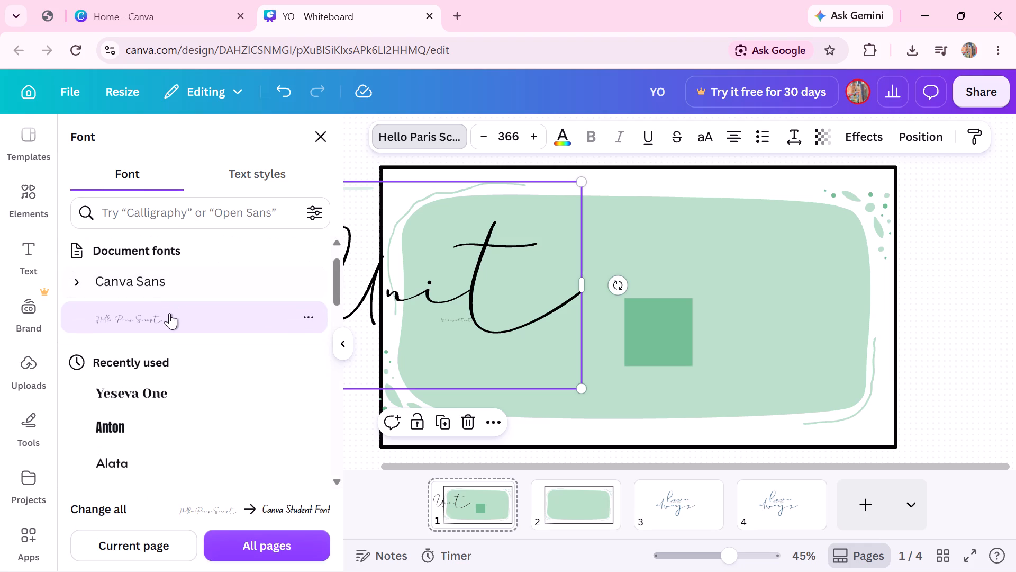
pyautogui.click(169, 313)
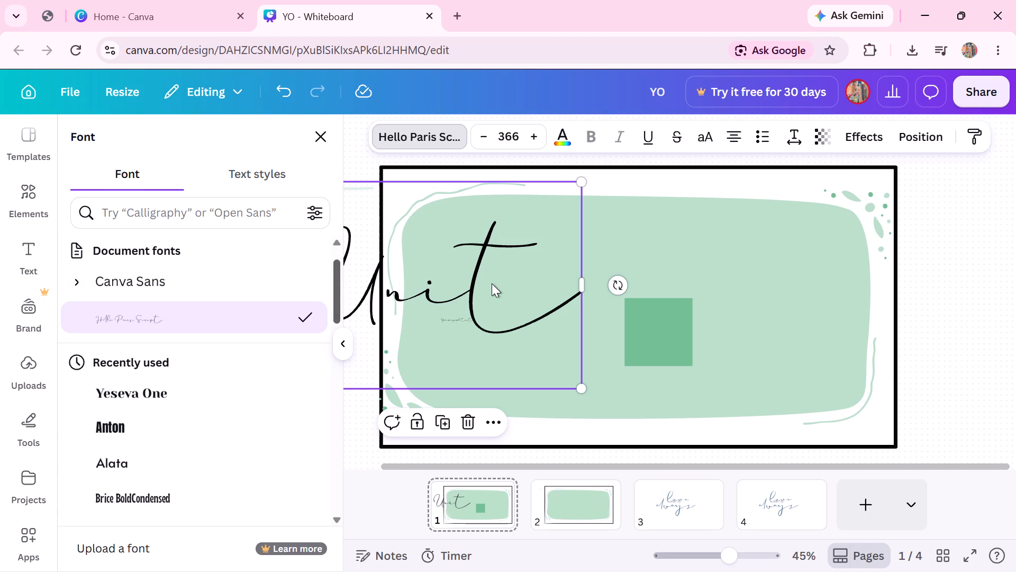
pyautogui.click(492, 283)
pyautogui.click(198, 307)
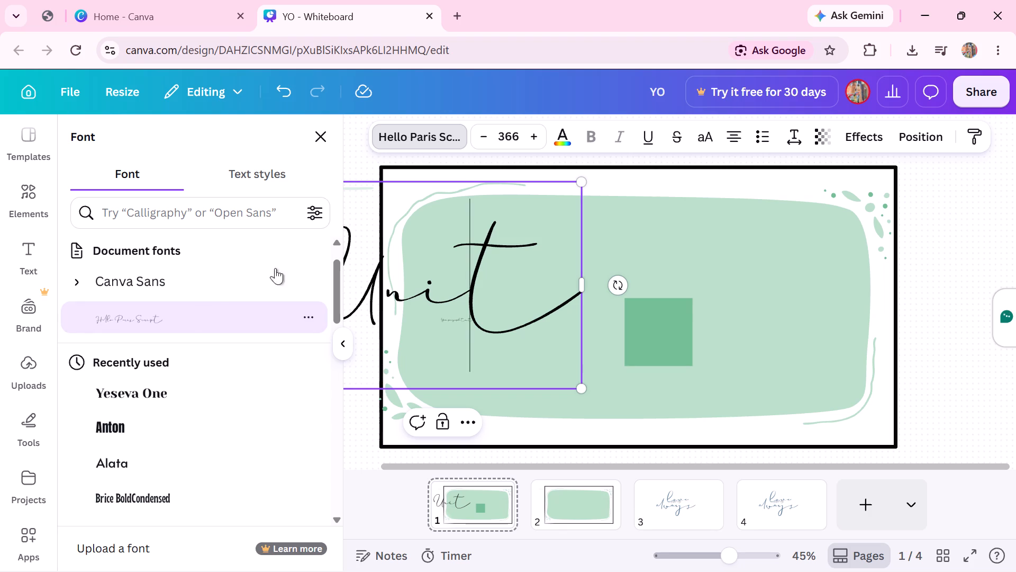
pyautogui.doubleClick(221, 327)
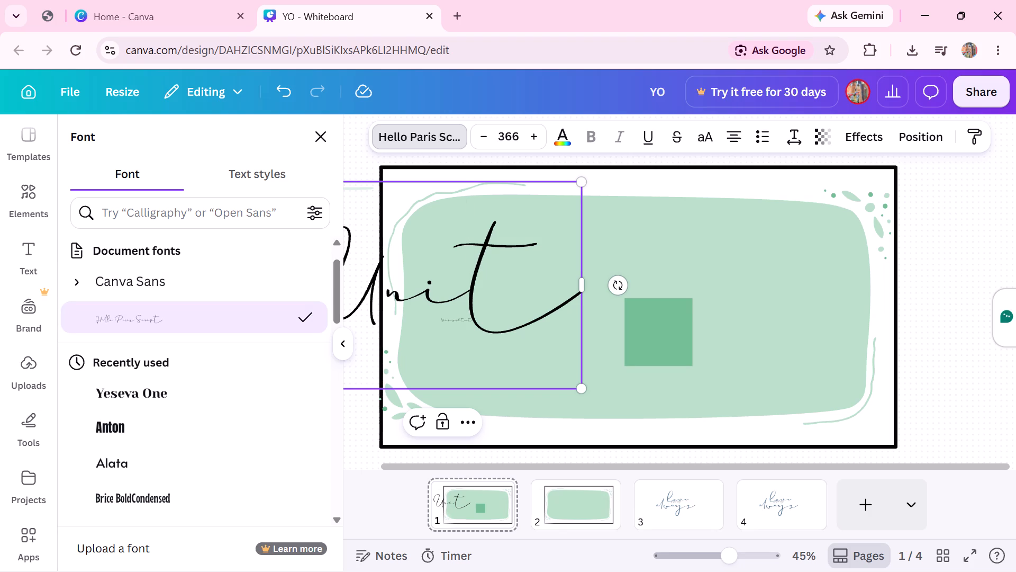
# Erase the text box's content and enter "Unit" again.
pyautogui.click(536, 274)
pyautogui.press('BackSpace')
pyautogui.press('BackSpace')
pyautogui.press('BackSpace')
pyautogui.press('BackSpace')
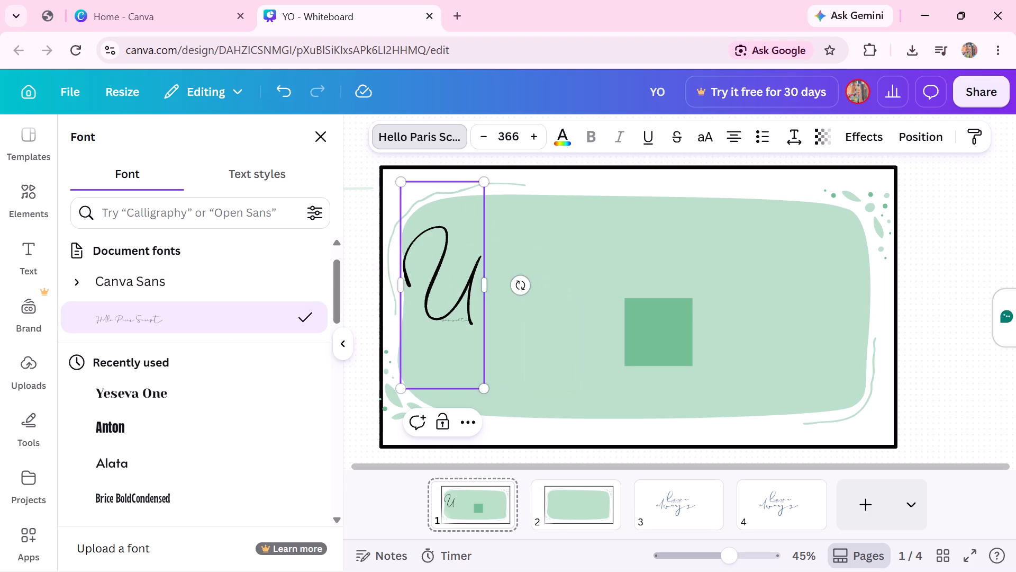
pyautogui.press('BackSpace')
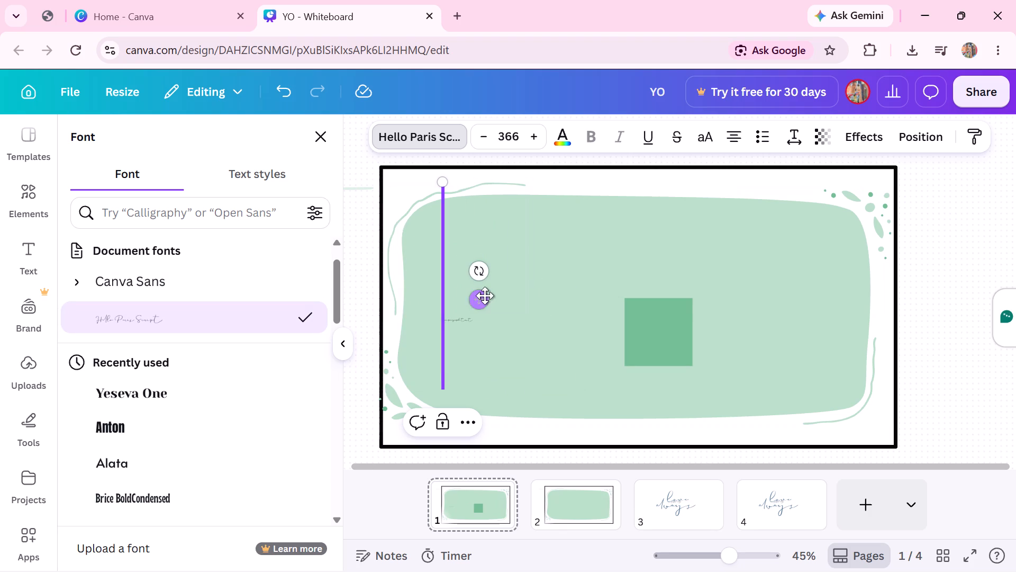
pyautogui.hotkey('shift', 'u')
pyautogui.write('nit')
# Shrink the "Unit" text to a font size of about 58 so it fits inside the black frame over the green shape.
pyautogui.hscroll(1, 500, 313)
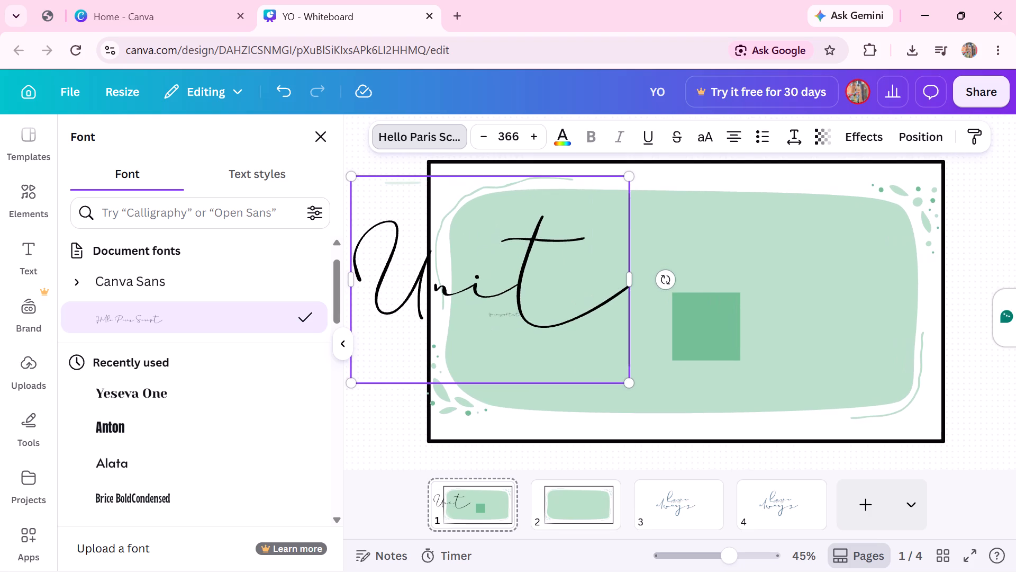
pyautogui.hscroll(1, 500, 313)
pyautogui.moveTo(500, 313); pyautogui.dragTo(618, 321)
pyautogui.moveTo(628, 392); pyautogui.dragTo(549, 312)
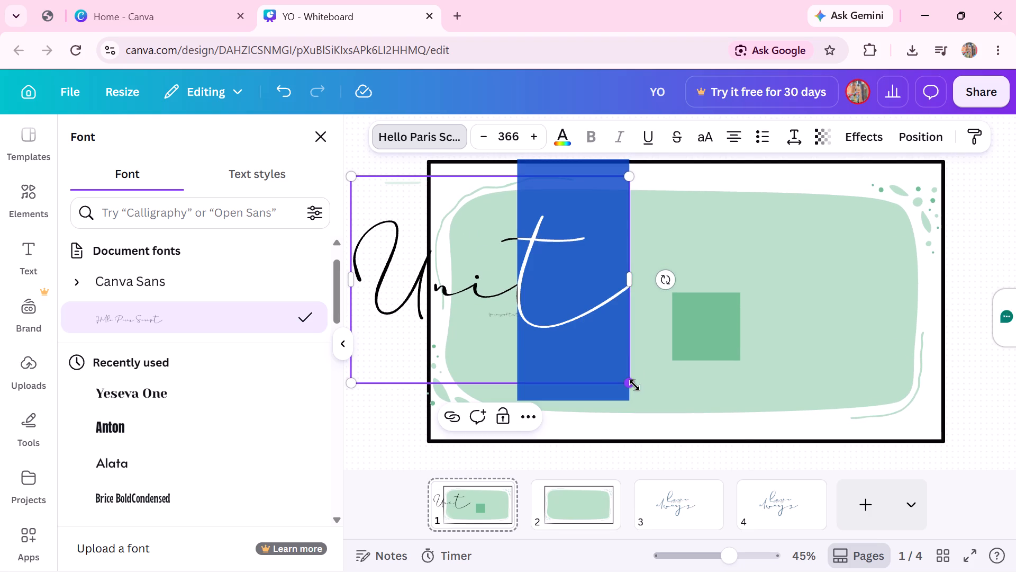
pyautogui.moveTo(634, 385); pyautogui.dragTo(531, 263)
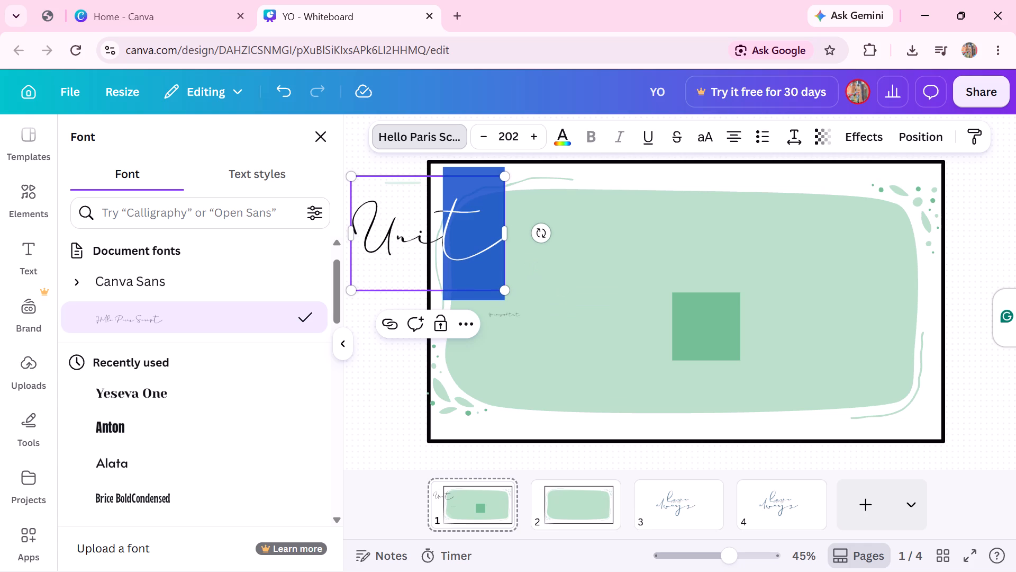
pyautogui.moveTo(477, 234); pyautogui.dragTo(561, 245)
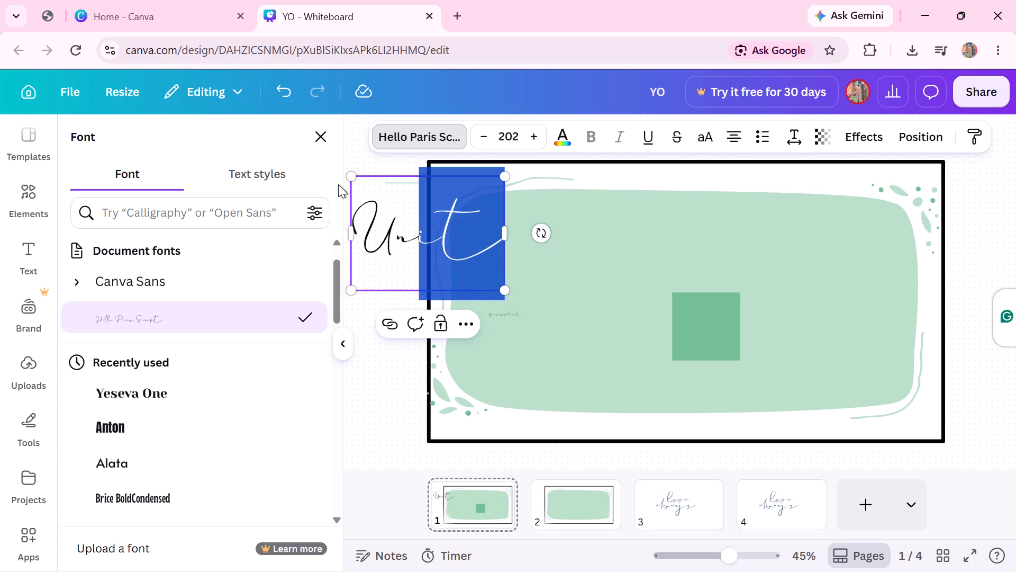
pyautogui.moveTo(348, 173); pyautogui.dragTo(483, 182)
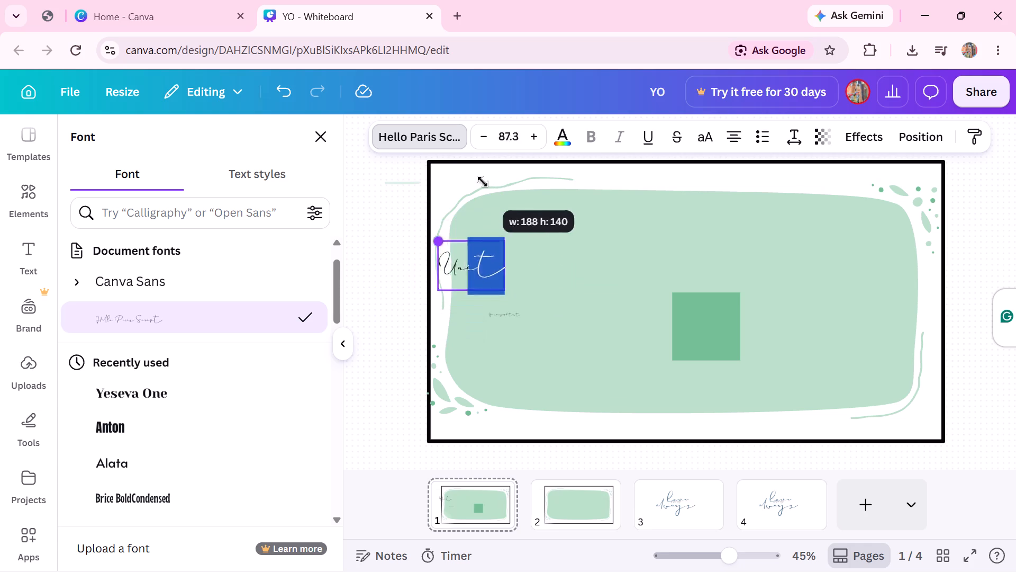
pyautogui.moveTo(483, 182); pyautogui.dragTo(509, 185)
pyautogui.moveTo(486, 273); pyautogui.dragTo(567, 258)
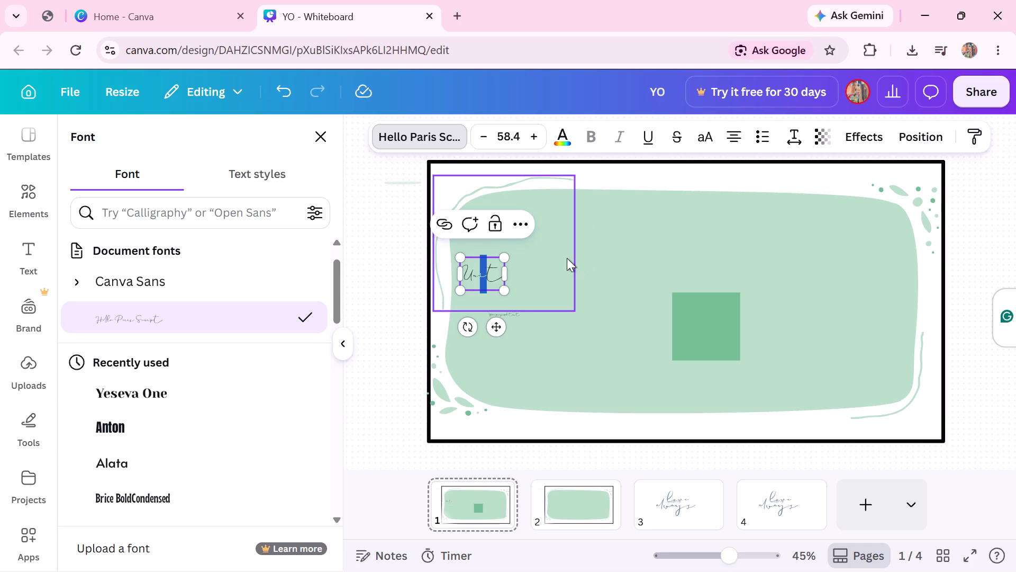
# Widen the "Unit" text box toward the square and reduce its font size to about 55.
pyautogui.moveTo(511, 275); pyautogui.dragTo(548, 274)
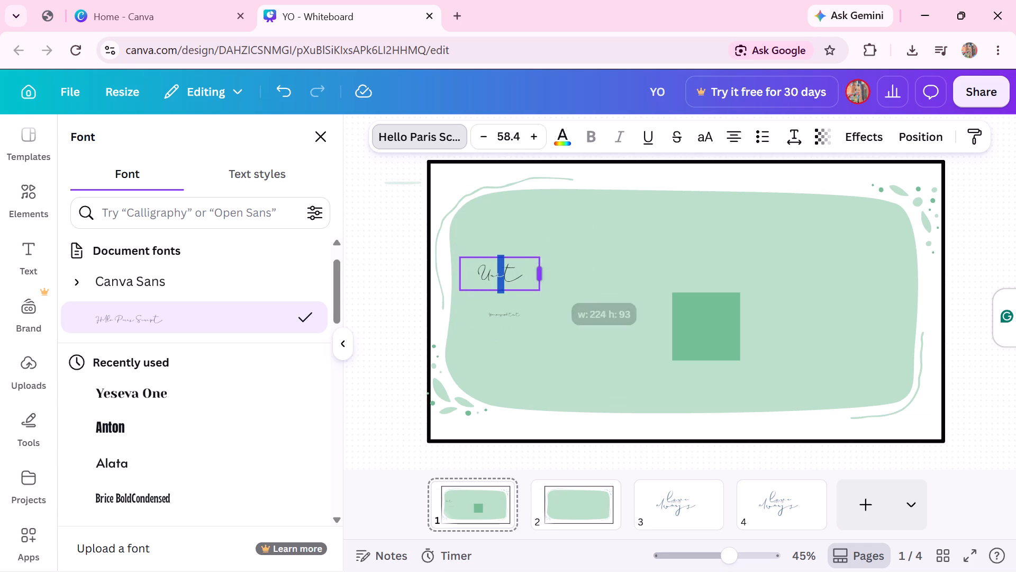
pyautogui.moveTo(548, 274); pyautogui.dragTo(625, 275)
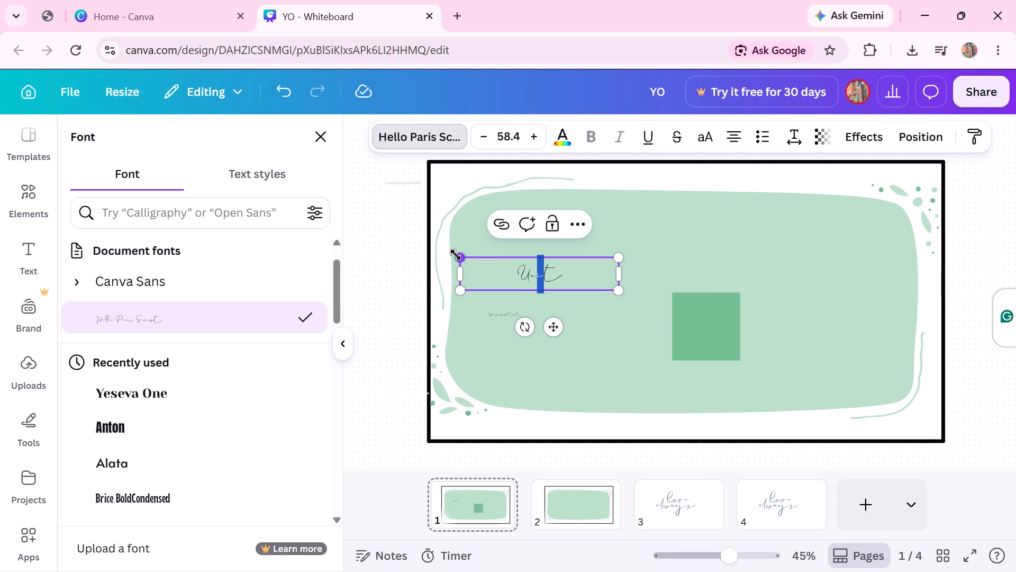
pyautogui.moveTo(456, 255); pyautogui.dragTo(473, 190)
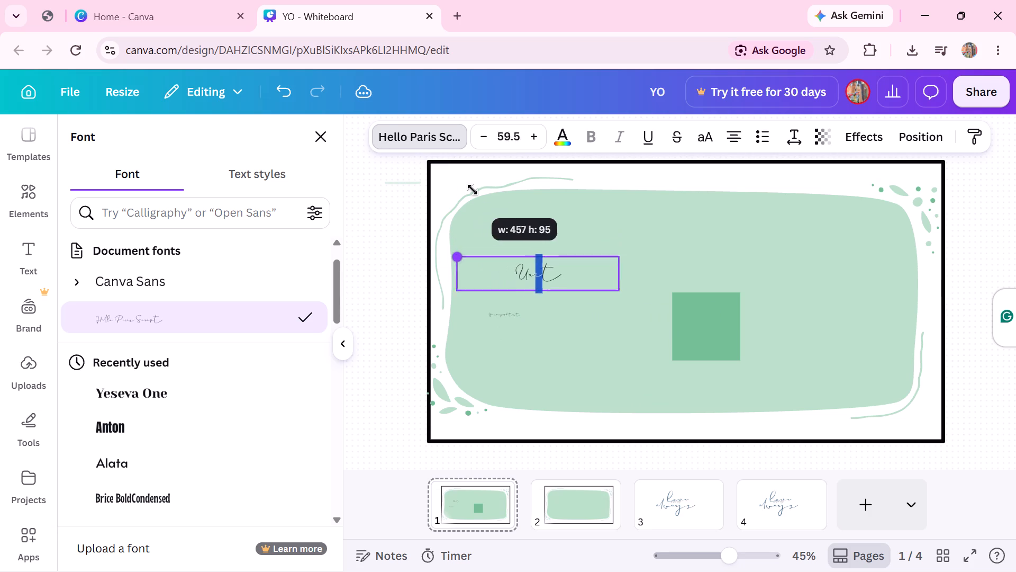
pyautogui.moveTo(473, 190); pyautogui.dragTo(478, 190)
pyautogui.moveTo(568, 270); pyautogui.dragTo(544, 267)
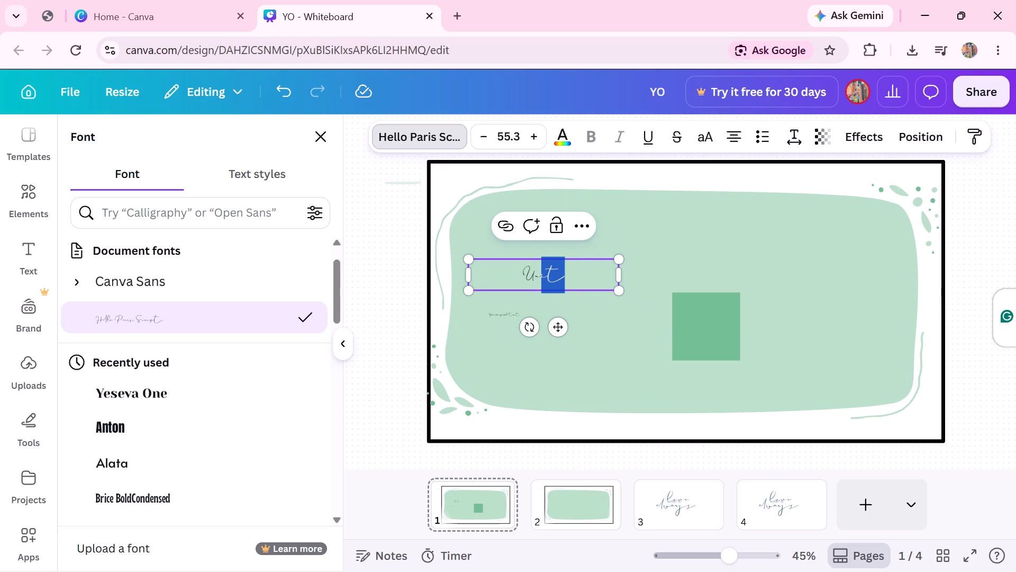
pyautogui.moveTo(544, 267); pyautogui.dragTo(496, 262)
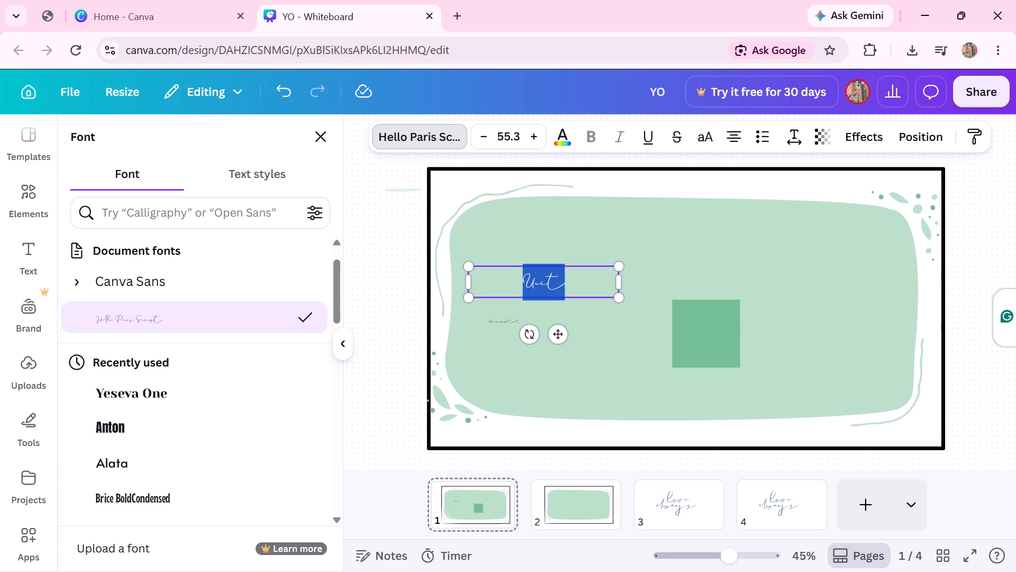
pyautogui.click(642, 297)
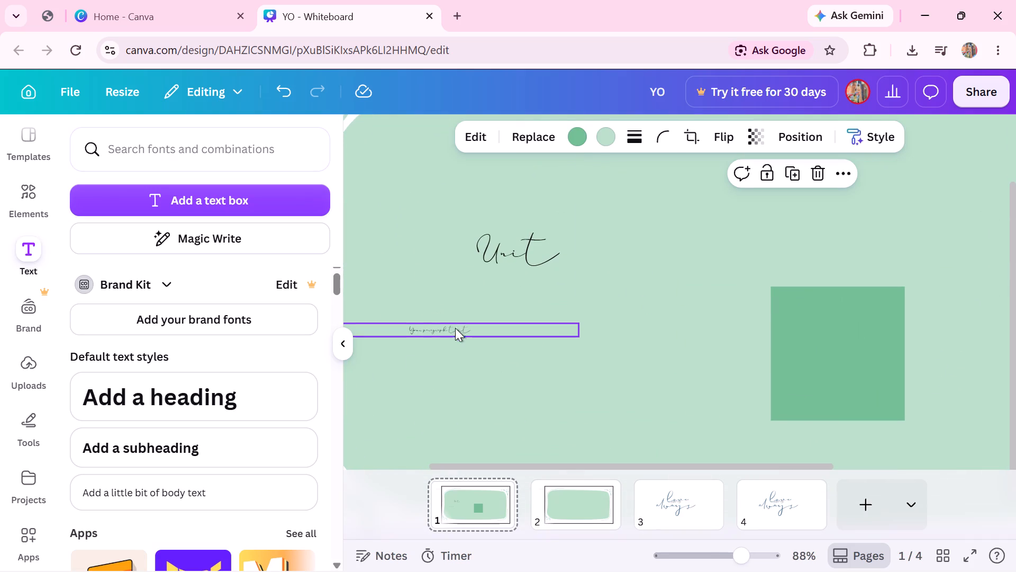
# Delete the tiny paragraph text box below "Unit".
pyautogui.click(460, 330)
pyautogui.click(464, 298)
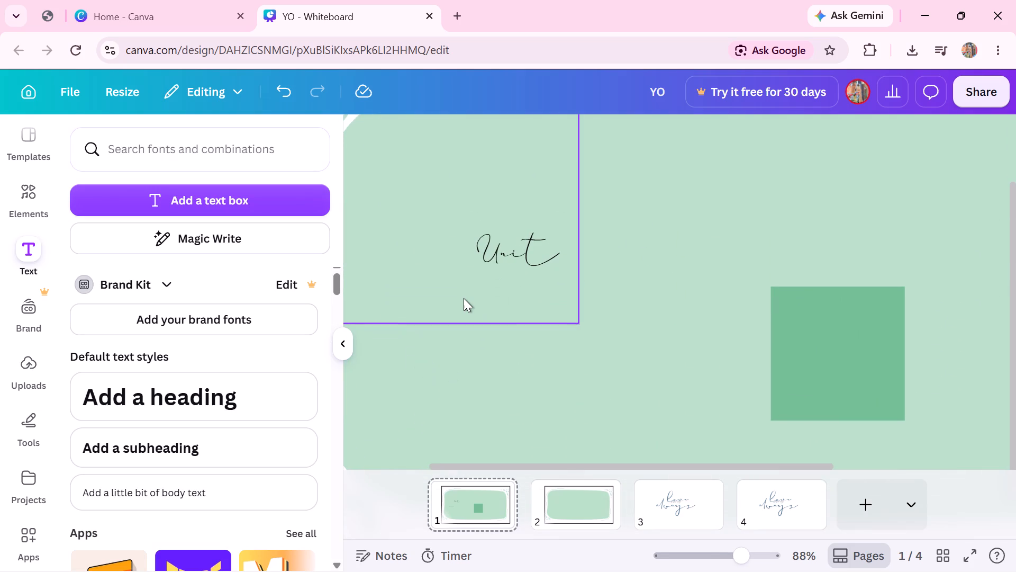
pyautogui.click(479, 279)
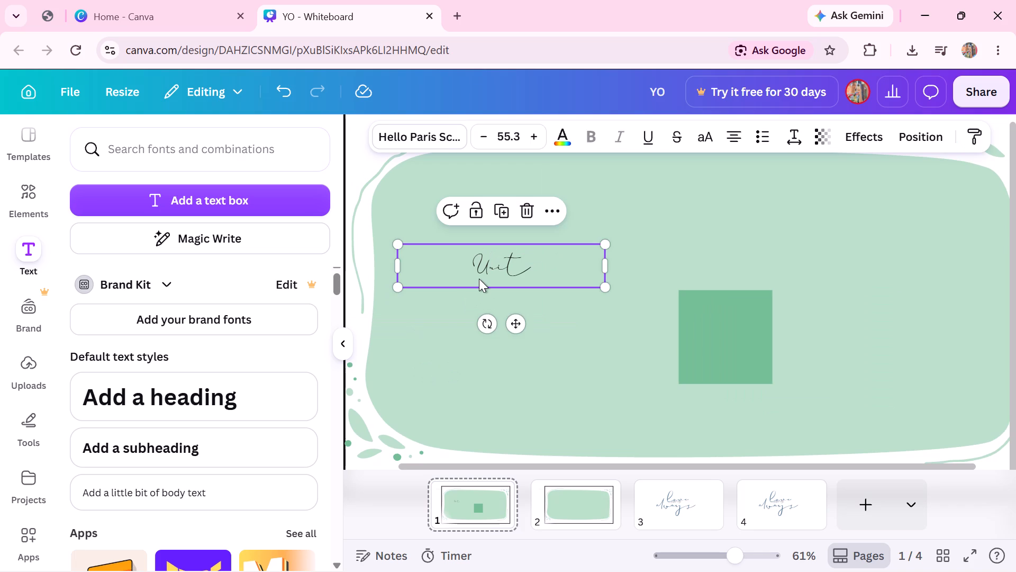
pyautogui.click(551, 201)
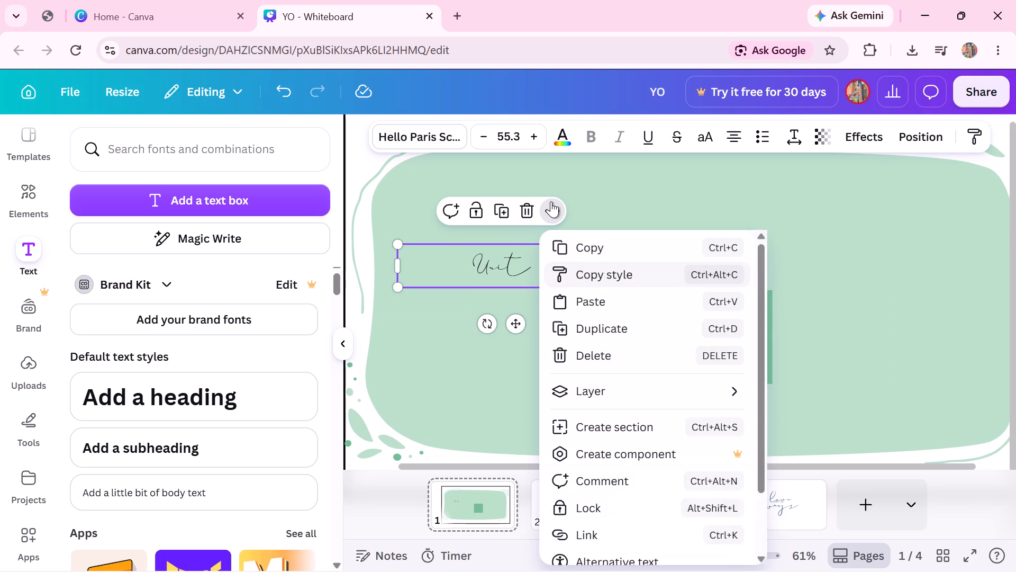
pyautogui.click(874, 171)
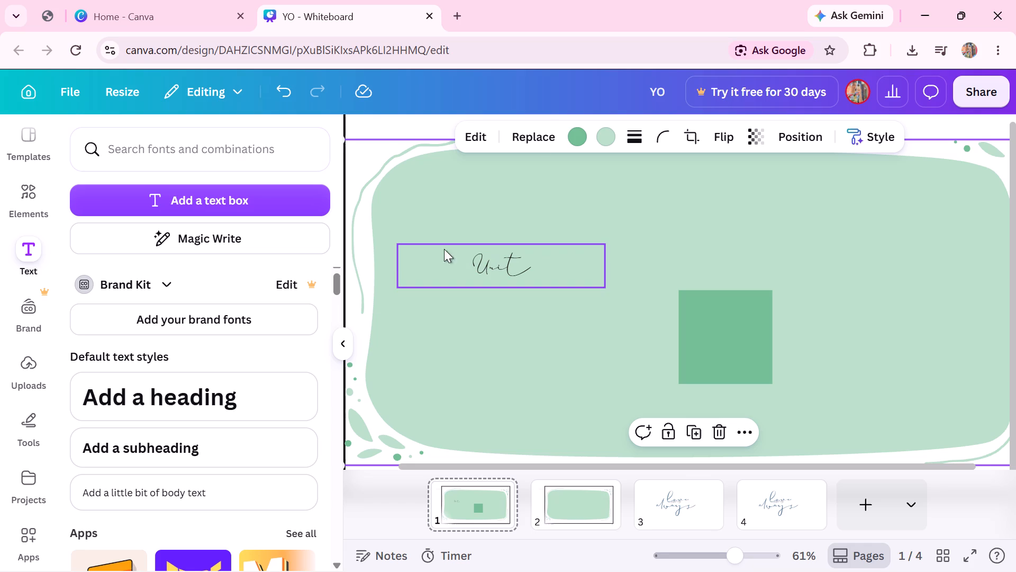
# Move the "Unit" text to the frame's upper-left corner, above the edge of the green shape.
pyautogui.moveTo(461, 258); pyautogui.dragTo(425, 189)
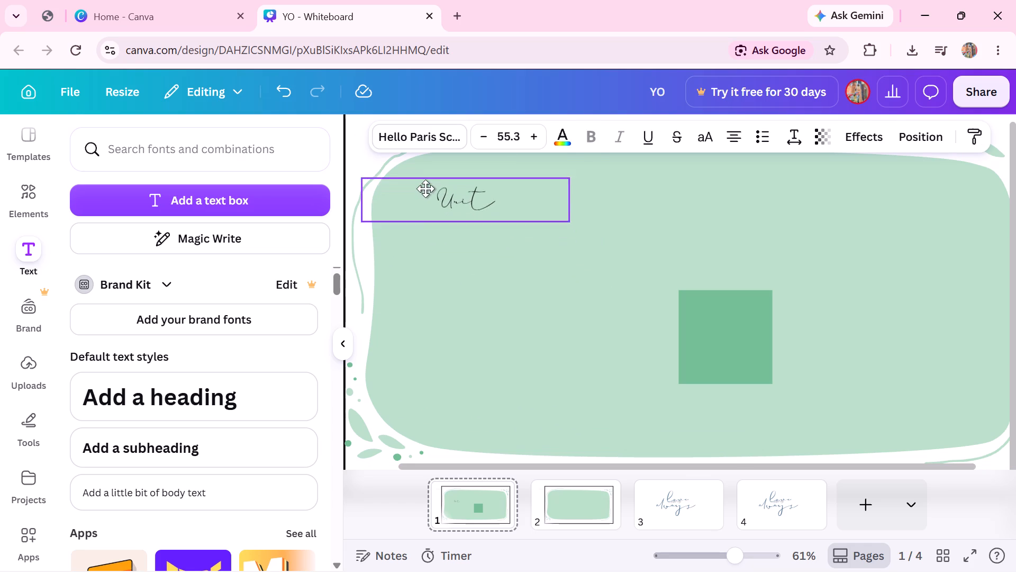
pyautogui.moveTo(425, 189); pyautogui.dragTo(418, 168)
pyautogui.scroll(1, 496, 266)
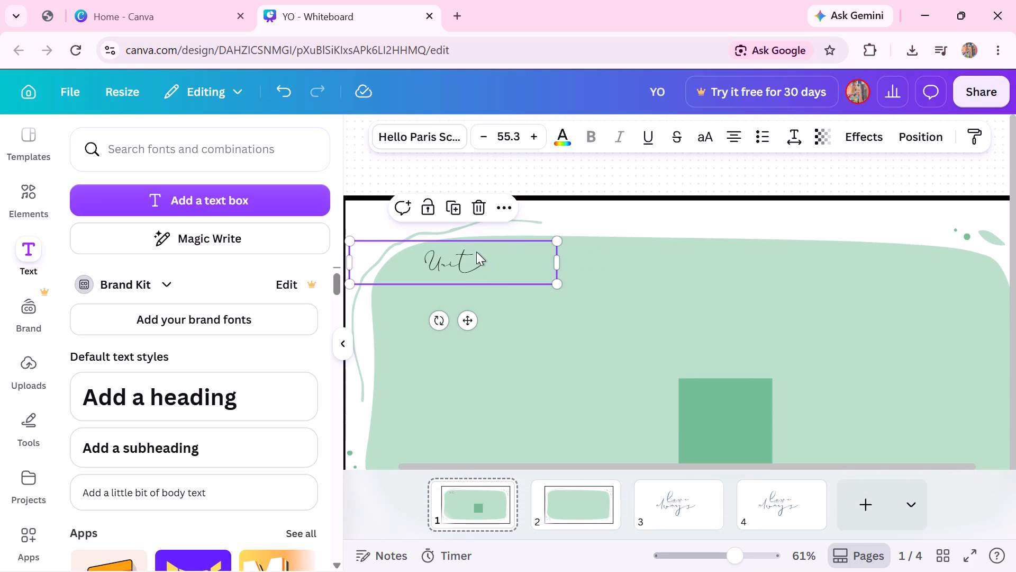
pyautogui.moveTo(464, 261); pyautogui.dragTo(438, 227)
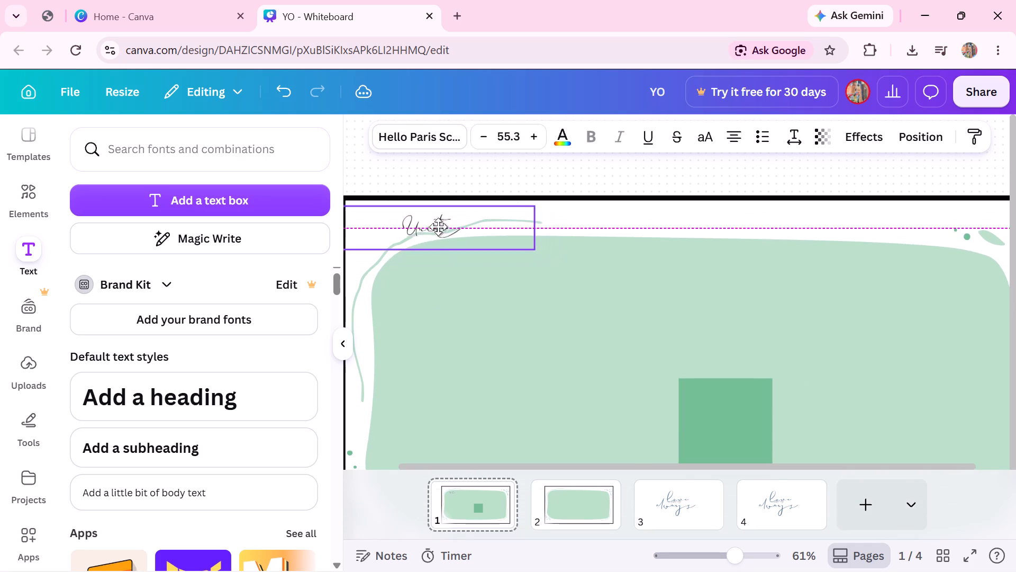
pyautogui.moveTo(438, 227); pyautogui.dragTo(423, 230)
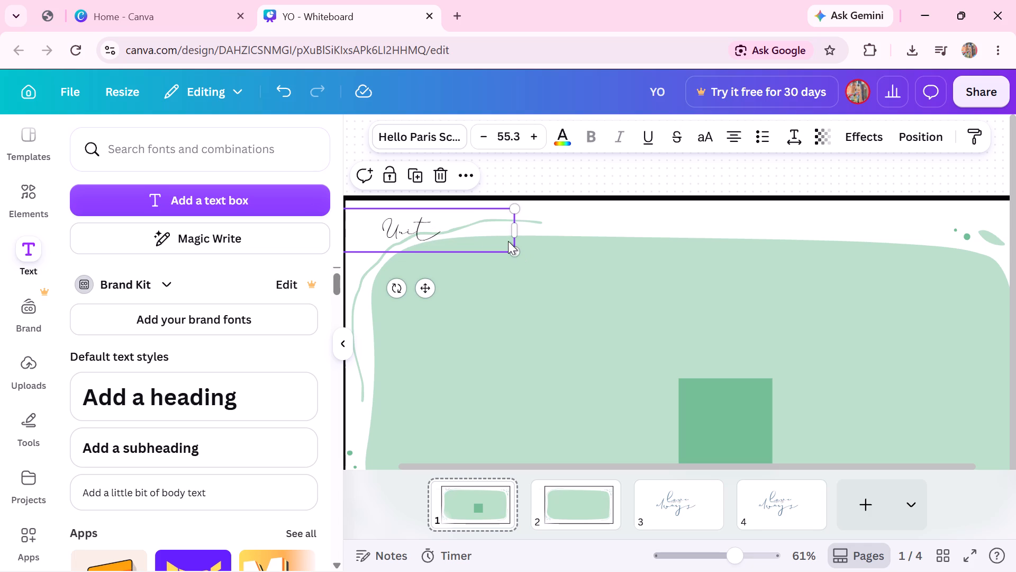
# Enlarge the "Unit" text to a font size of about 63 and deselect it.
pyautogui.moveTo(513, 253); pyautogui.dragTo(533, 274)
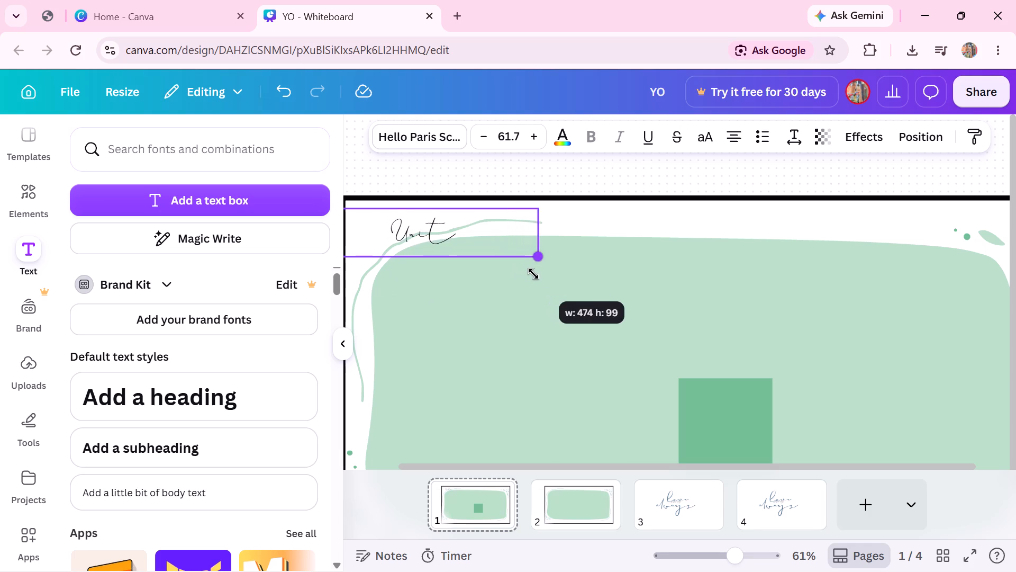
pyautogui.moveTo(533, 274); pyautogui.dragTo(537, 278)
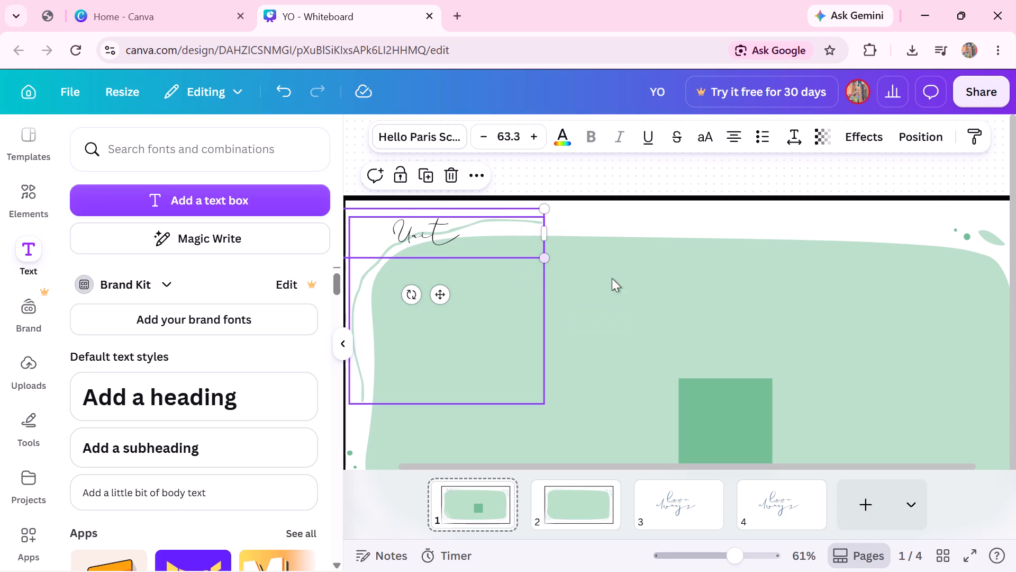
pyautogui.click(932, 192)
pyautogui.scroll(-1, 688, 270)
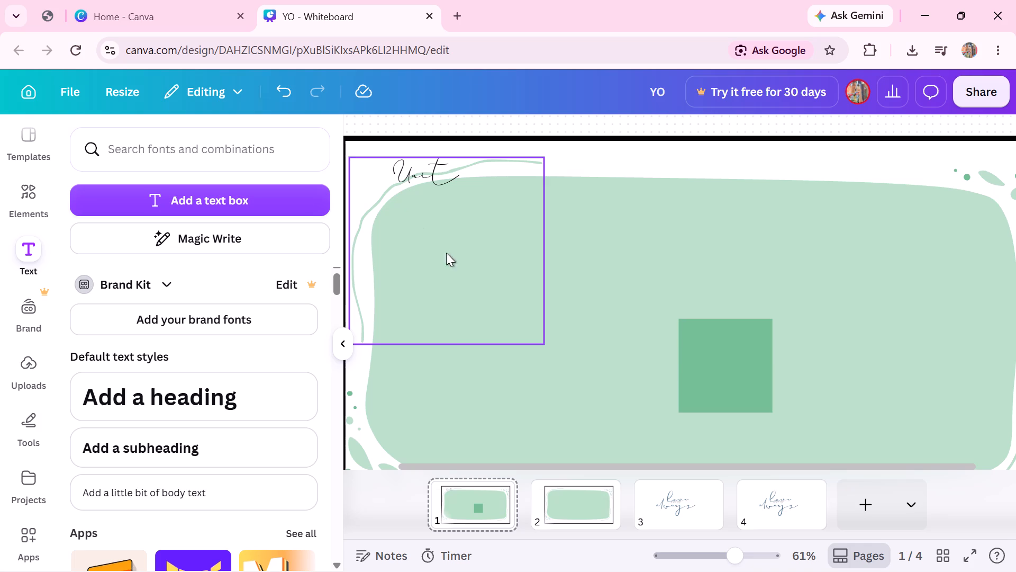
# Delete the dark green square from the middle of the framed page.
pyautogui.click(458, 256)
pyautogui.hscroll(1, 702, 294)
pyautogui.click(800, 284)
pyautogui.click(718, 359)
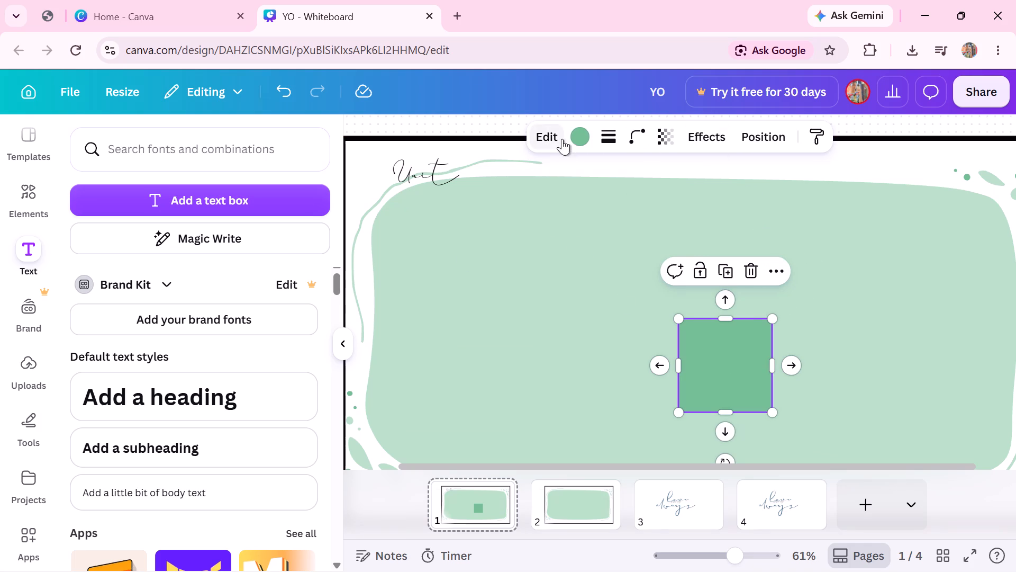
pyautogui.click(580, 134)
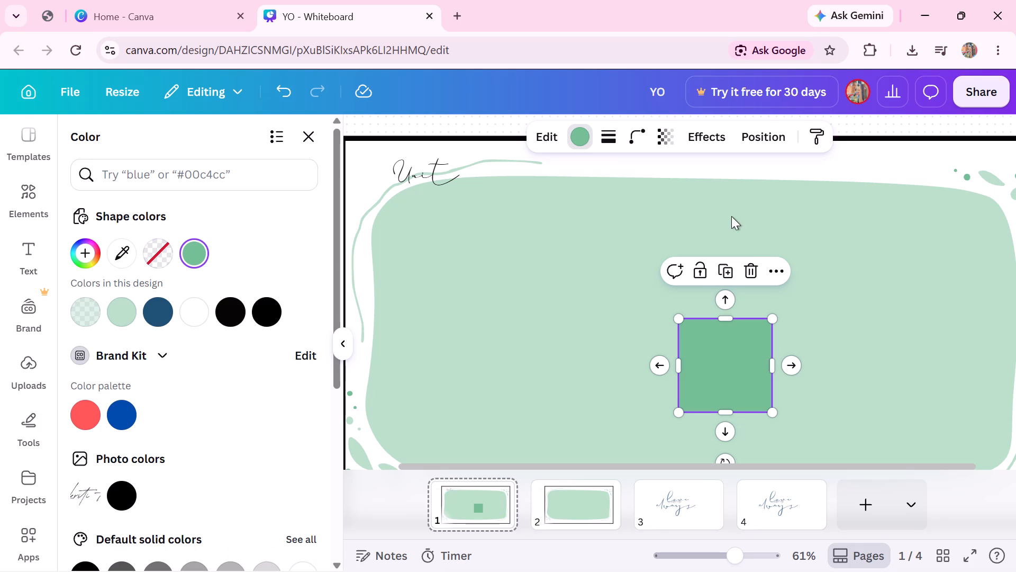
pyautogui.click(750, 276)
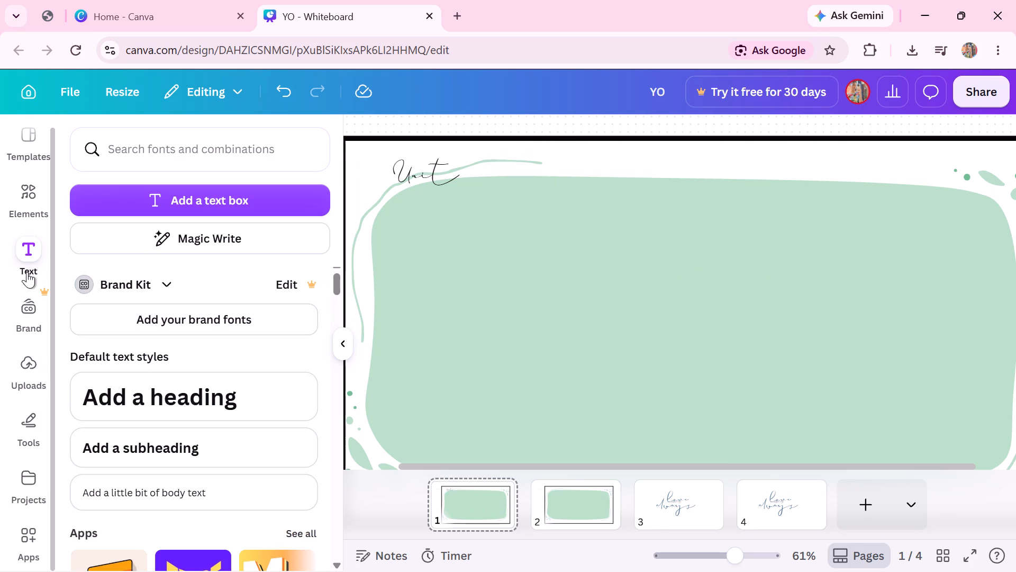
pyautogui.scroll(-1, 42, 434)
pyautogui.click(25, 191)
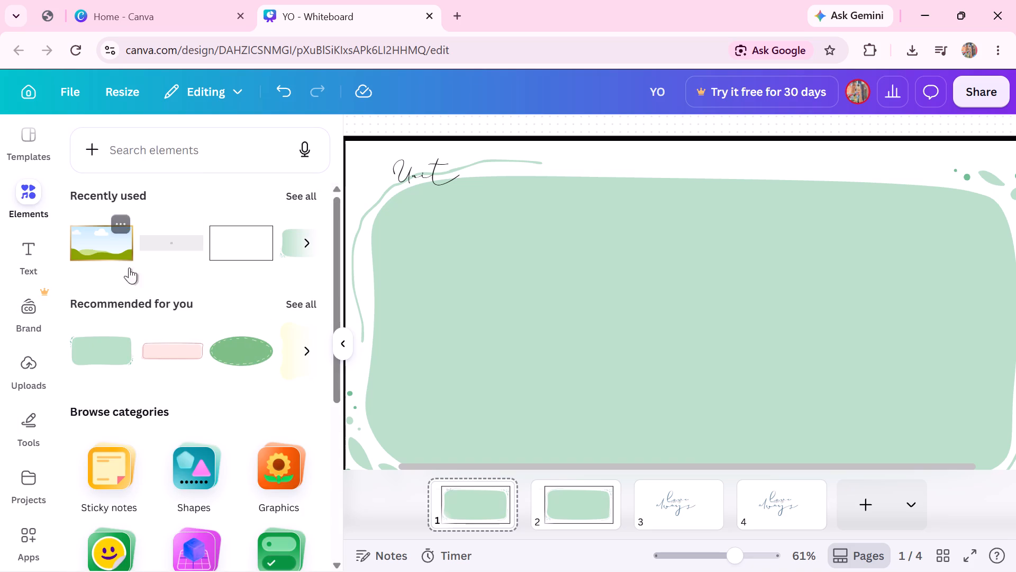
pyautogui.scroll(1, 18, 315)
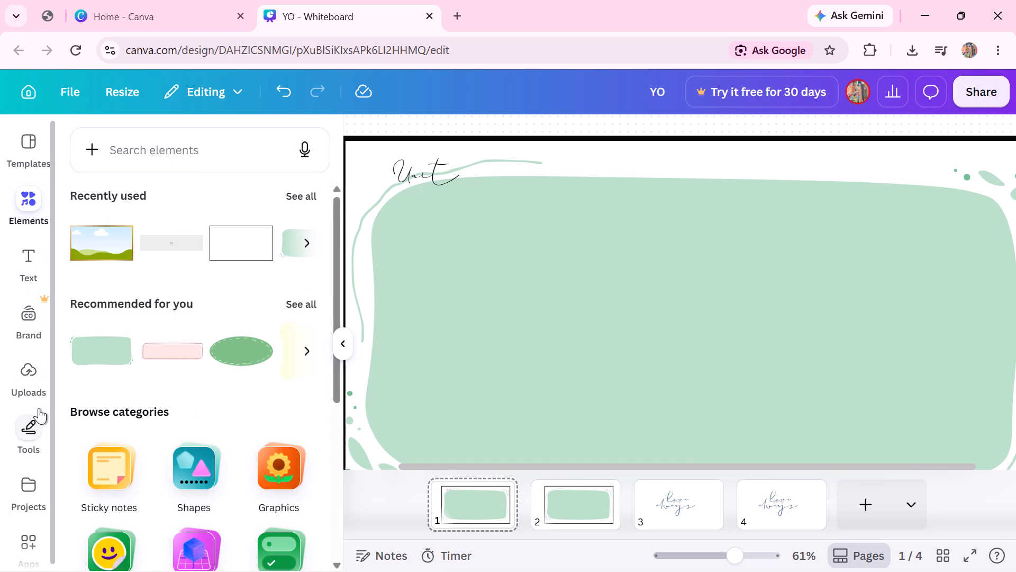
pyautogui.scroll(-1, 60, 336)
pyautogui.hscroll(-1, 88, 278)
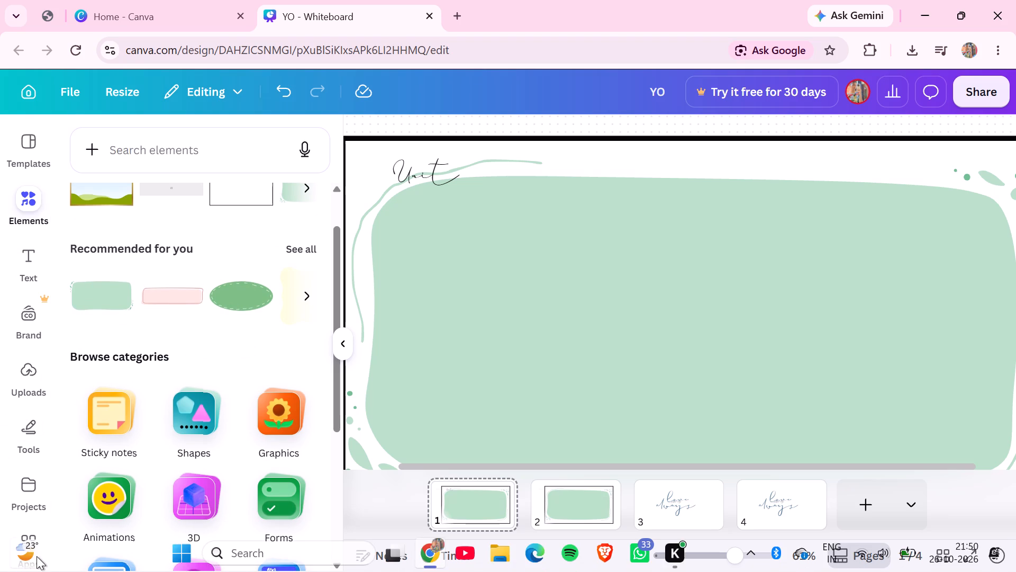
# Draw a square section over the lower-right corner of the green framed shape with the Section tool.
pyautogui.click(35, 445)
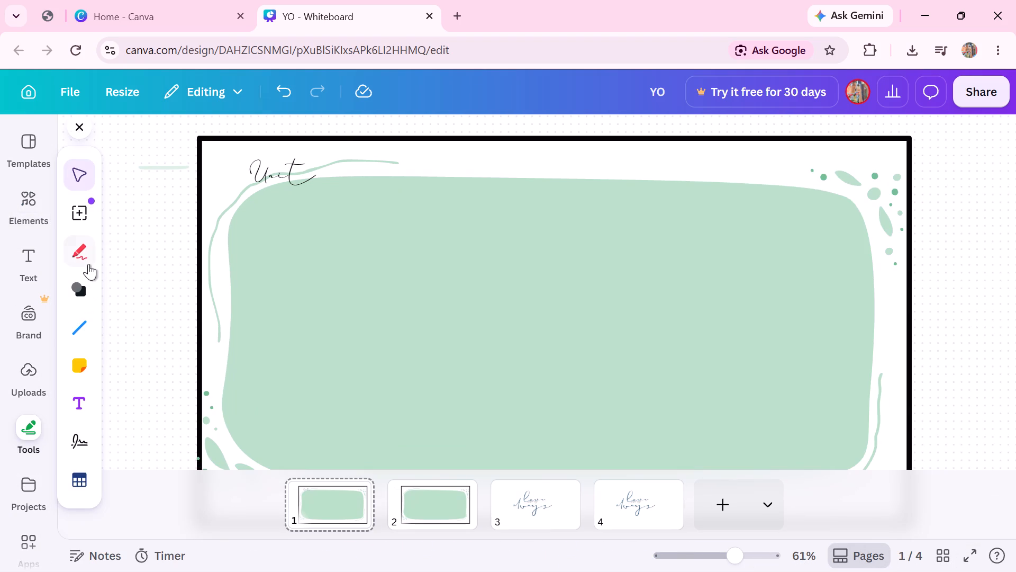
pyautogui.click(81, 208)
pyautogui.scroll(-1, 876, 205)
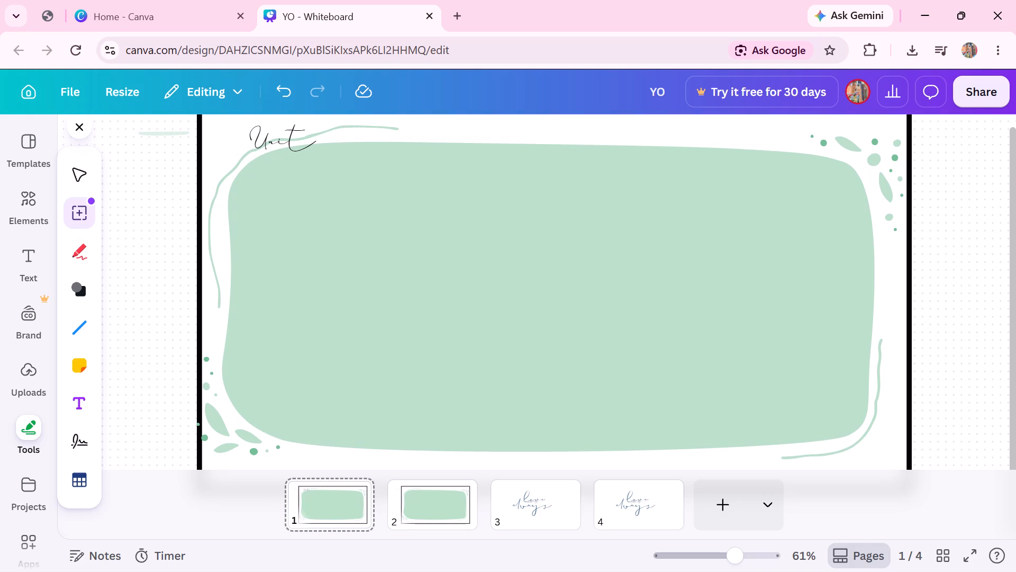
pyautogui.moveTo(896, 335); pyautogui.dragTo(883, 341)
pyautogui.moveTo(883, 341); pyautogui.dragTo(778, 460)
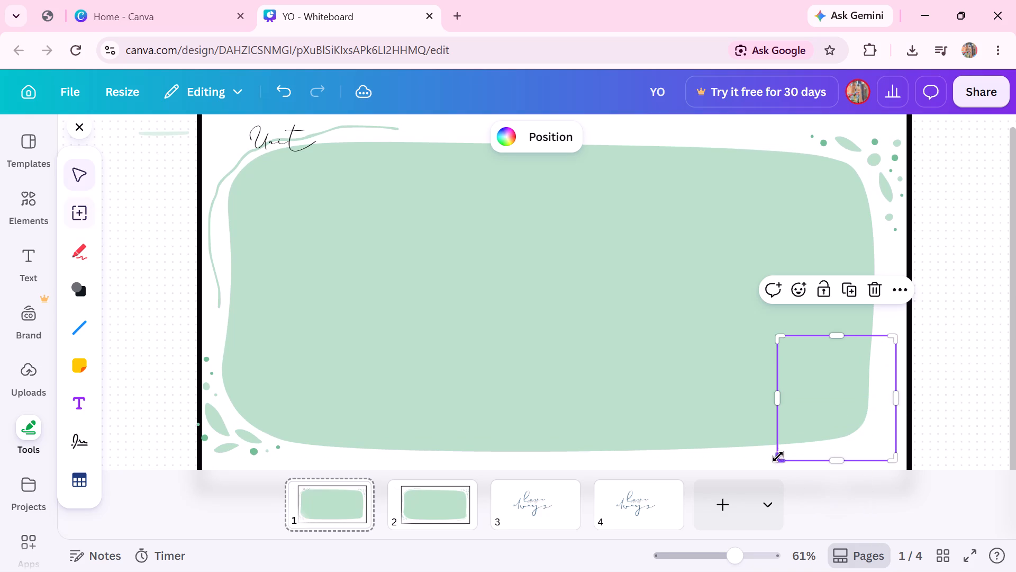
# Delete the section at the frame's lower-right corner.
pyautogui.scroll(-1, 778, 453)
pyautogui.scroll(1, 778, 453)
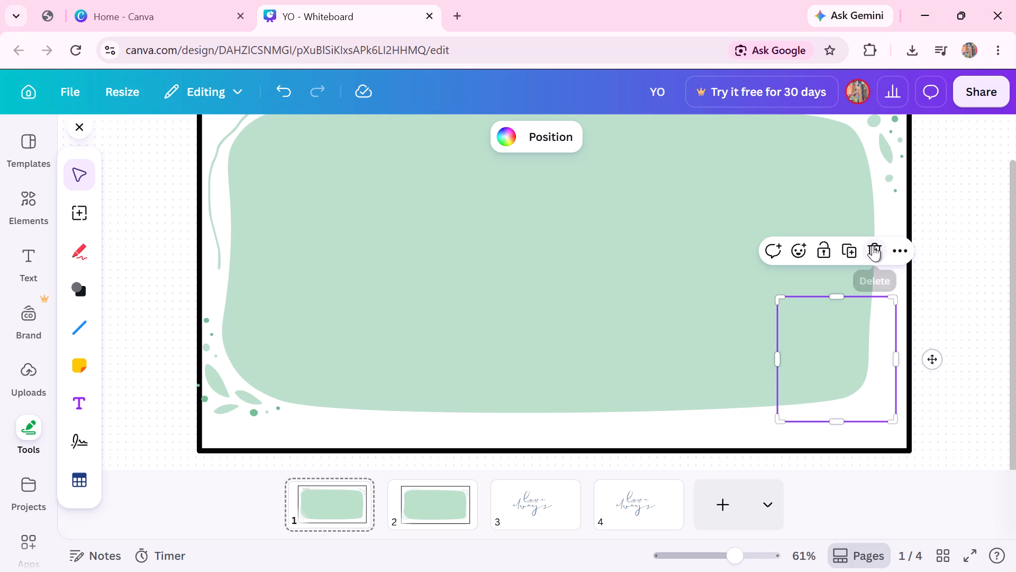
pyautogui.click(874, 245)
# Add a banner-like shape with slightly peaked top and bottom edges to the middle of the green frame.
pyautogui.scroll(1, 874, 245)
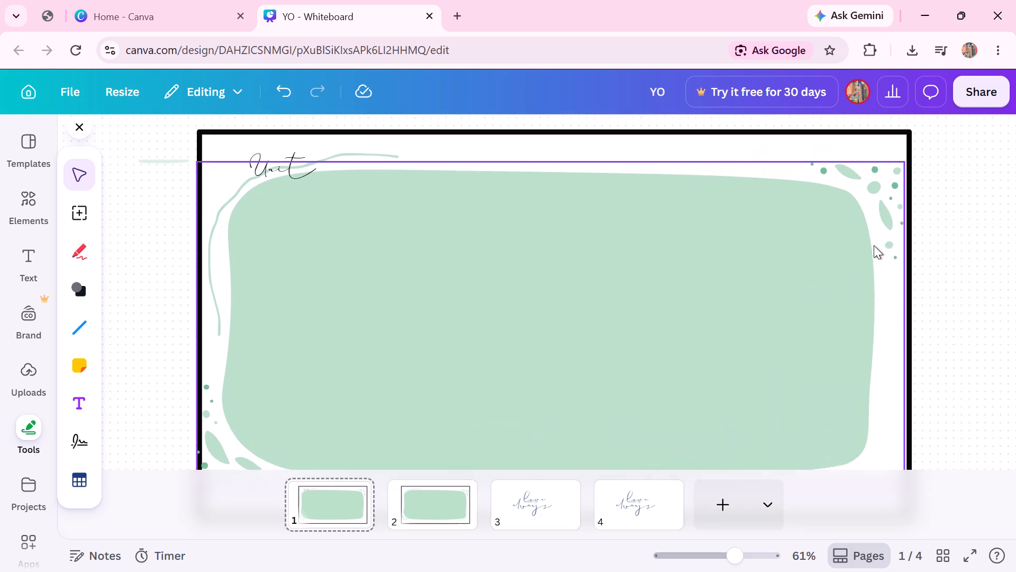
pyautogui.scroll(1, 874, 245)
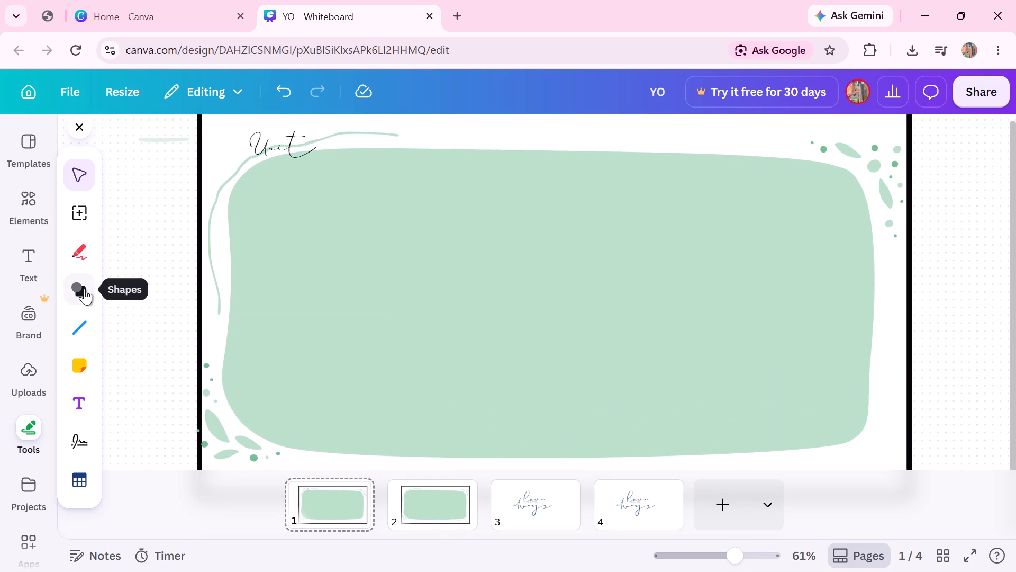
pyautogui.click(84, 289)
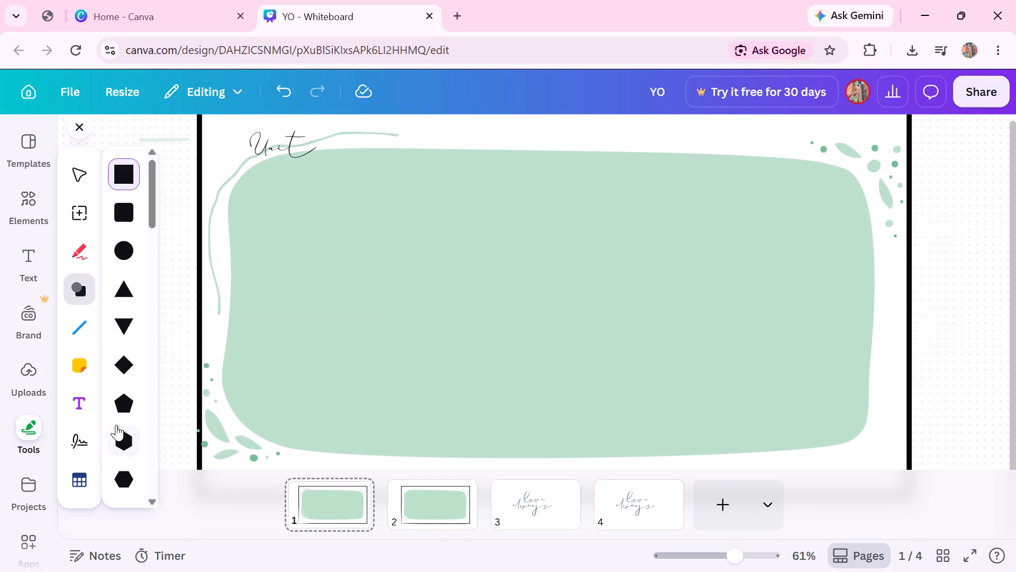
pyautogui.scroll(-8, 116, 425)
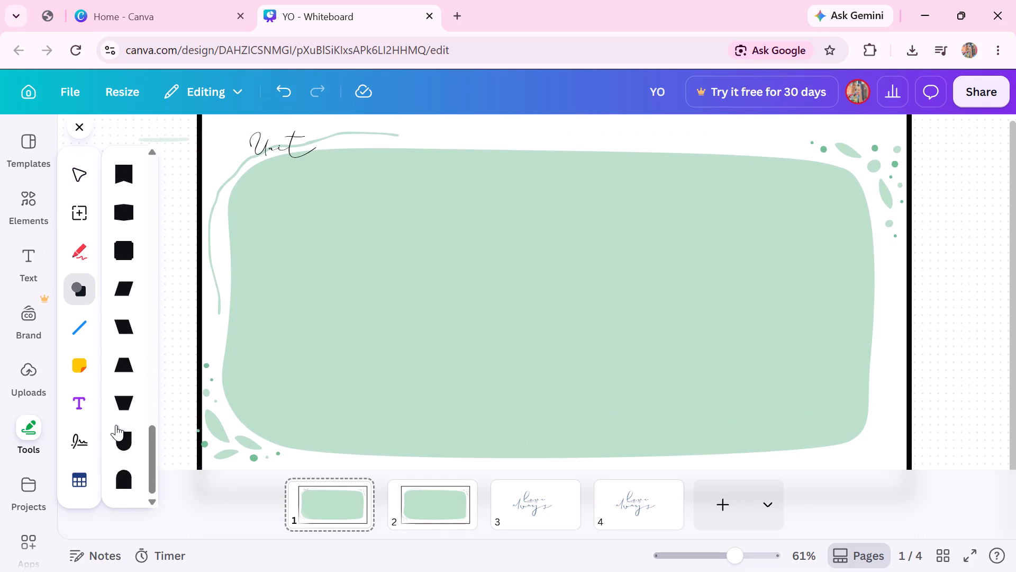
pyautogui.scroll(4, 116, 425)
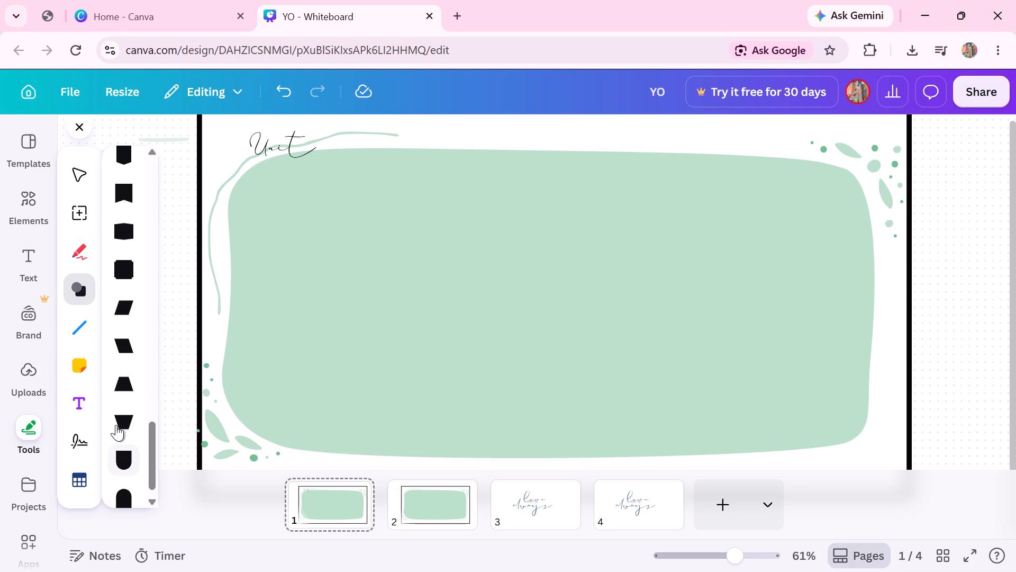
pyautogui.scroll(1, 116, 425)
pyautogui.click(121, 247)
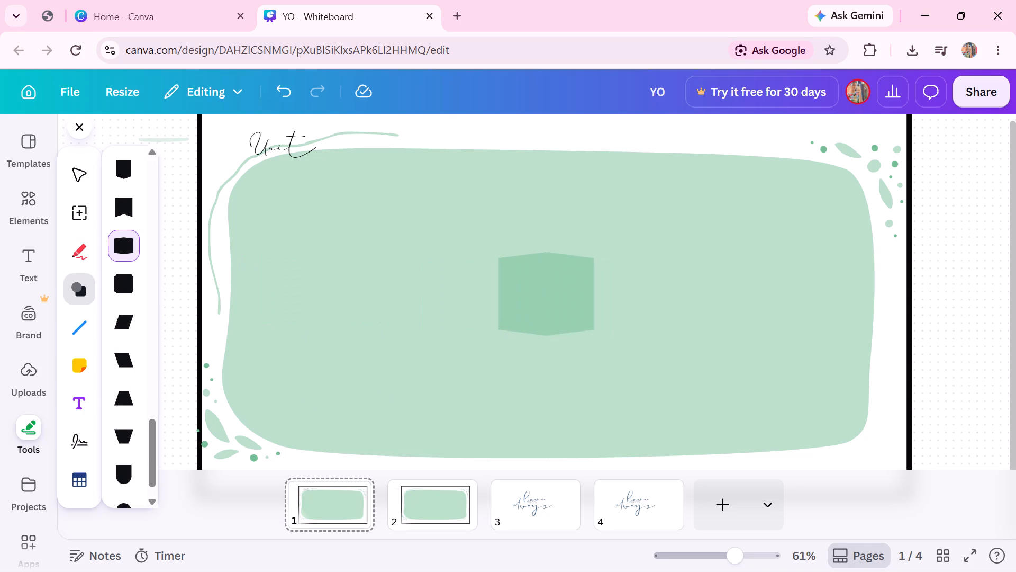
pyautogui.click(470, 252)
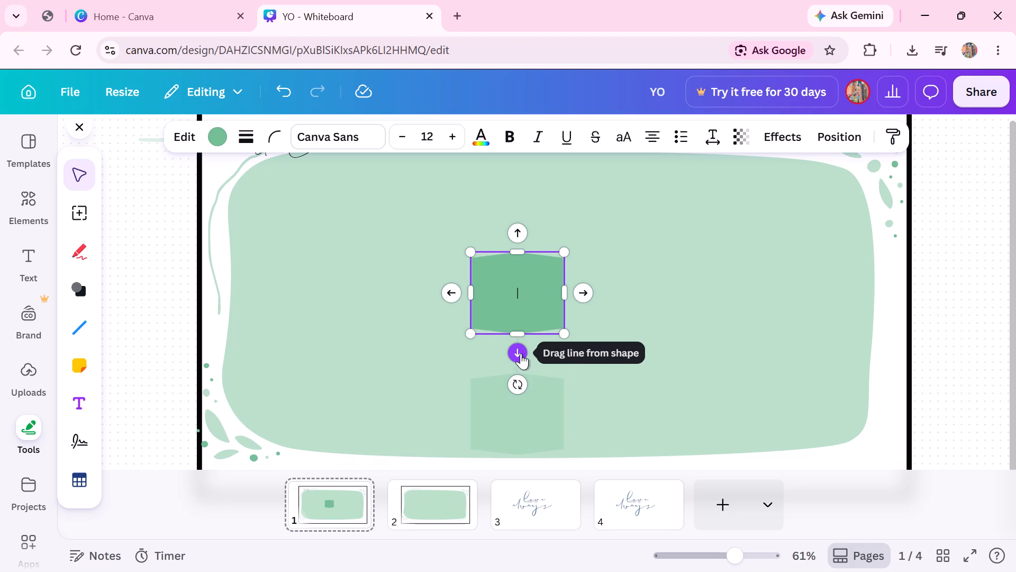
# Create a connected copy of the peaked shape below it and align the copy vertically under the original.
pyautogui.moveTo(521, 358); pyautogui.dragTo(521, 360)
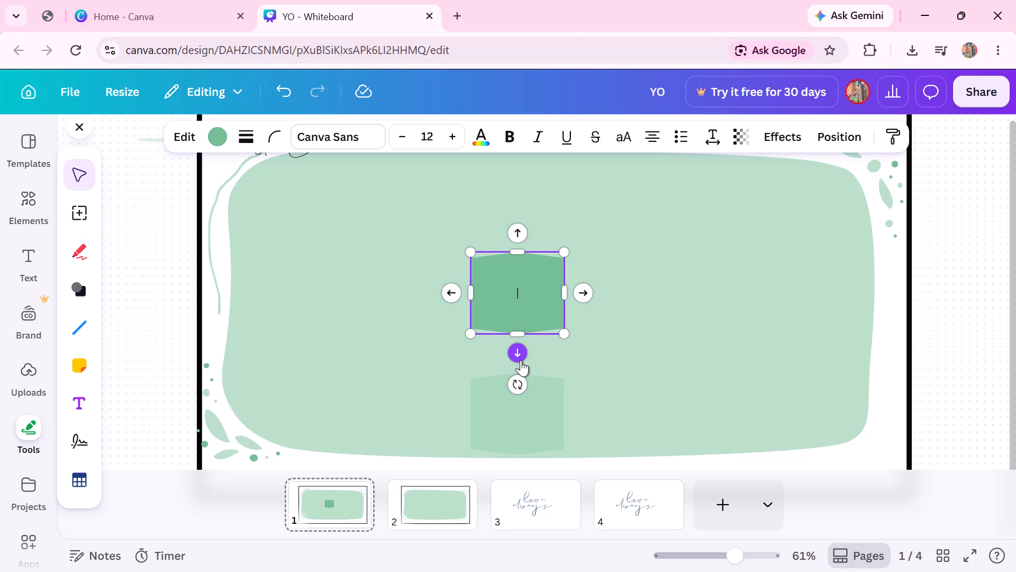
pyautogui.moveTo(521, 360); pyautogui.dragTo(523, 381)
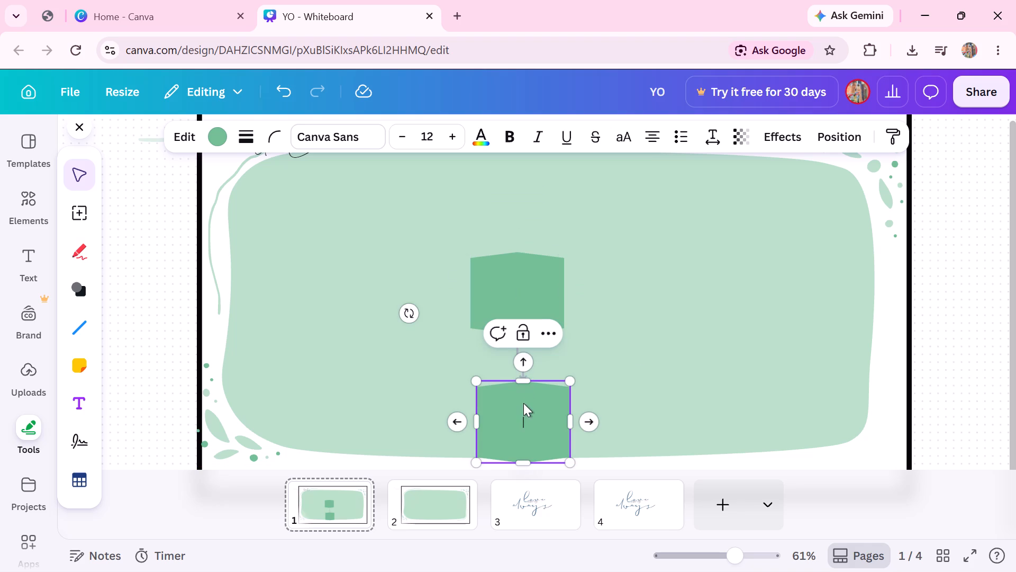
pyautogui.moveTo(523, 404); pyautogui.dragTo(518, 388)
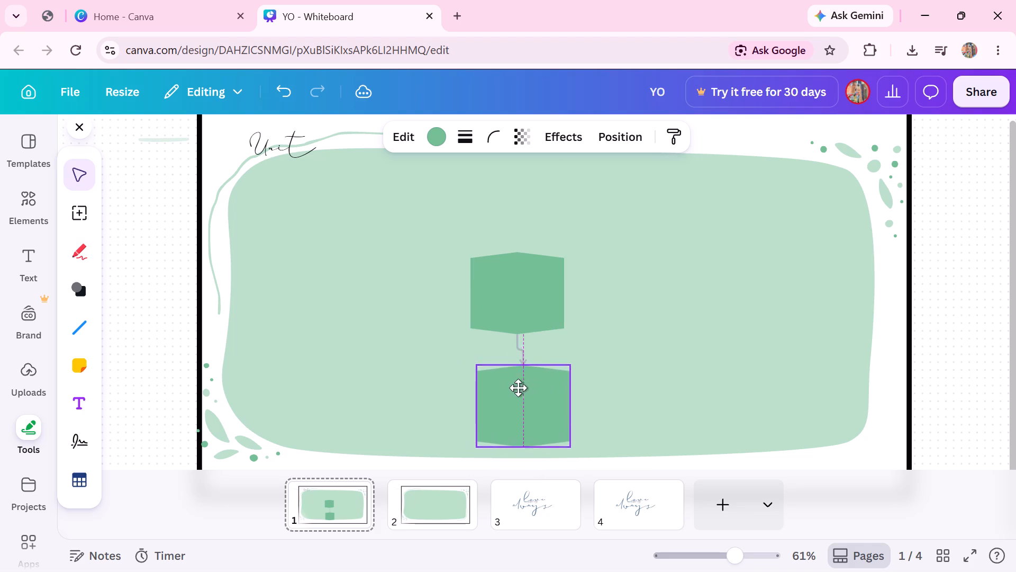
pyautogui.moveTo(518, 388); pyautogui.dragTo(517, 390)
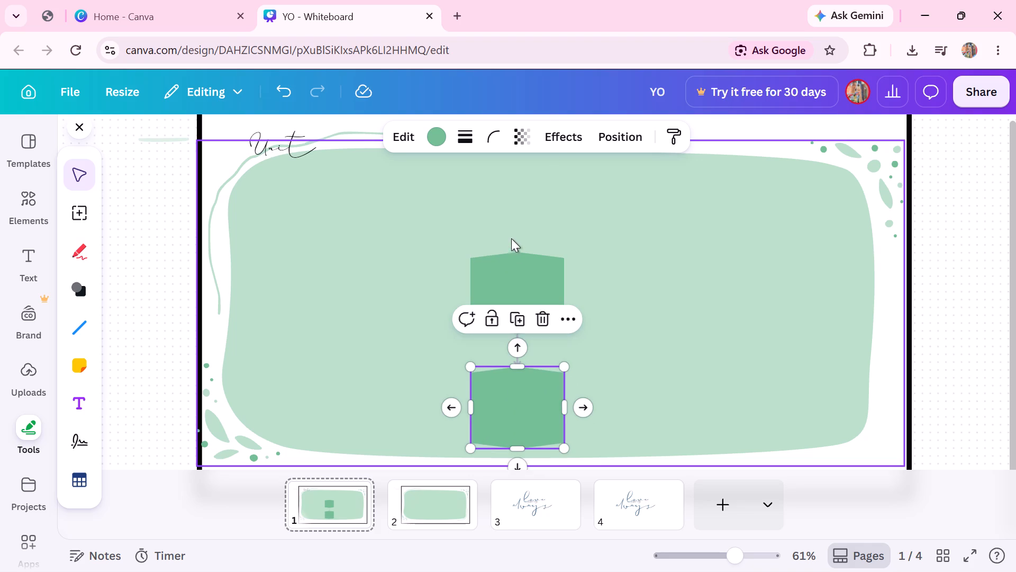
# Stretch the upper peaked shape upward and to both sides into a wide banner across most of the green area.
pyautogui.click(513, 270)
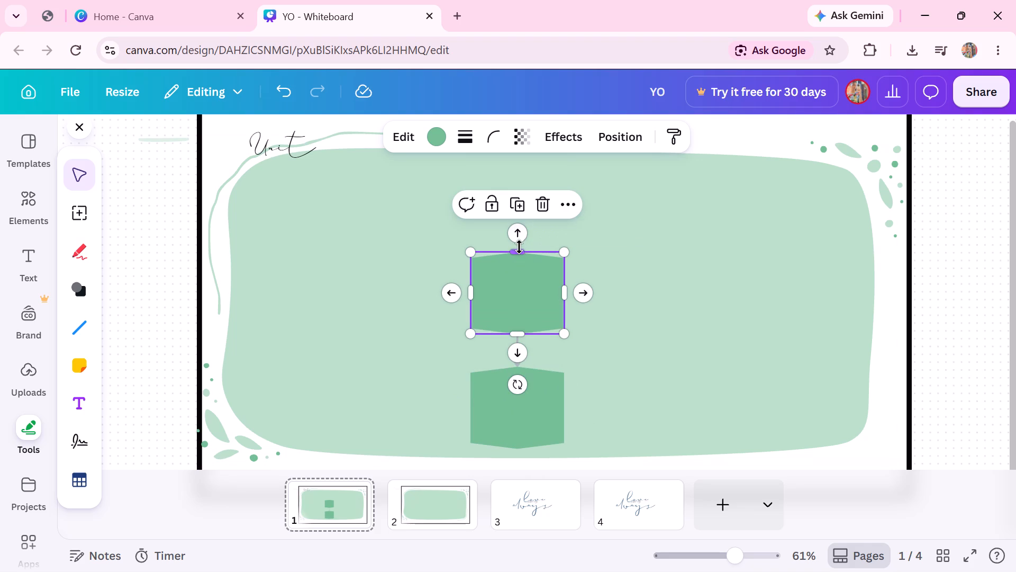
pyautogui.moveTo(519, 246); pyautogui.dragTo(523, 184)
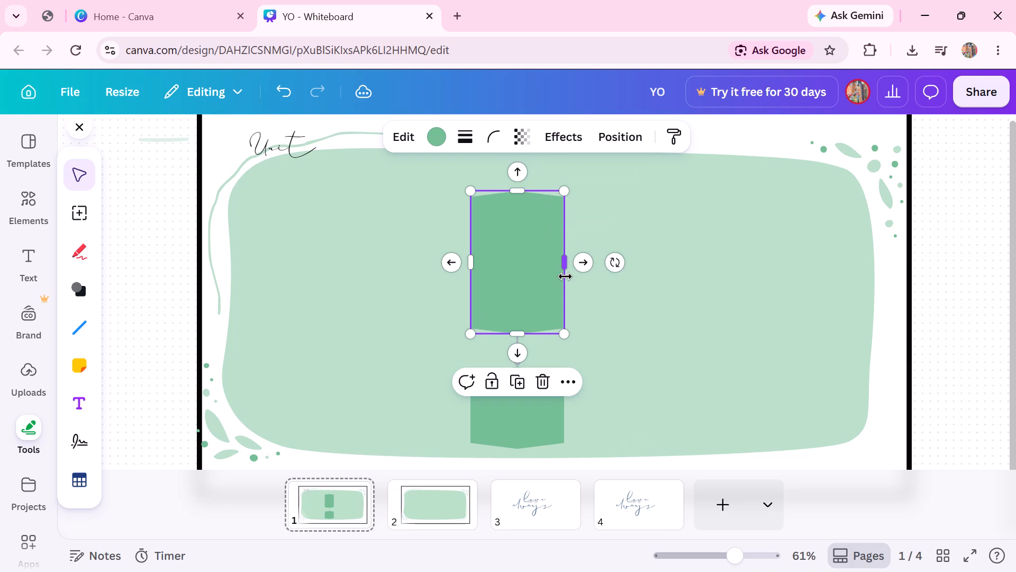
pyautogui.moveTo(569, 265); pyautogui.dragTo(755, 261)
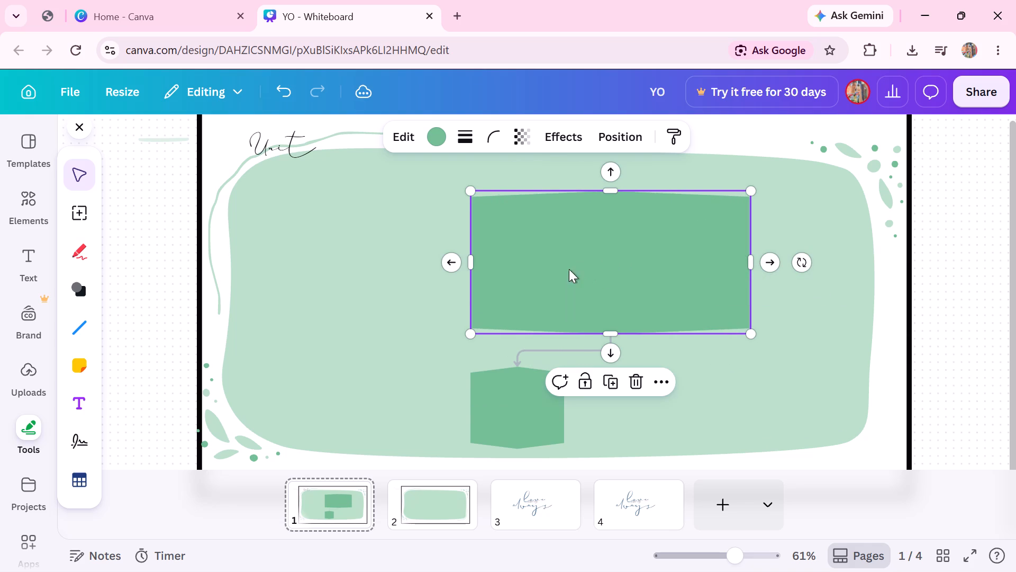
pyautogui.moveTo(467, 262); pyautogui.dragTo(251, 302)
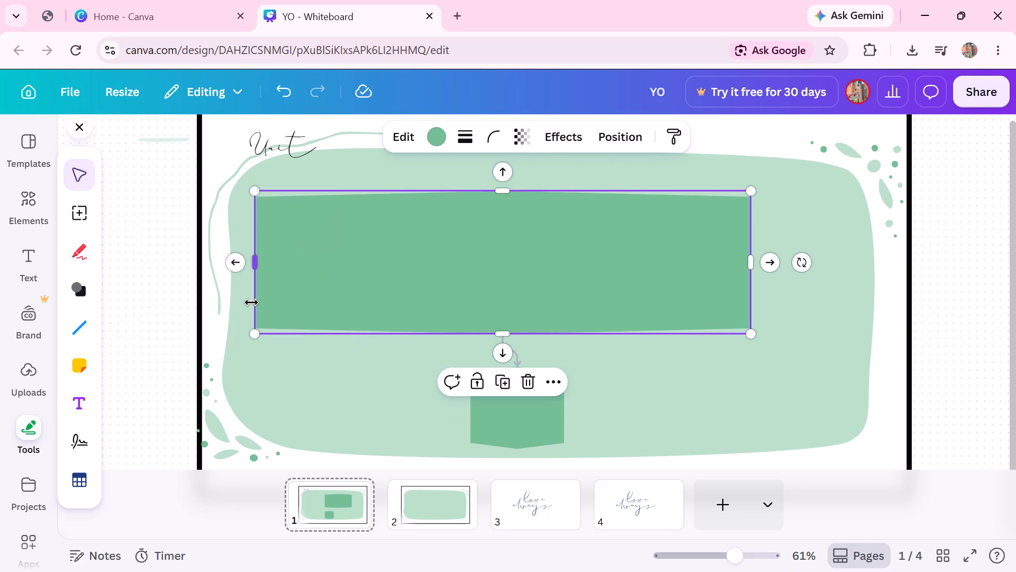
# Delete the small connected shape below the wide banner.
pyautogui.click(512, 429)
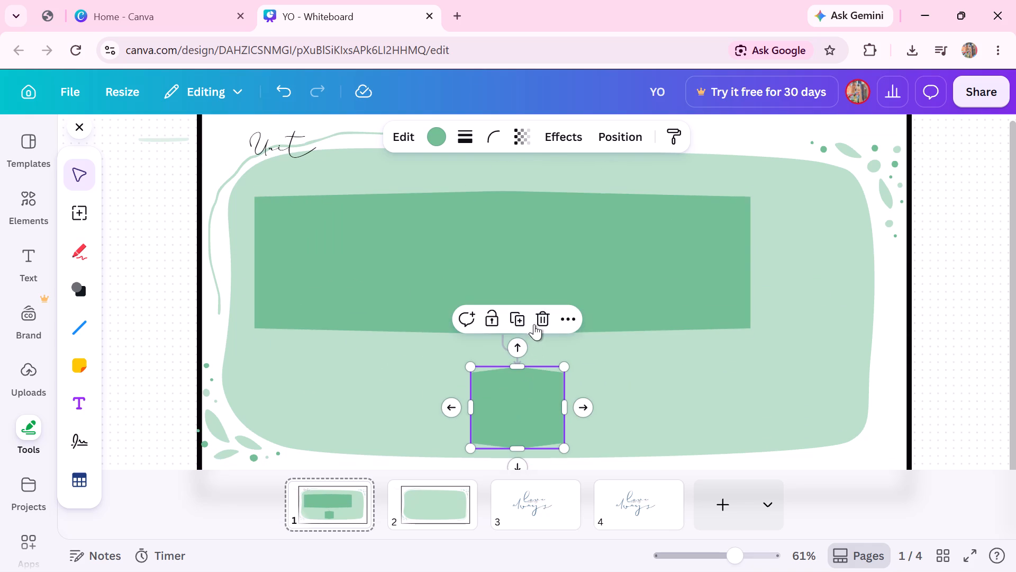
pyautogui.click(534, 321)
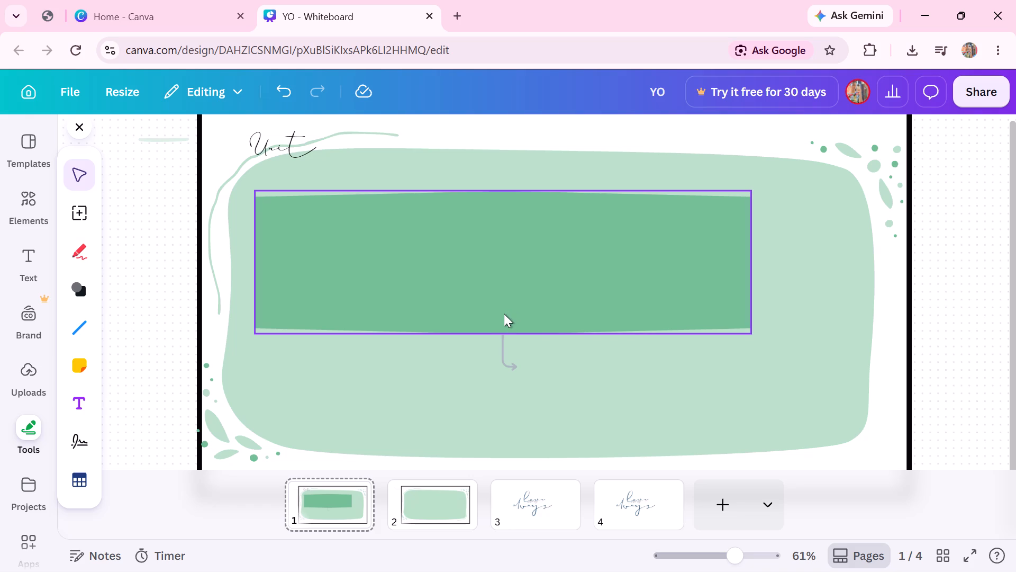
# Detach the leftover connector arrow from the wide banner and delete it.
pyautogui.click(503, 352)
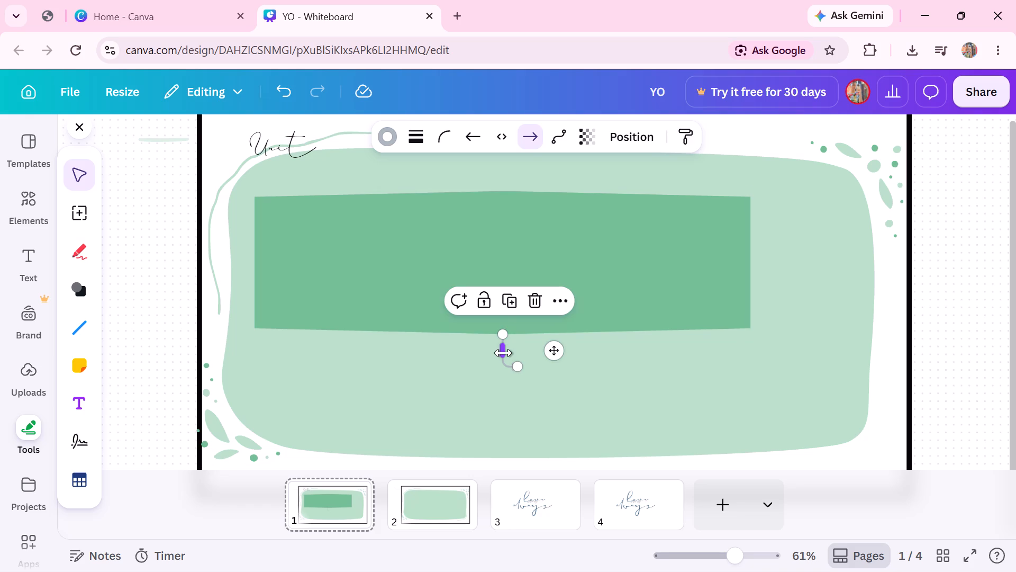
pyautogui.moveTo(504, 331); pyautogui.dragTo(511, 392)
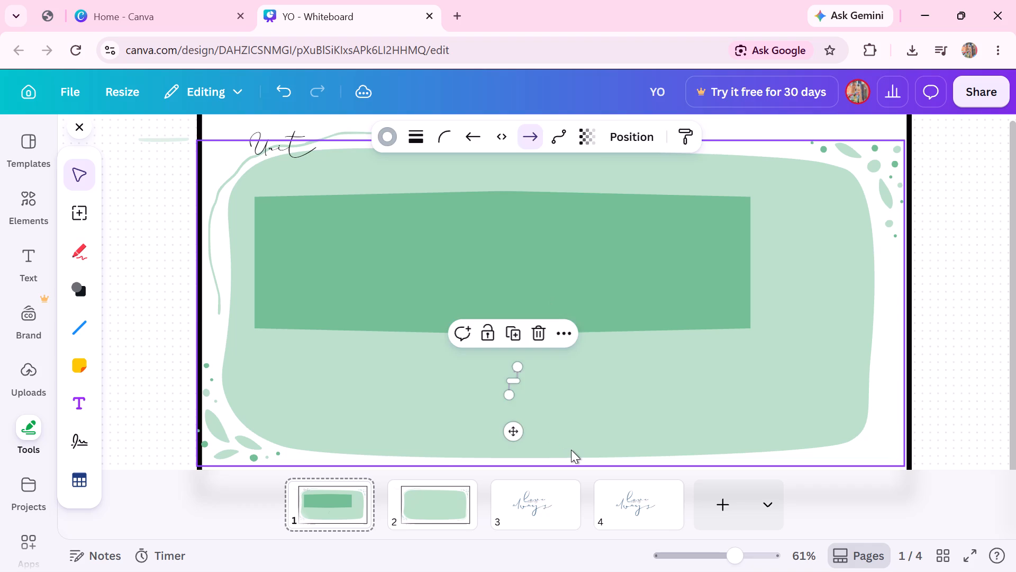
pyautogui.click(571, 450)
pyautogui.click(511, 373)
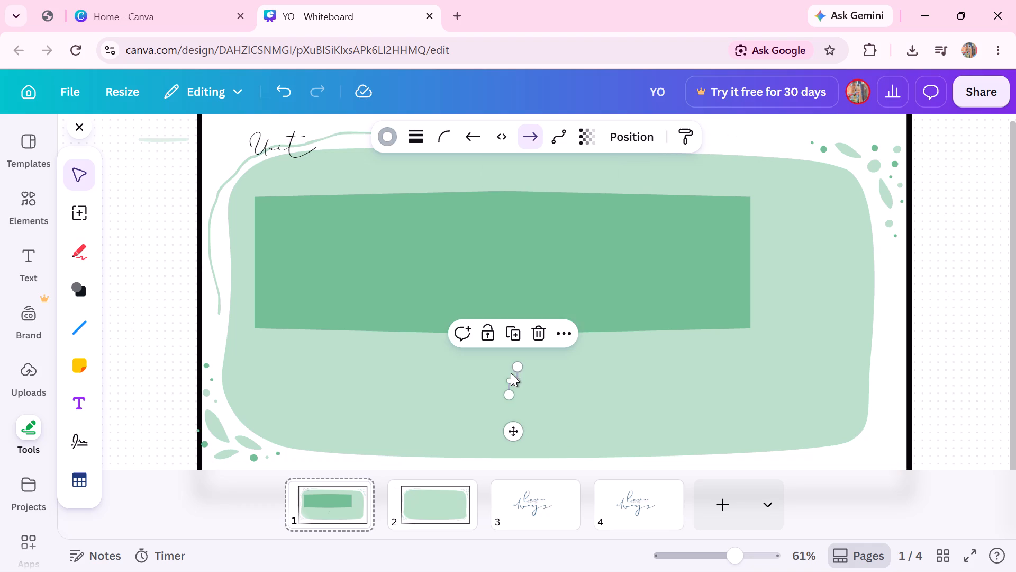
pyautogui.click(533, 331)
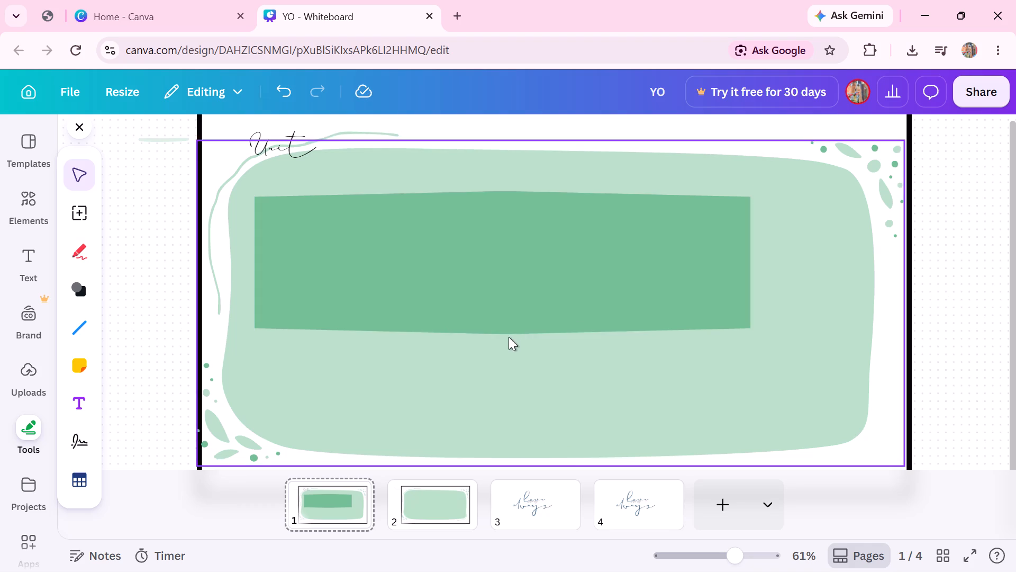
# Move the dark green banner towards the centre of the light green area and stretch its lower edge to a height of about 366.
pyautogui.moveTo(492, 315); pyautogui.dragTo(516, 345)
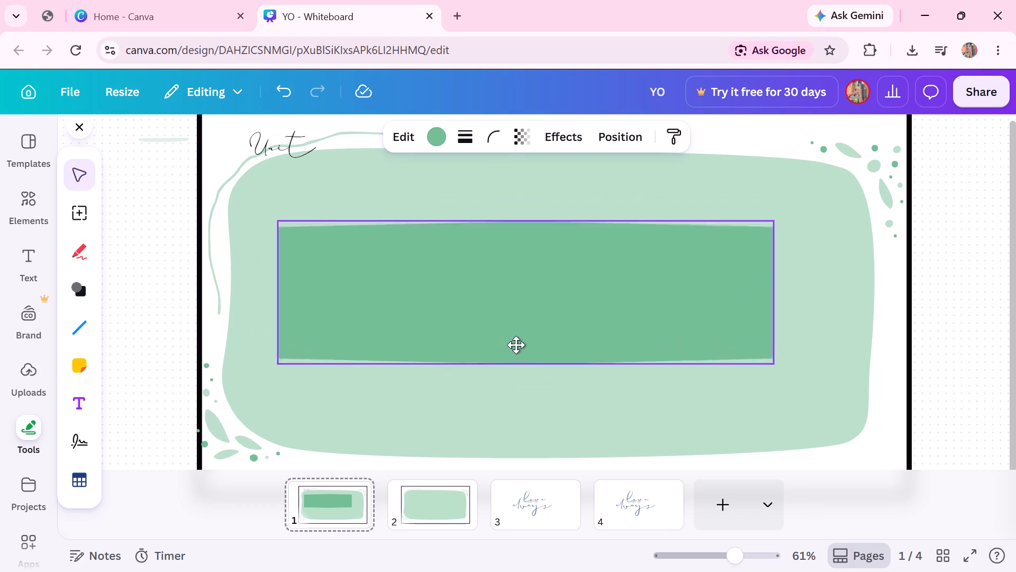
pyautogui.moveTo(516, 345); pyautogui.dragTo(516, 336)
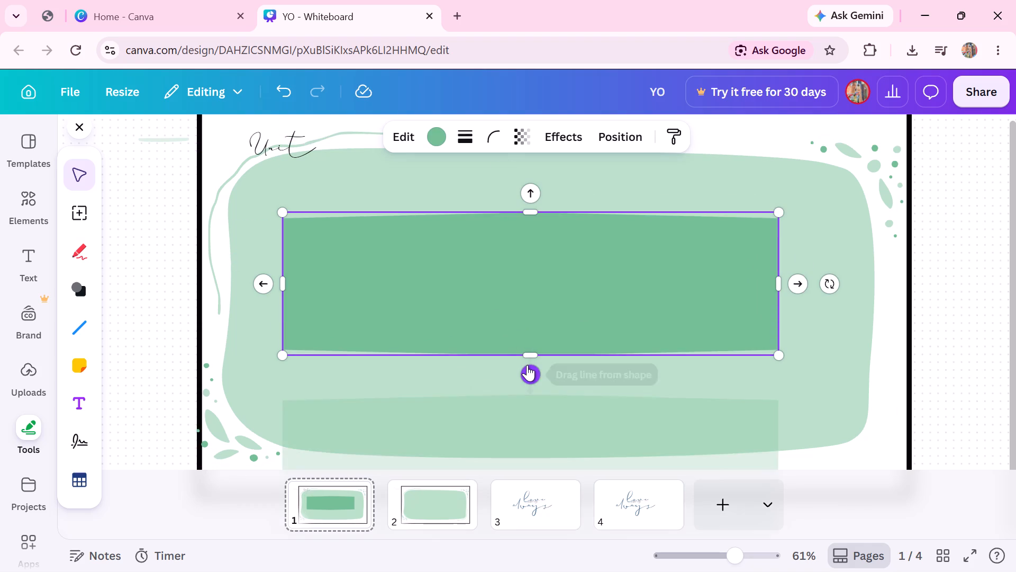
pyautogui.moveTo(526, 359); pyautogui.dragTo(524, 385)
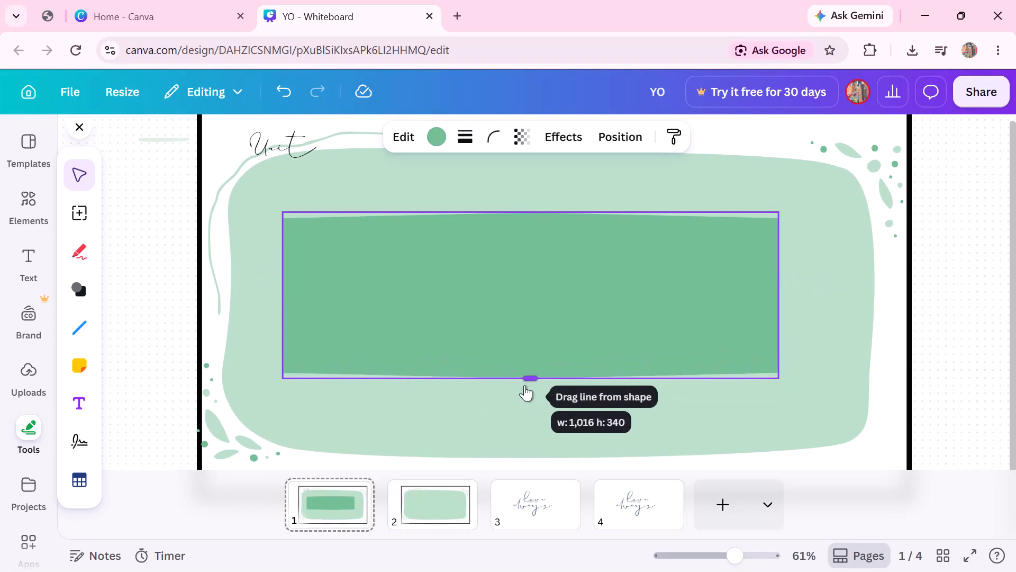
pyautogui.moveTo(524, 385); pyautogui.dragTo(524, 395)
pyautogui.click(696, 421)
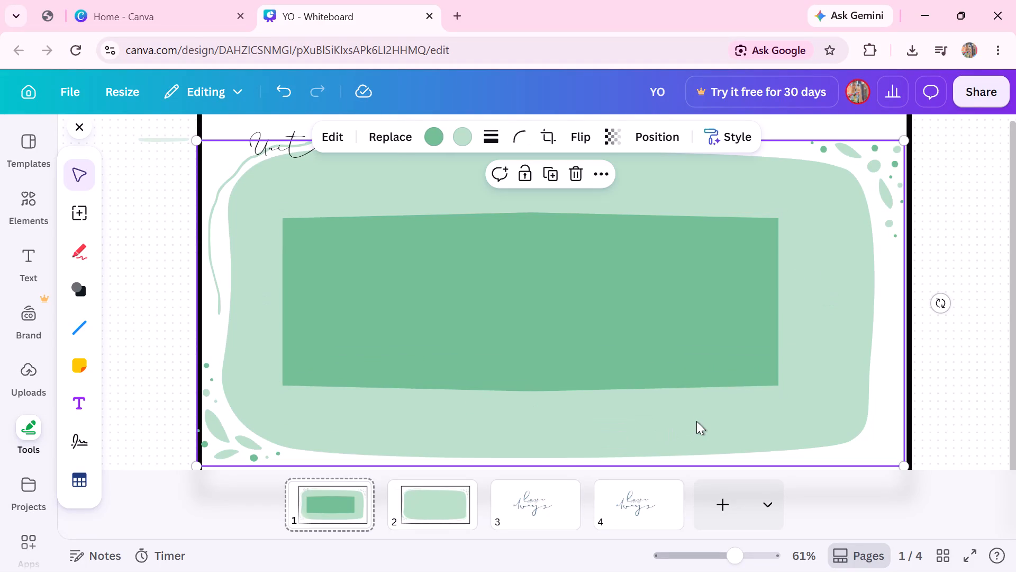
# Widen the banner by extending its right edge closer to the light green area's right side.
pyautogui.click(763, 291)
pyautogui.moveTo(779, 298); pyautogui.dragTo(847, 298)
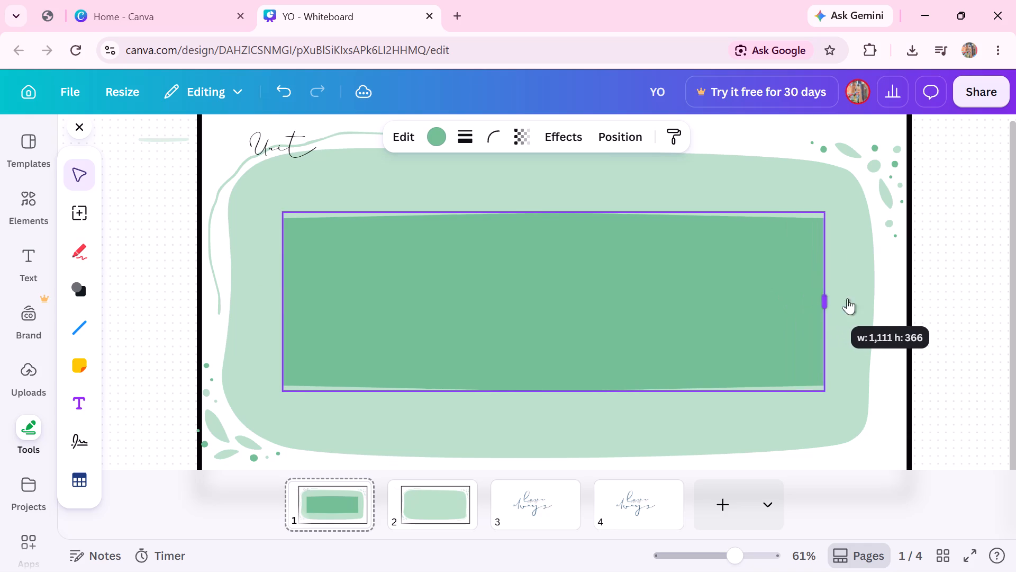
pyautogui.moveTo(847, 298); pyautogui.dragTo(848, 301)
pyautogui.moveTo(848, 298); pyautogui.dragTo(834, 302)
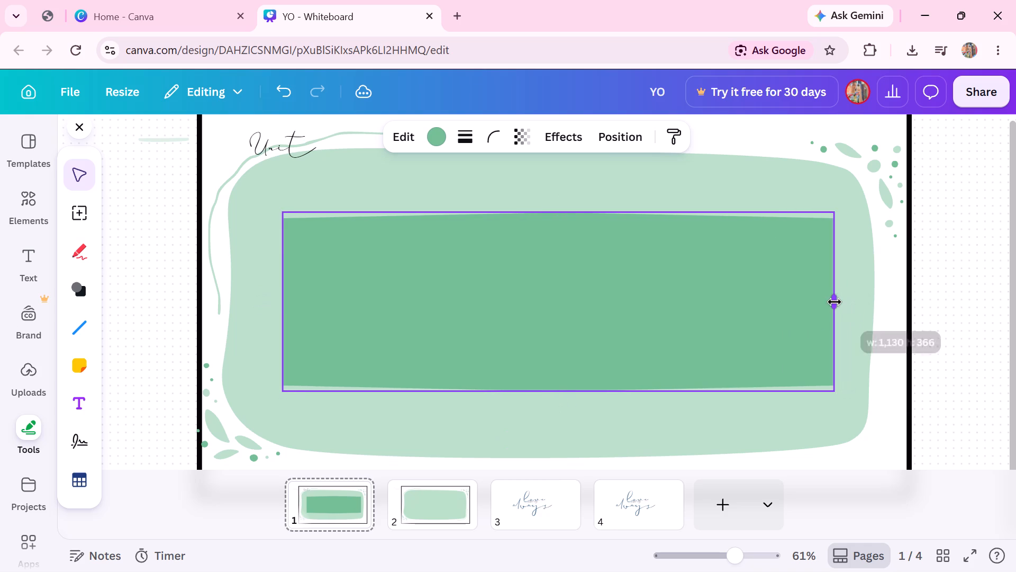
pyautogui.moveTo(834, 302); pyautogui.dragTo(815, 306)
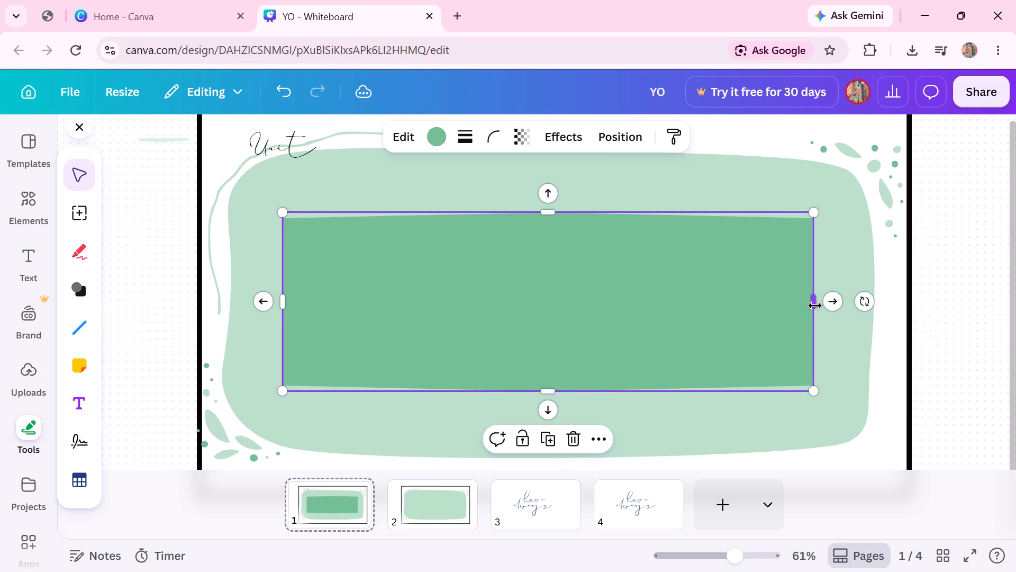
pyautogui.click(990, 264)
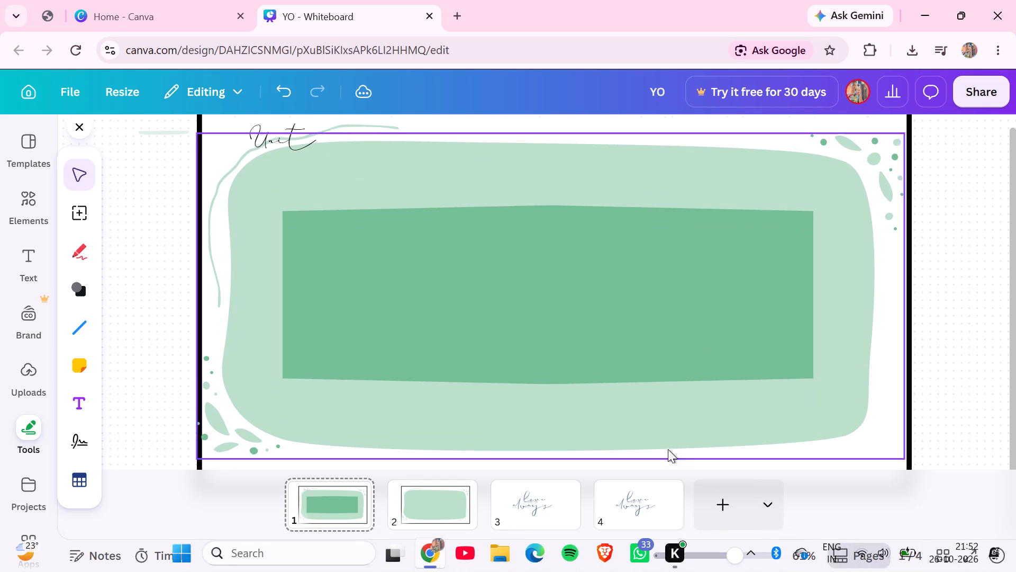
# Insert the saved signature onto the green framed page.
pyautogui.hscroll(-1, 620, 243)
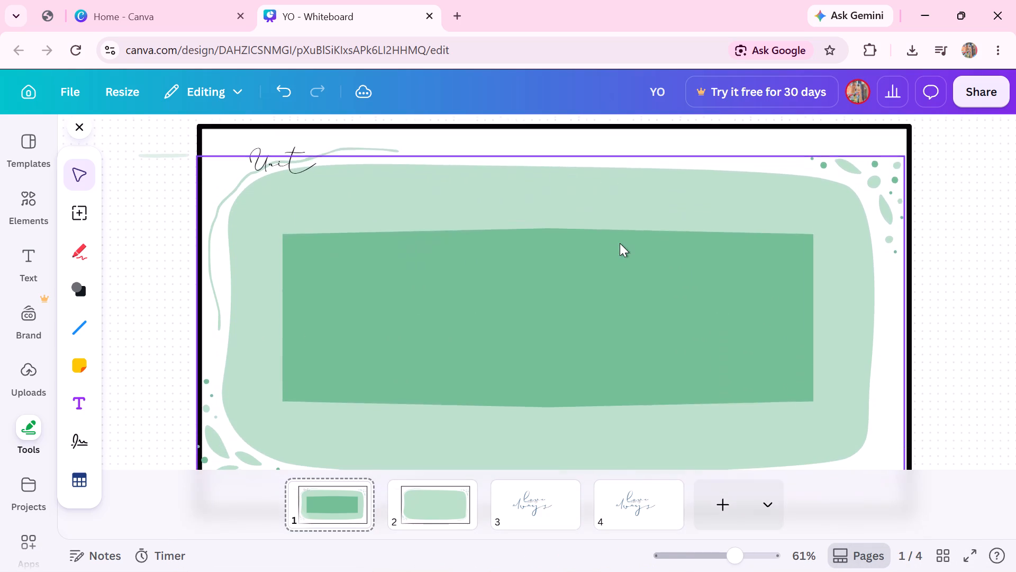
pyautogui.hscroll(-1, 620, 243)
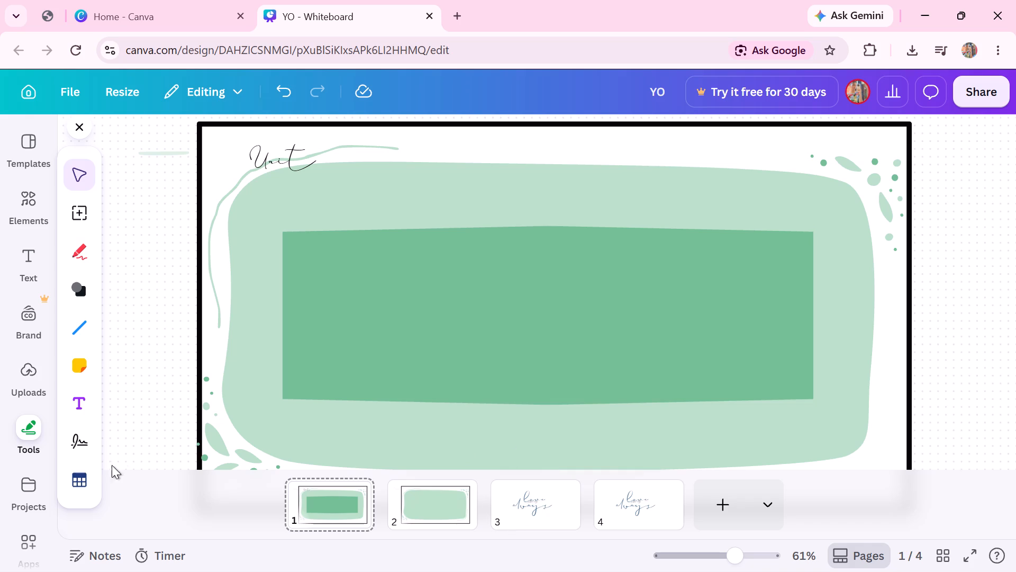
pyautogui.scroll(-2, 17, 447)
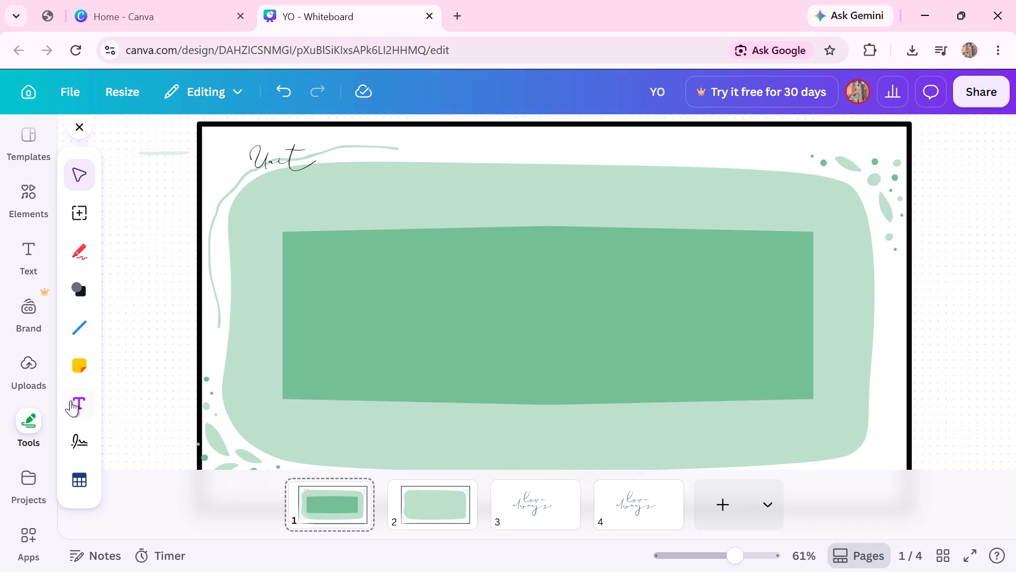
pyautogui.click(71, 434)
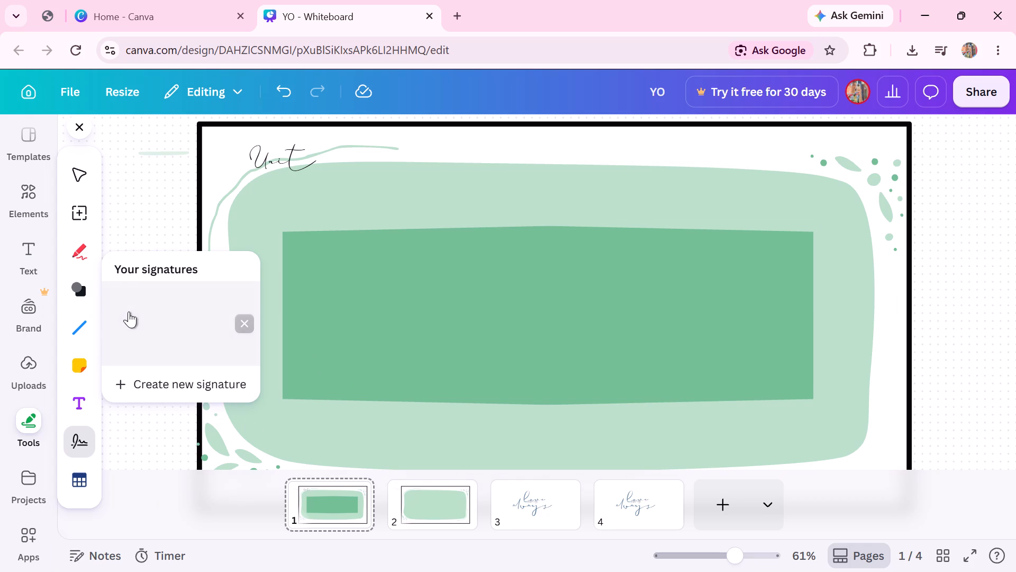
pyautogui.click(144, 305)
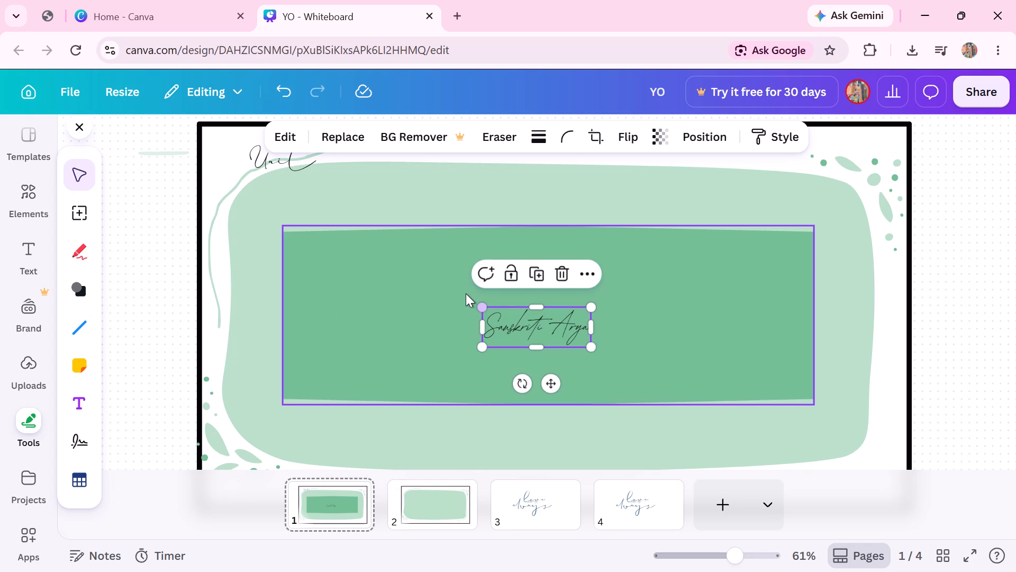
# Enlarge the signature to about 456 by 168 and place it near the middle of the banner.
pyautogui.moveTo(486, 307); pyautogui.dragTo(420, 288)
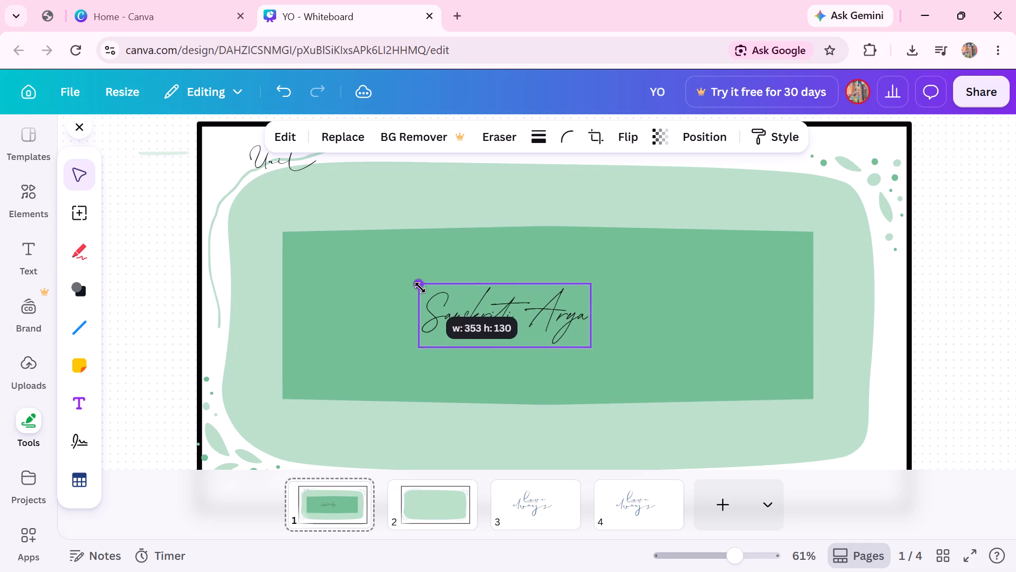
pyautogui.moveTo(420, 288); pyautogui.dragTo(419, 287)
pyautogui.moveTo(595, 343); pyautogui.dragTo(651, 336)
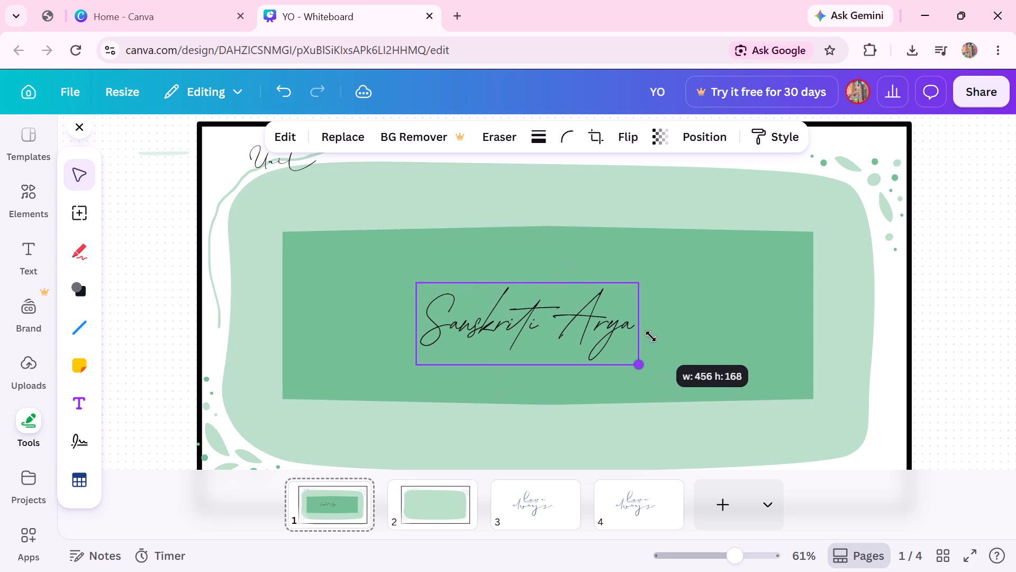
pyautogui.moveTo(651, 336); pyautogui.dragTo(651, 335)
pyautogui.moveTo(533, 324); pyautogui.dragTo(536, 312)
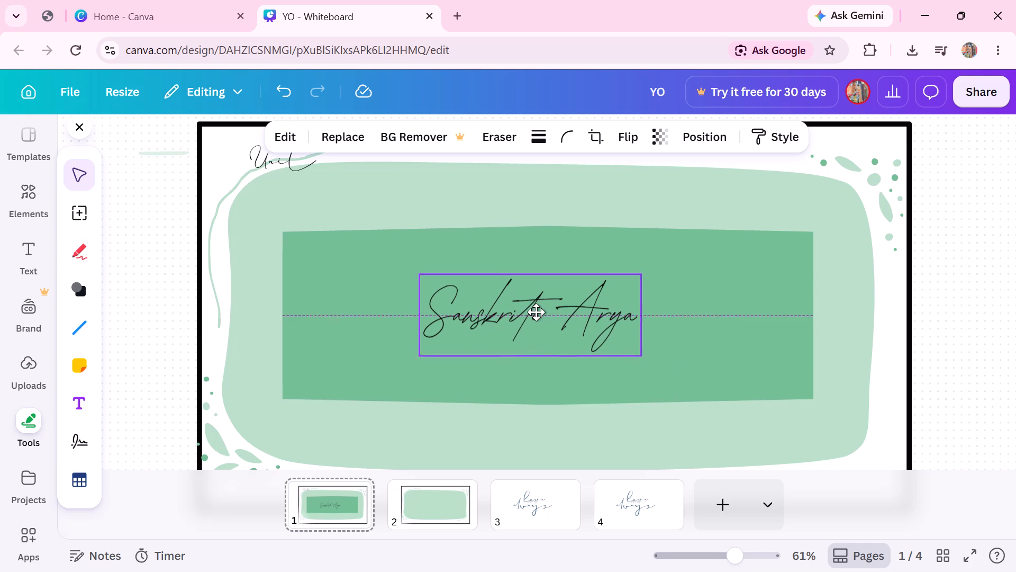
pyautogui.moveTo(536, 312); pyautogui.dragTo(538, 308)
# Clear the "Unit" text from the title at the top of the green page.
pyautogui.scroll(1, 304, 224)
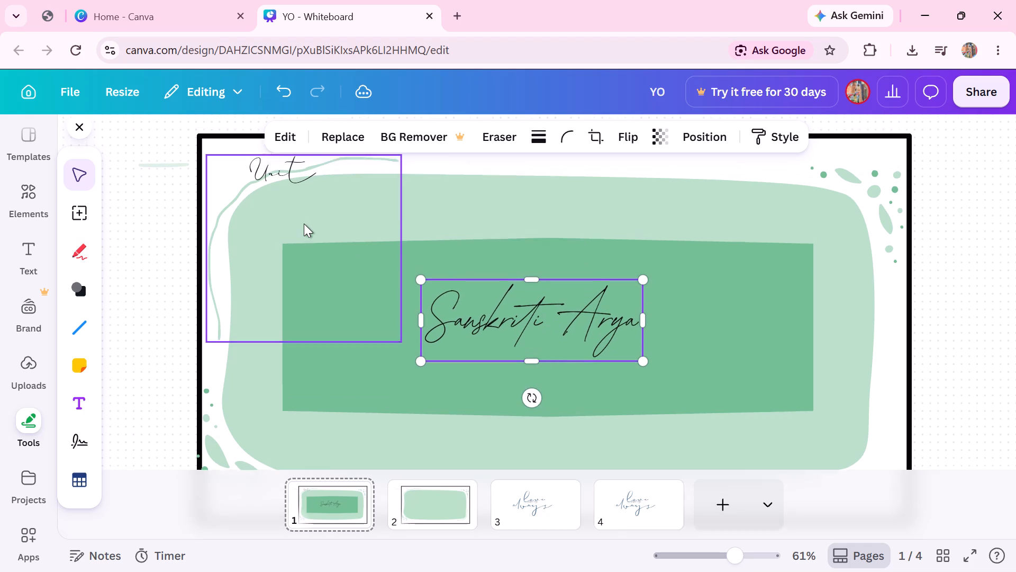
pyautogui.scroll(1, 304, 224)
pyautogui.click(305, 187)
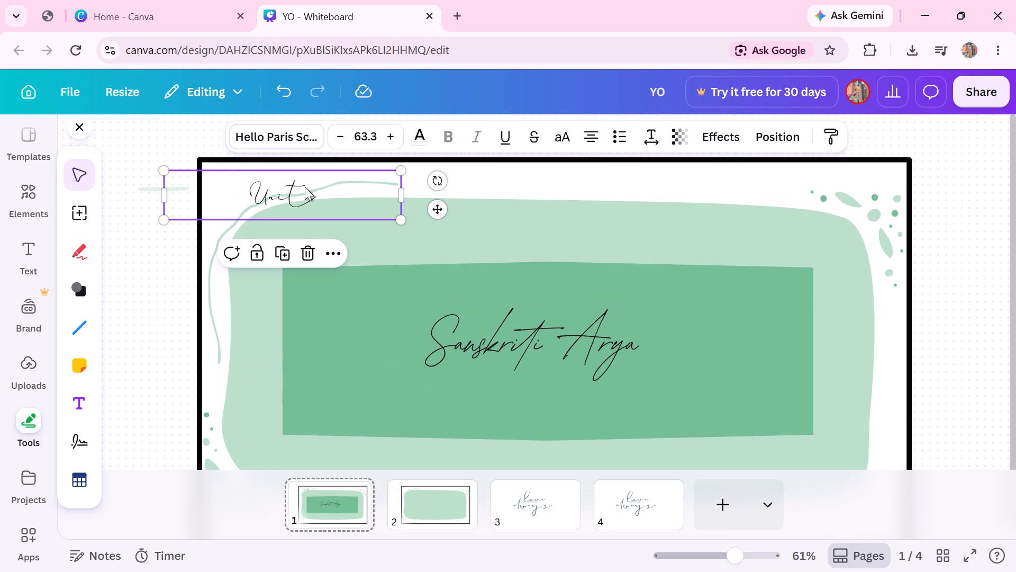
pyautogui.click(323, 203)
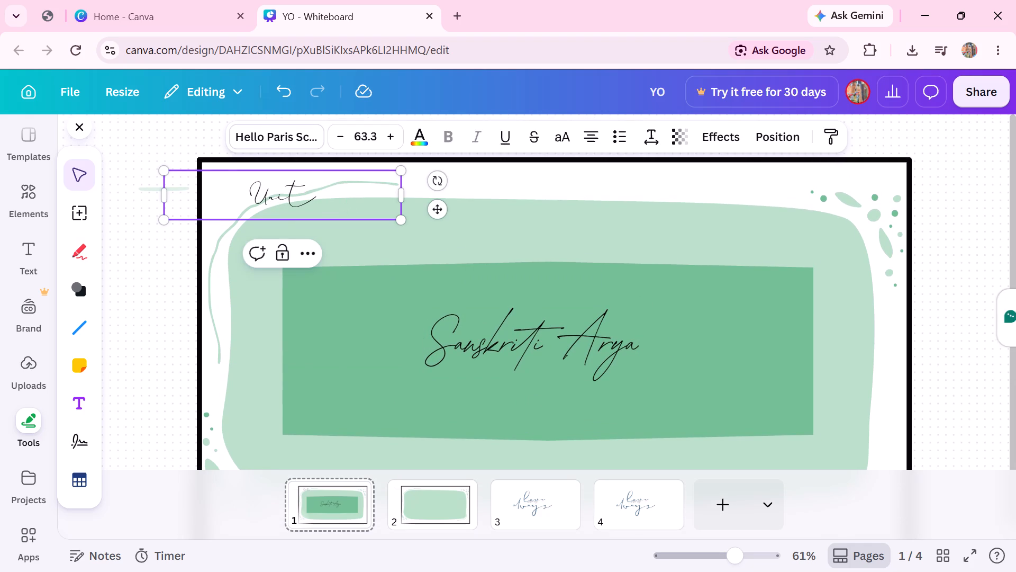
pyautogui.press('BackSpace')
pyautogui.press('BackSpace')
pyautogui.press('BackSpace')
pyautogui.press('BackSpace')
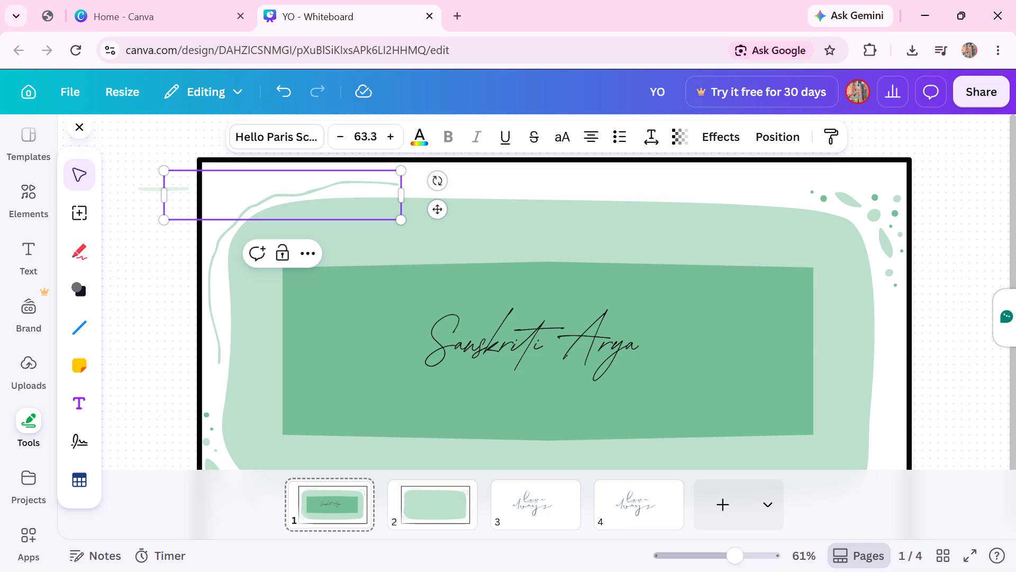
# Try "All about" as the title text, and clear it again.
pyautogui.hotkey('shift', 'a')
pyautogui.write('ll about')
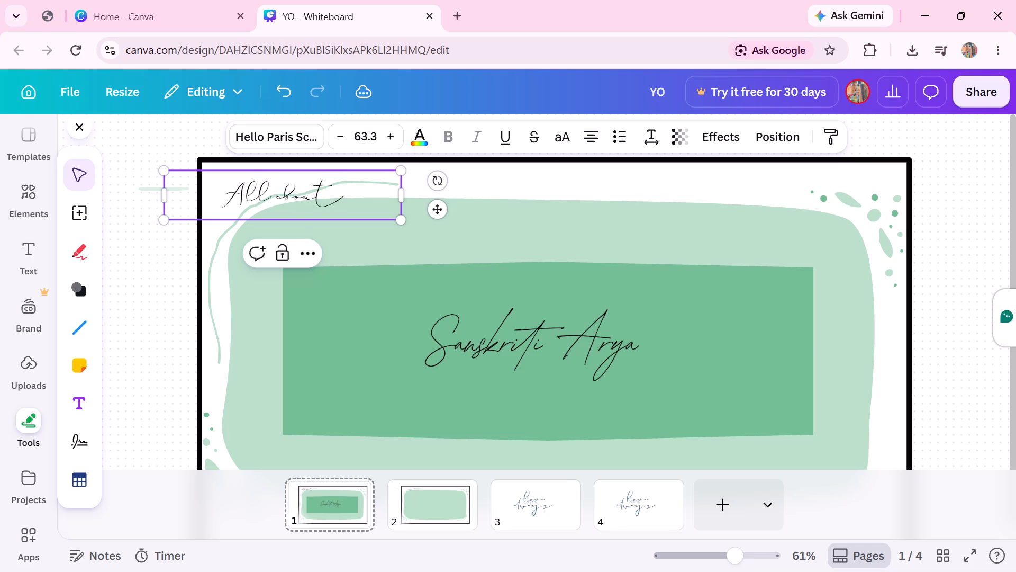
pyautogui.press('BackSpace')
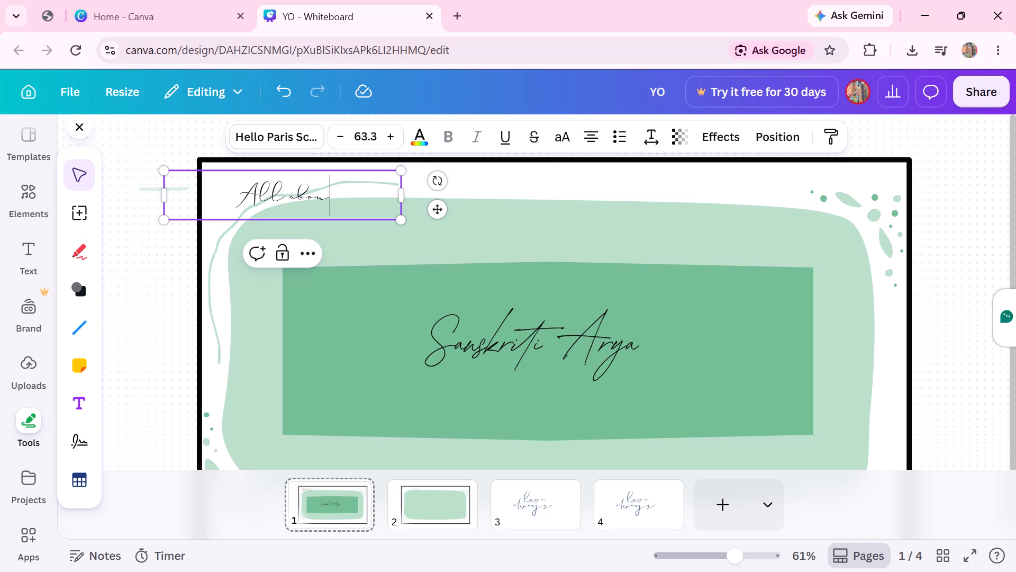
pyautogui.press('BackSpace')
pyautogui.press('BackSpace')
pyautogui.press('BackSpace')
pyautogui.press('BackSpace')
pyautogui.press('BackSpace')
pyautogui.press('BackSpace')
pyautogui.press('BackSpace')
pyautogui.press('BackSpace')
# Browse the font style categories for the green page's title, including the Elegant fonts.
pyautogui.click(295, 135)
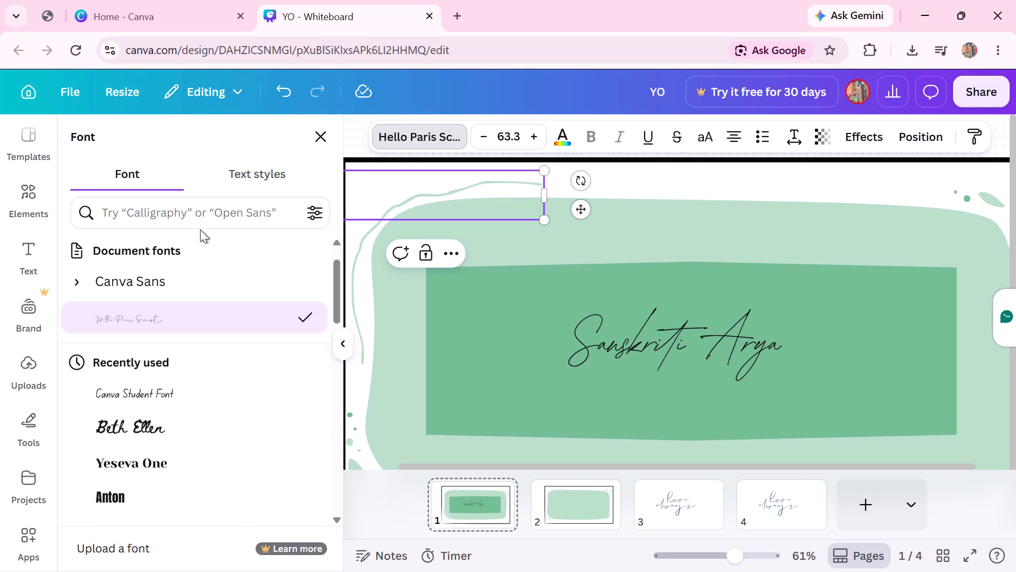
pyautogui.scroll(-1, 164, 425)
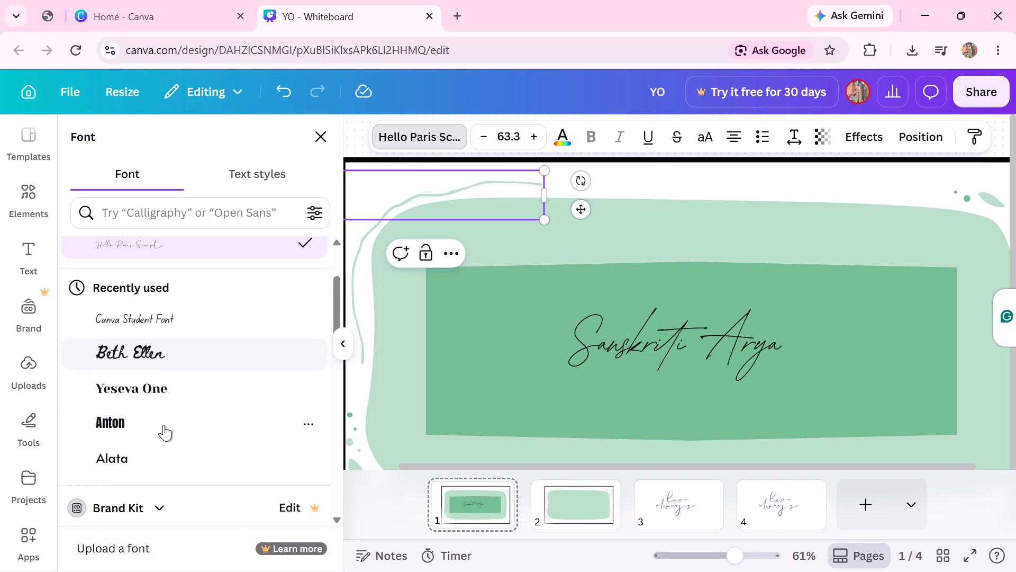
pyautogui.scroll(-2, 164, 425)
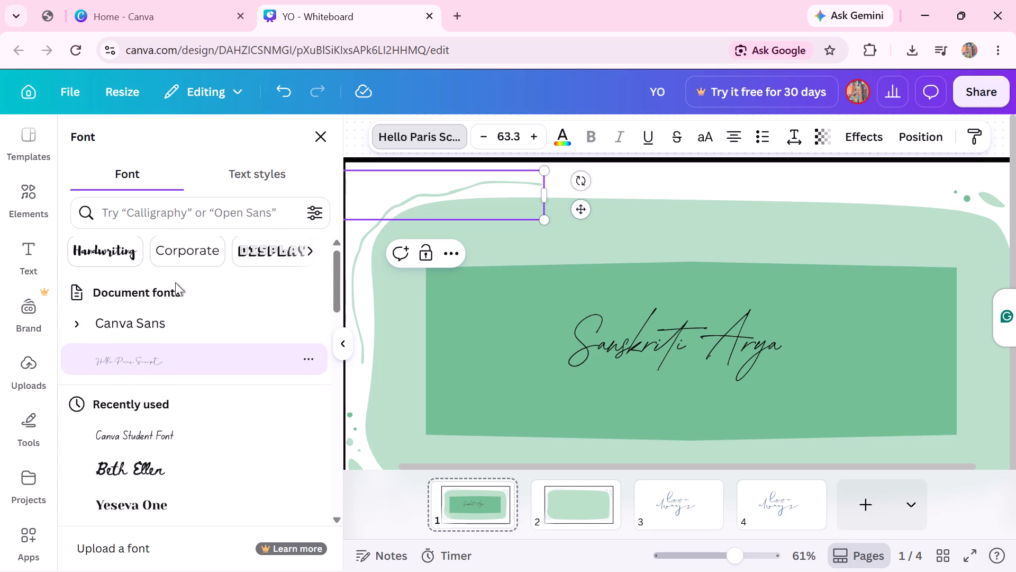
pyautogui.hscroll(-1, 263, 256)
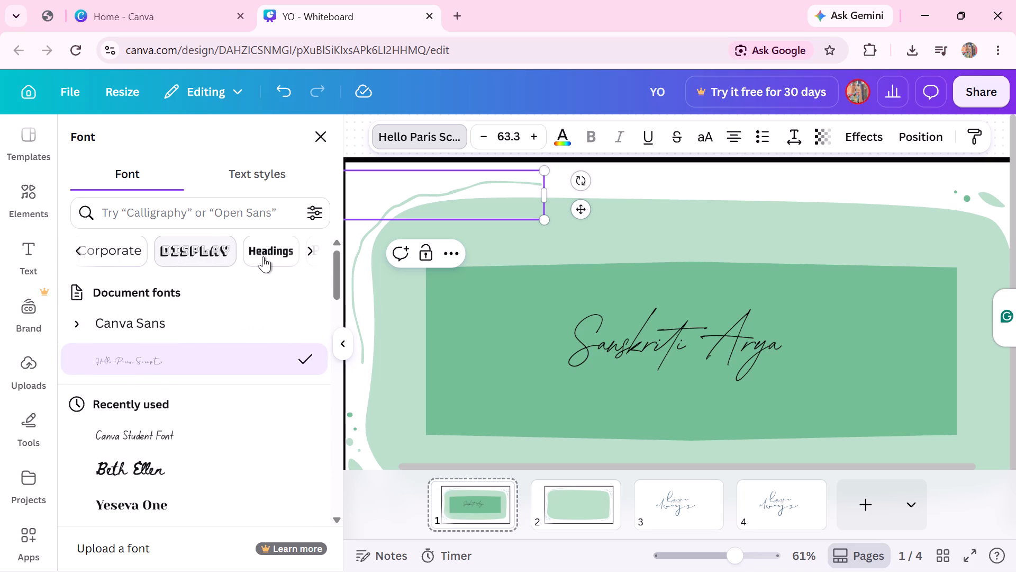
pyautogui.hscroll(-1, 263, 256)
pyautogui.scroll(2, 263, 256)
pyautogui.hscroll(-1, 263, 256)
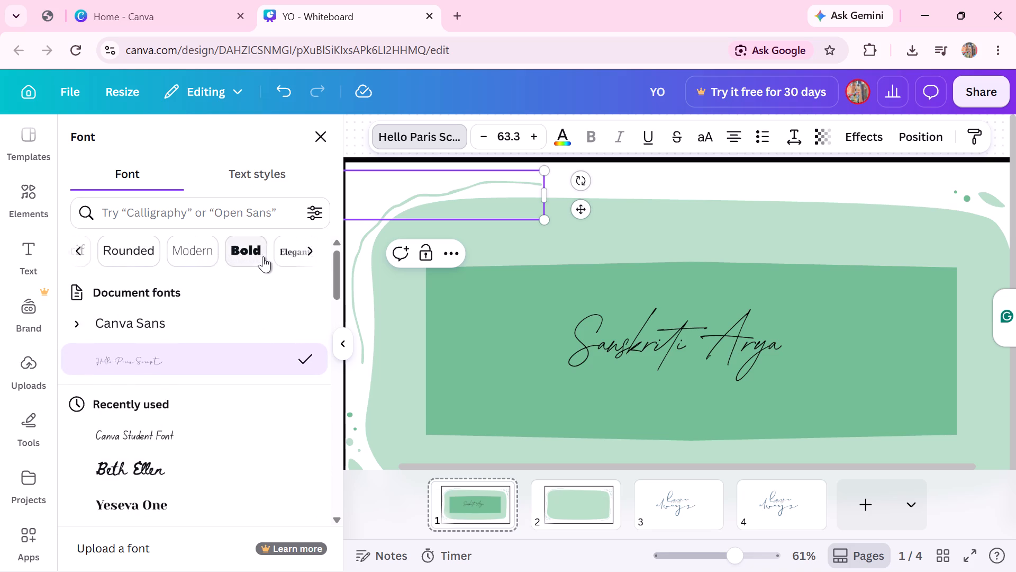
pyautogui.hscroll(-1, 263, 256)
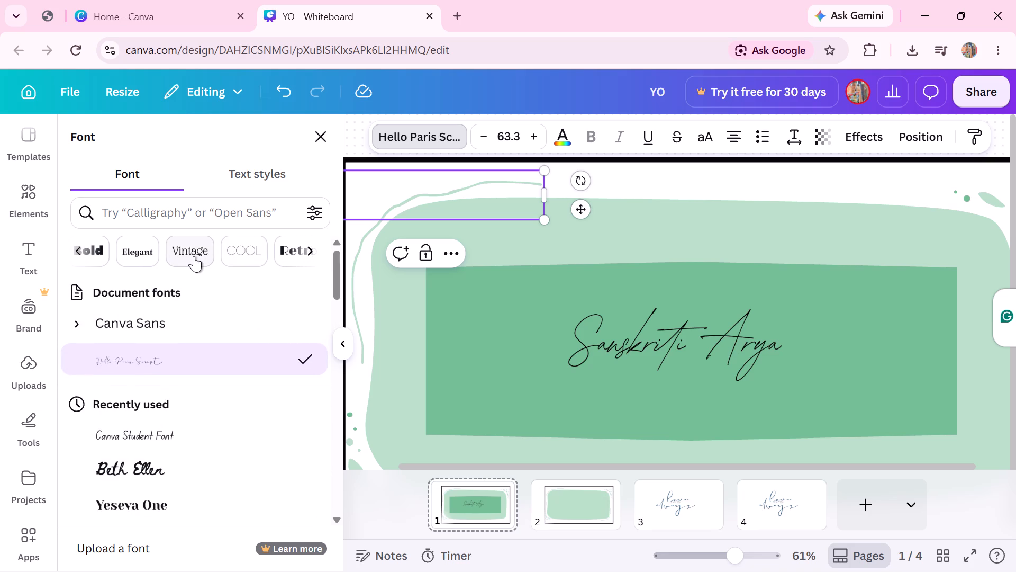
pyautogui.hscroll(-2, 283, 258)
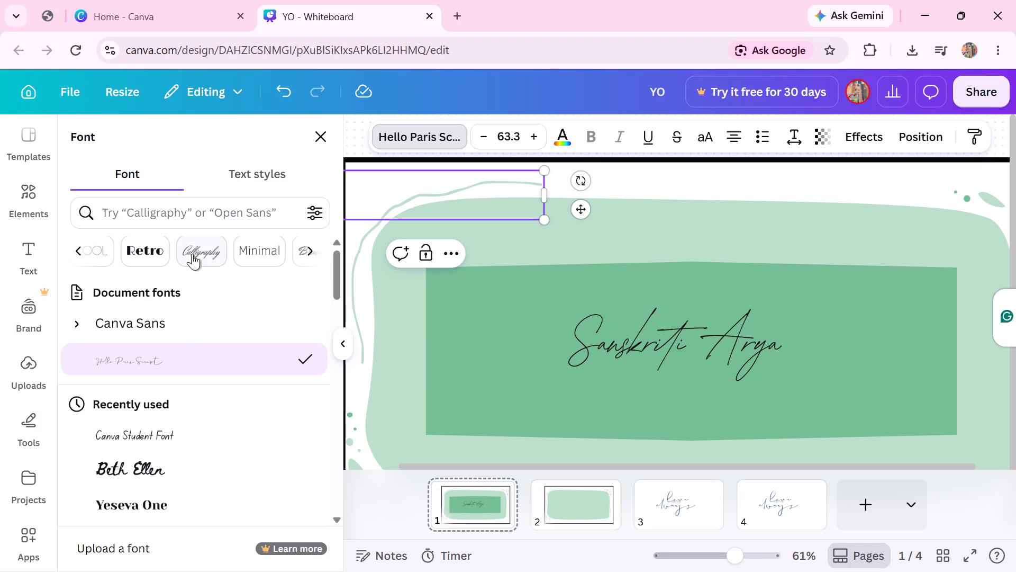
pyautogui.hscroll(-2, 256, 245)
pyautogui.hscroll(1, 239, 244)
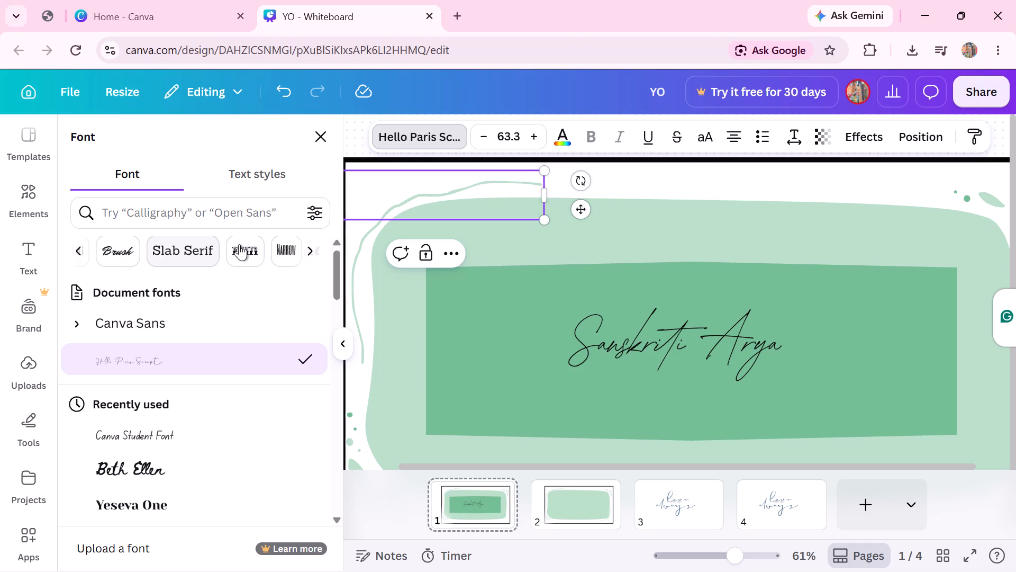
pyautogui.hscroll(1, 239, 244)
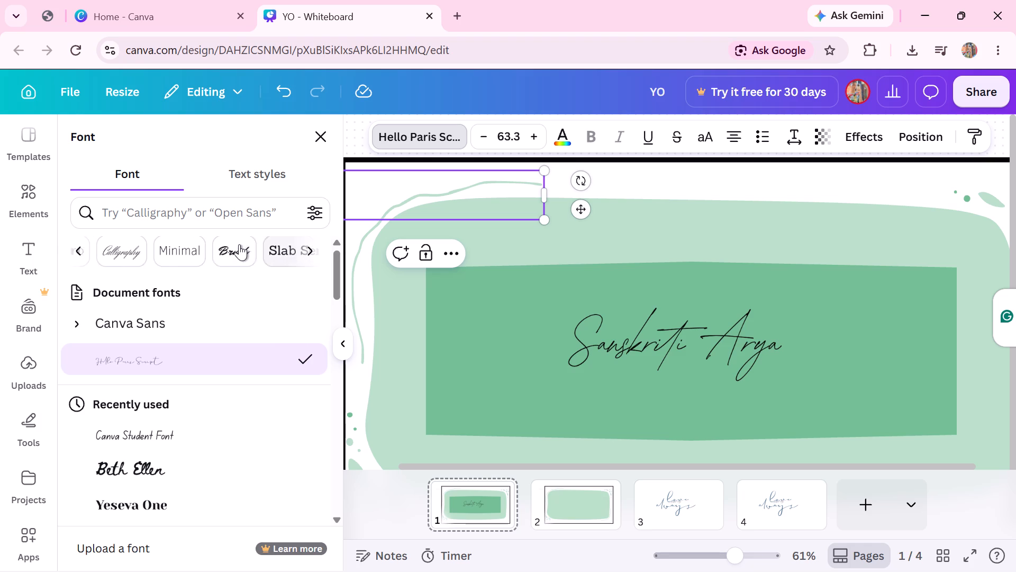
pyautogui.hscroll(1, 239, 244)
pyautogui.hscroll(2, 156, 254)
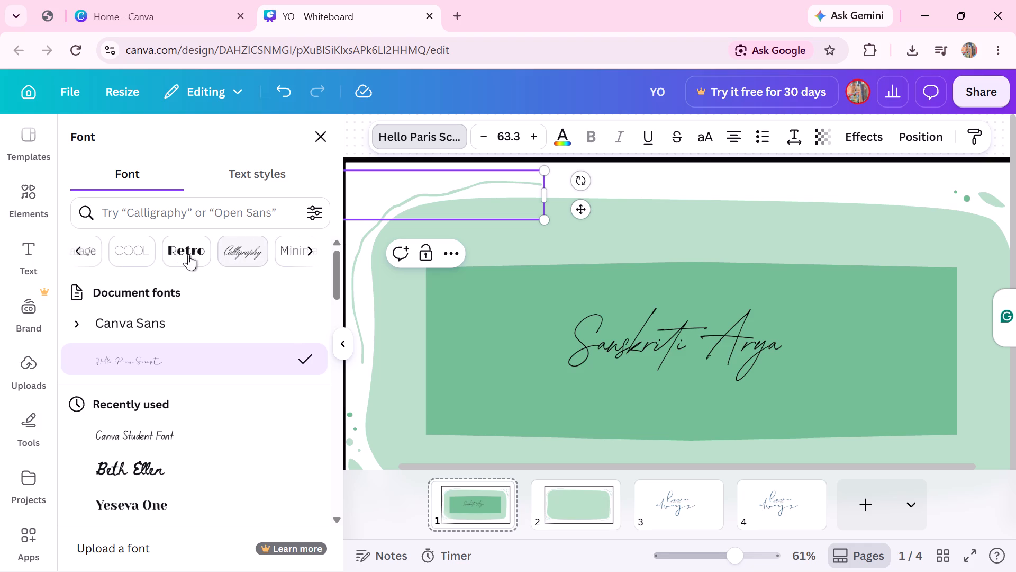
pyautogui.hscroll(2, 188, 254)
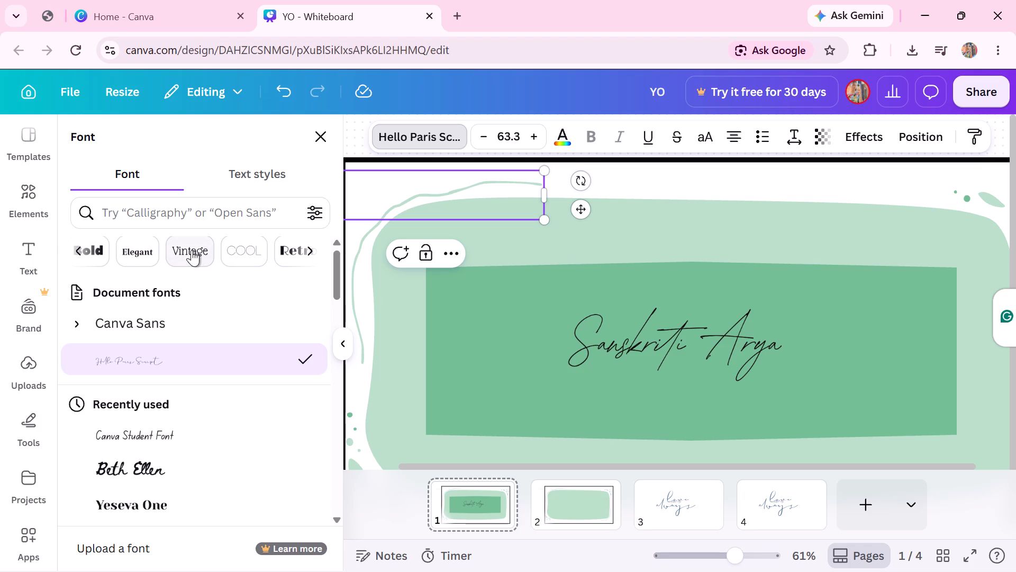
pyautogui.click(150, 248)
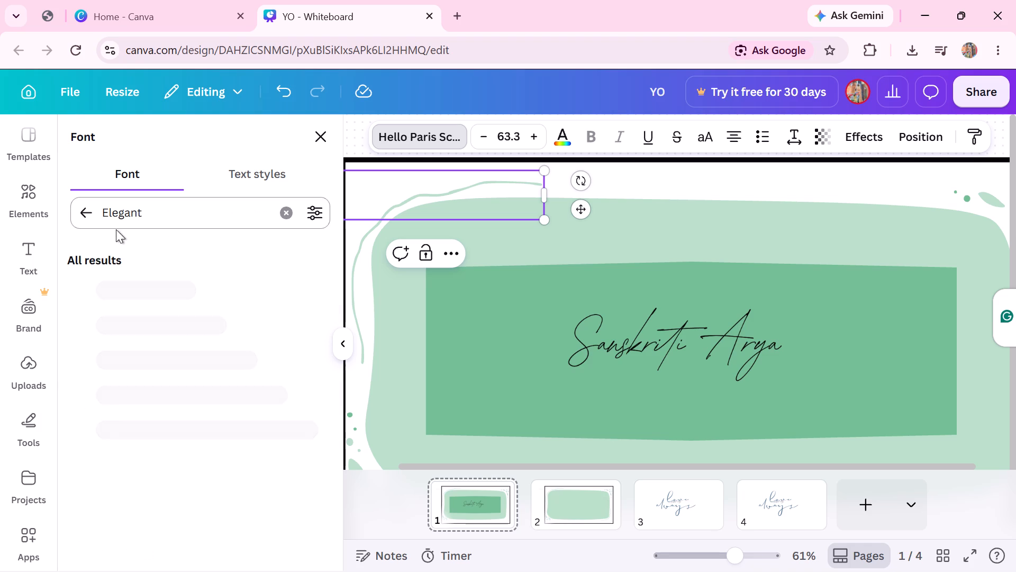
pyautogui.click(87, 209)
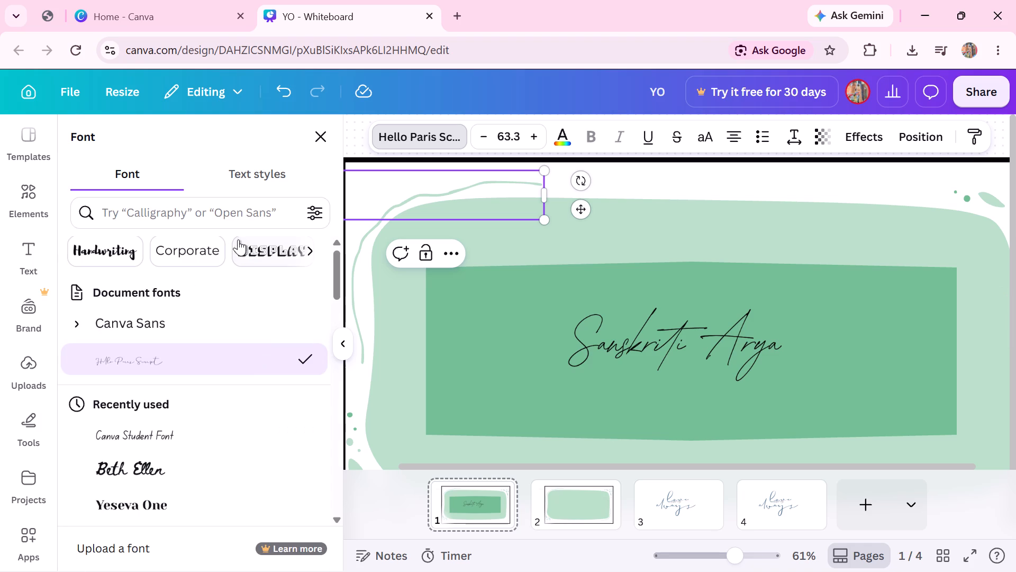
# Set the title's font to Awesome Lathusca from the Vintage category.
pyautogui.hscroll(-4, 247, 243)
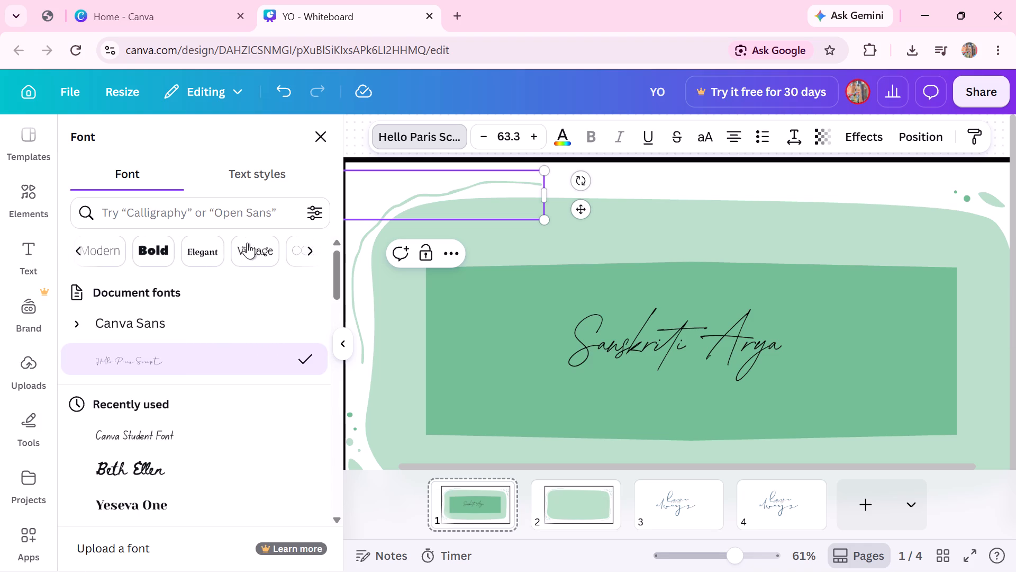
pyautogui.click(258, 242)
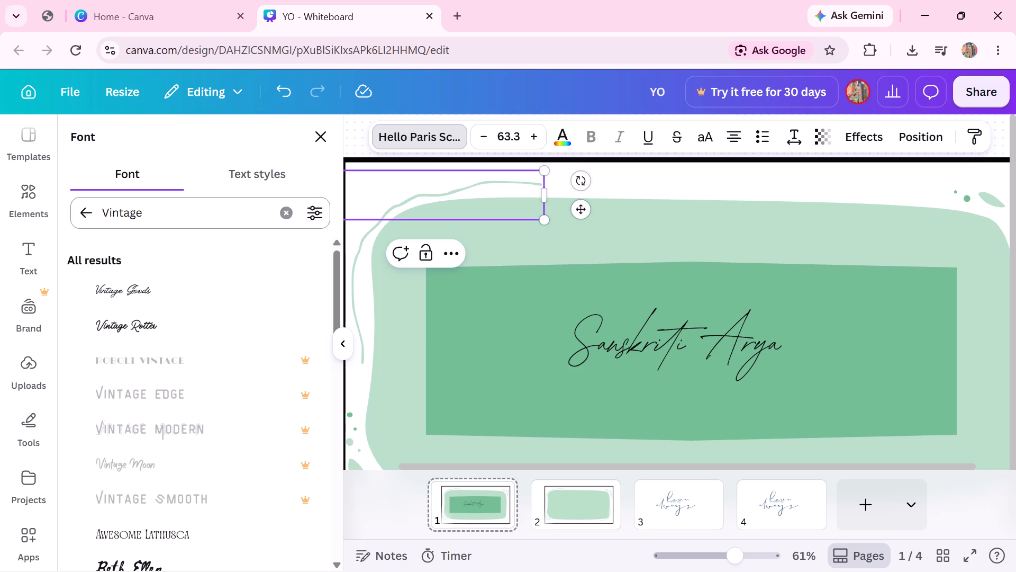
pyautogui.scroll(-1, 203, 376)
pyautogui.click(170, 430)
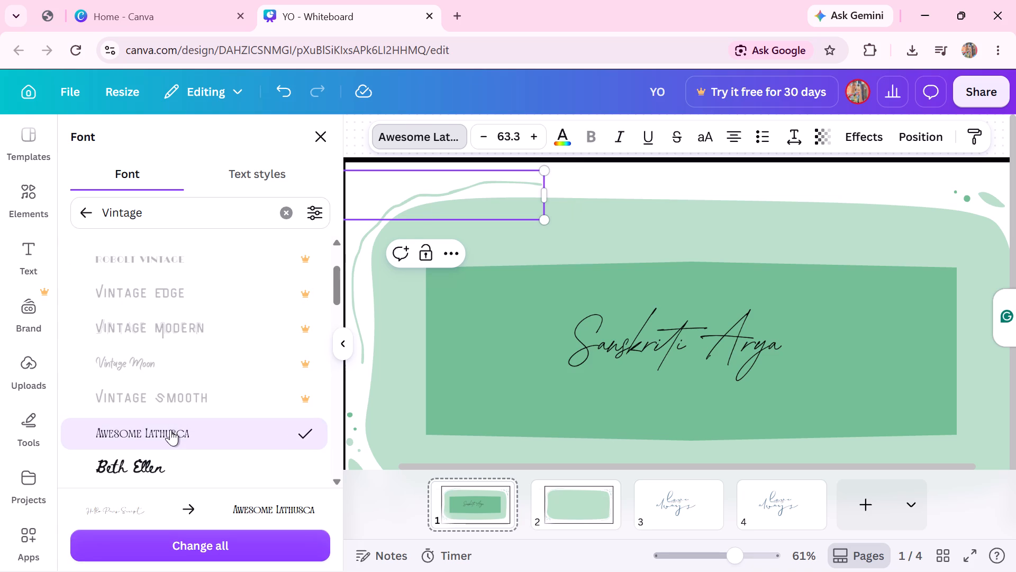
# Enter "All About:" as the title text at the top of the green page.
pyautogui.hotkey('shift', 'a')
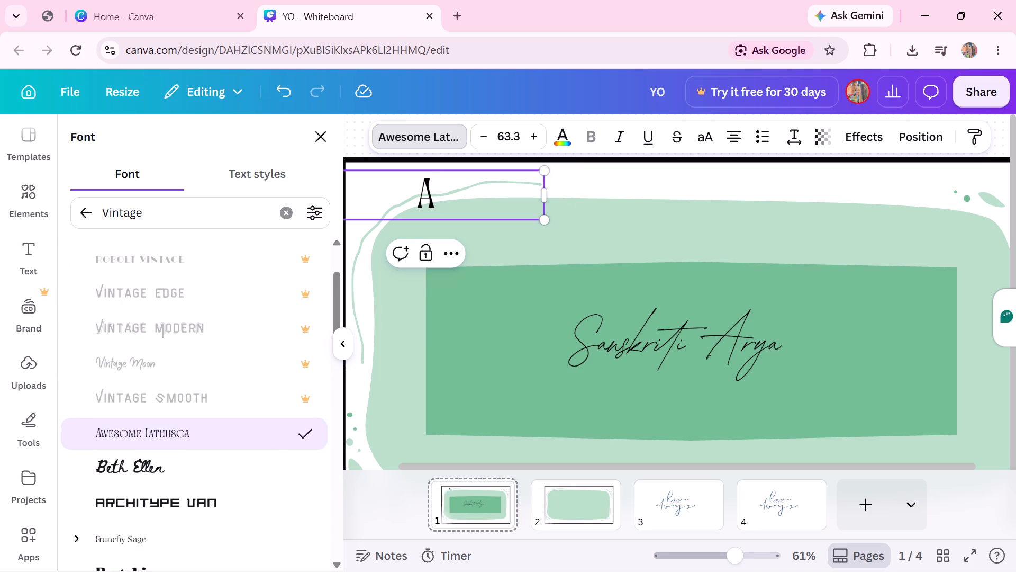
pyautogui.write('ll')
pyautogui.press('space')
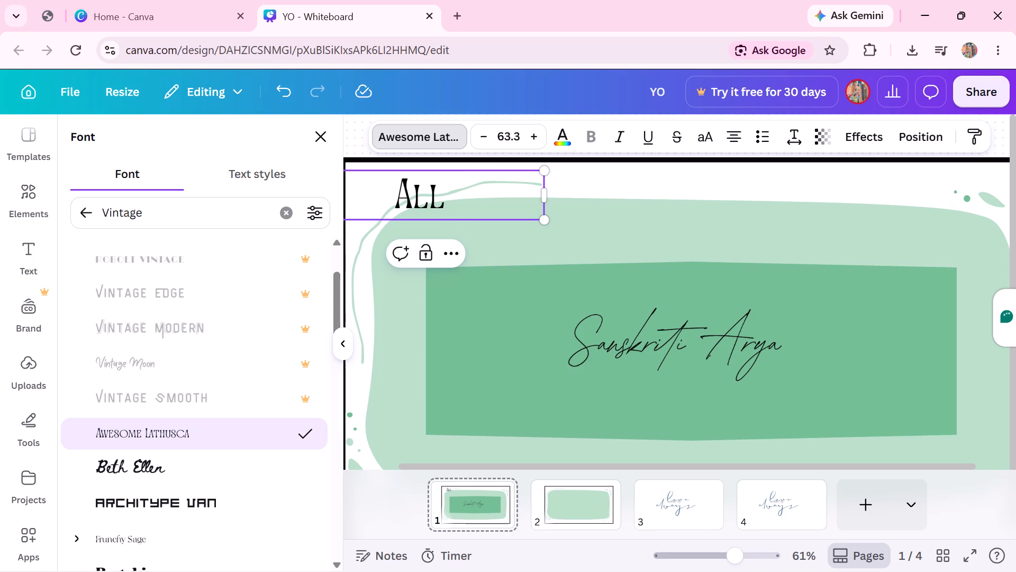
pyautogui.hotkey('shift', 'a')
pyautogui.press('b')
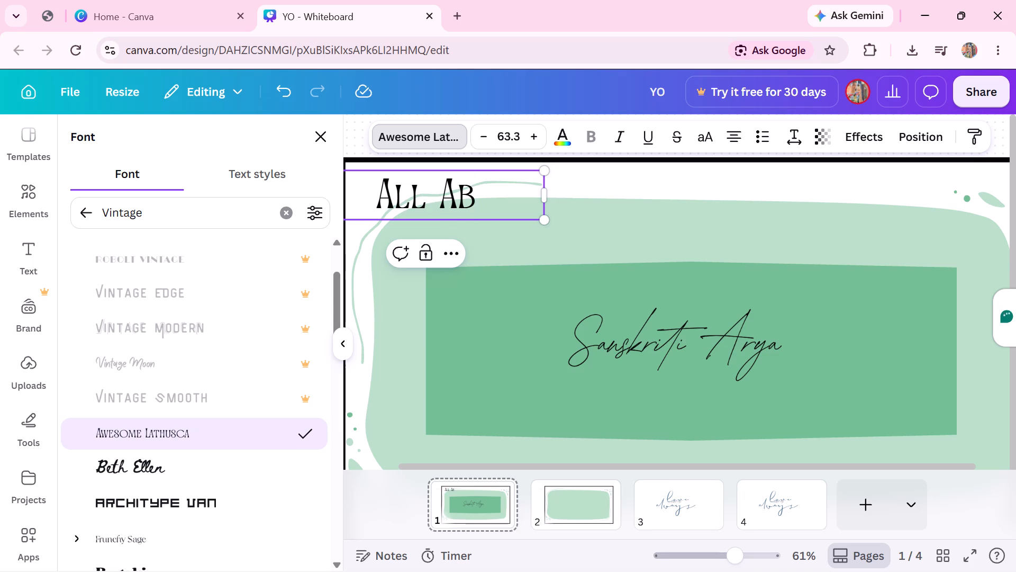
pyautogui.write('out')
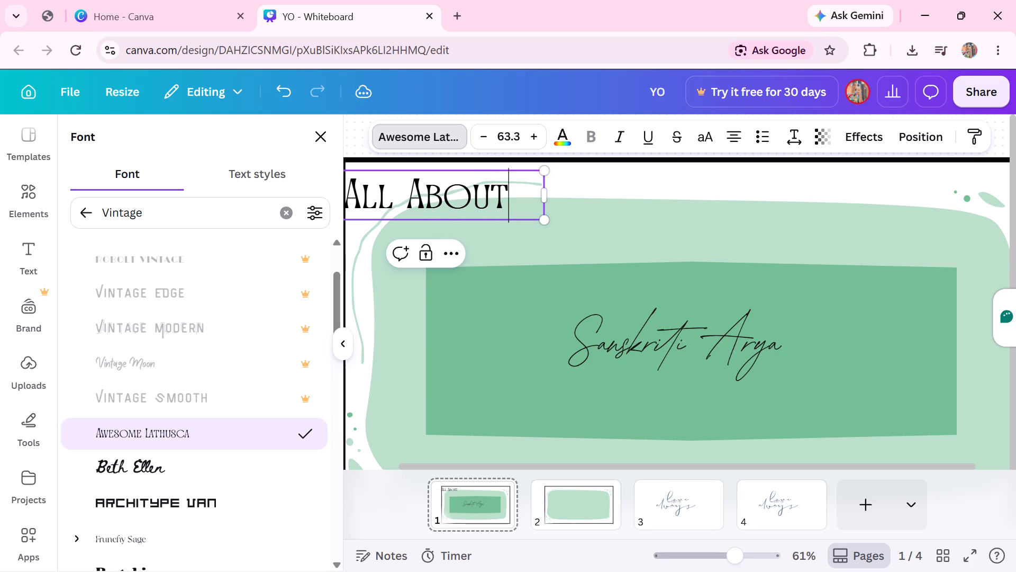
pyautogui.hscroll(1, 164, 436)
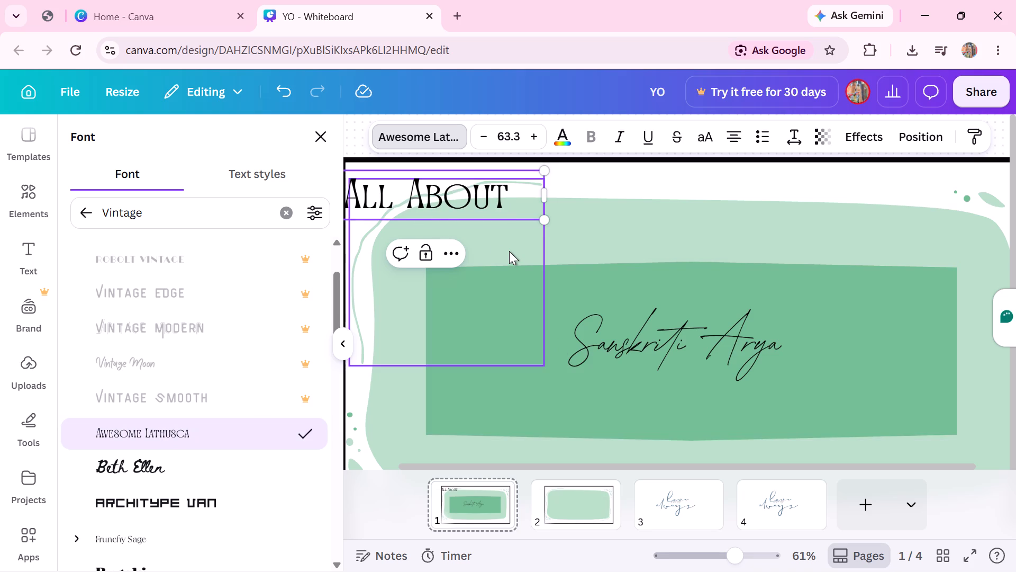
pyautogui.hotkey('shift', ':')
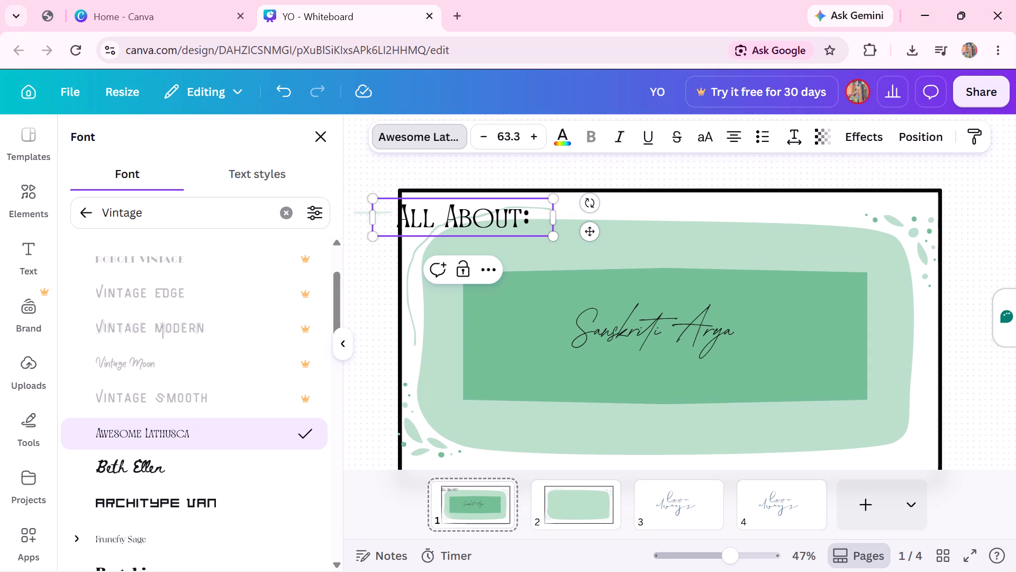
# Shrink the "All About:" title to font size 52 so its text box sits inside the black frame.
pyautogui.moveTo(461, 210); pyautogui.dragTo(497, 212)
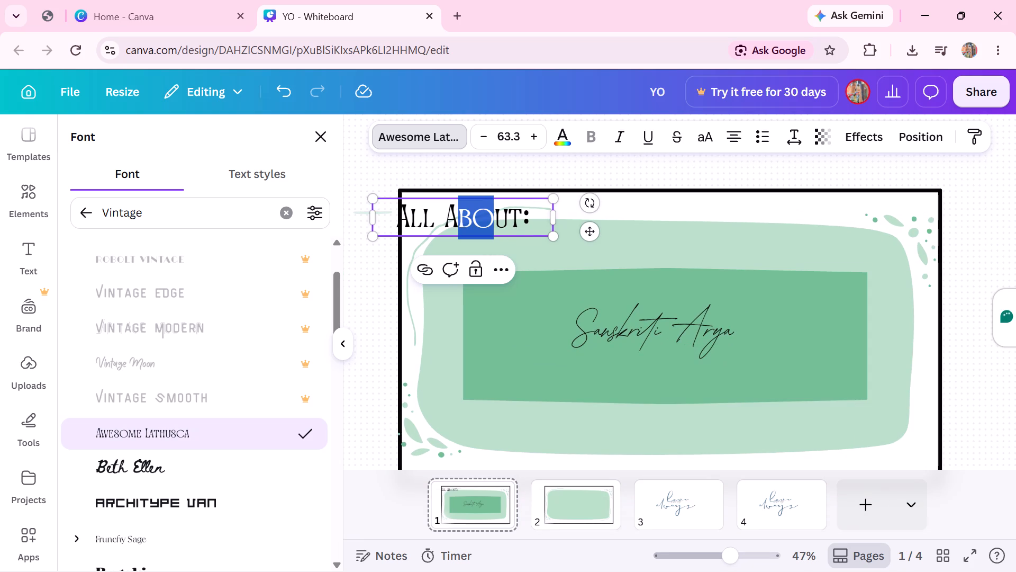
pyautogui.moveTo(375, 199); pyautogui.dragTo(407, 204)
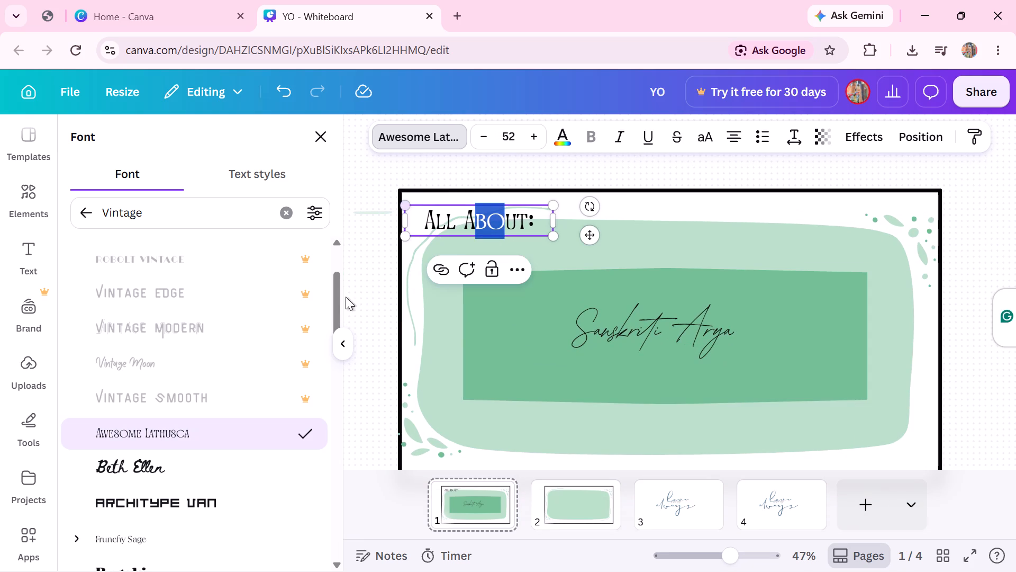
pyautogui.click(387, 299)
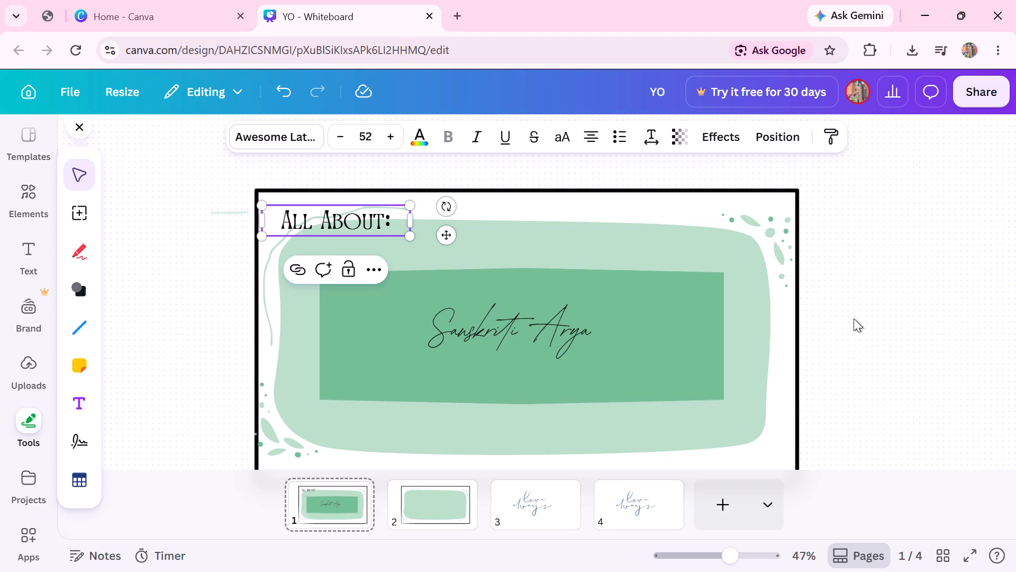
pyautogui.scroll(-1, 854, 318)
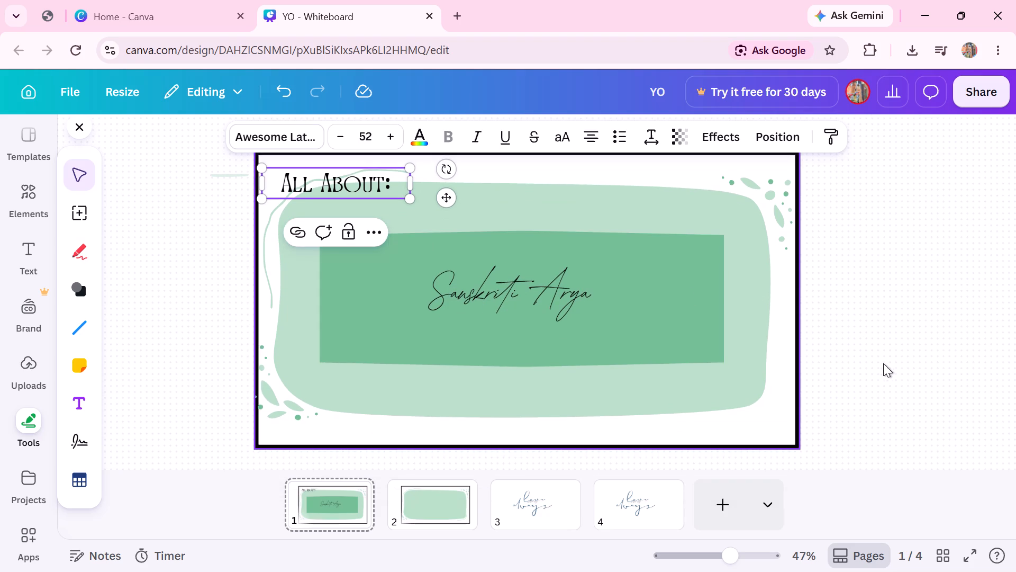
pyautogui.click(888, 362)
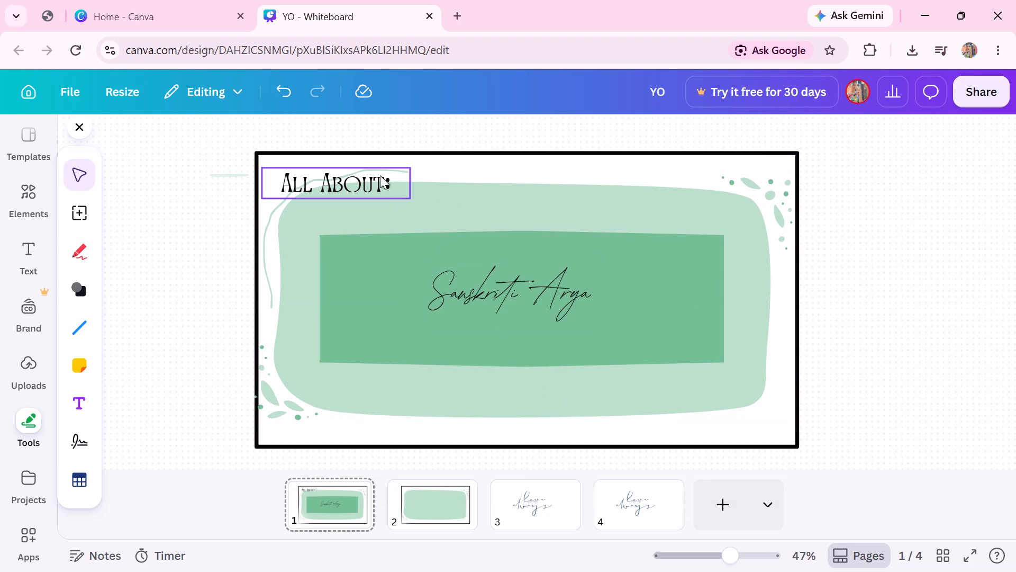
# Enlarge the "All About:" title to font size 61.3, keeping its upper-left corner in place.
pyautogui.click(391, 188)
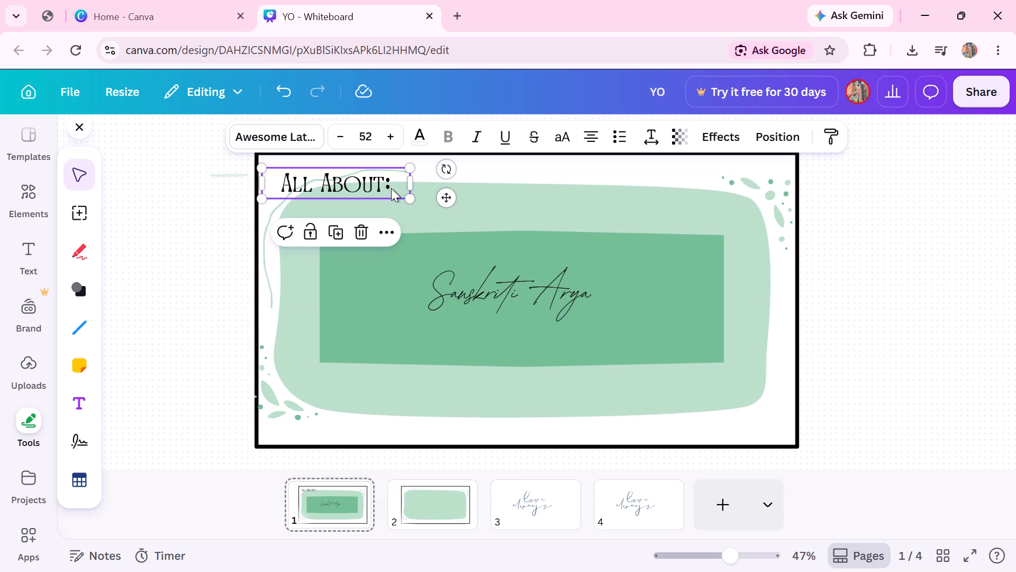
pyautogui.moveTo(415, 199); pyautogui.dragTo(440, 207)
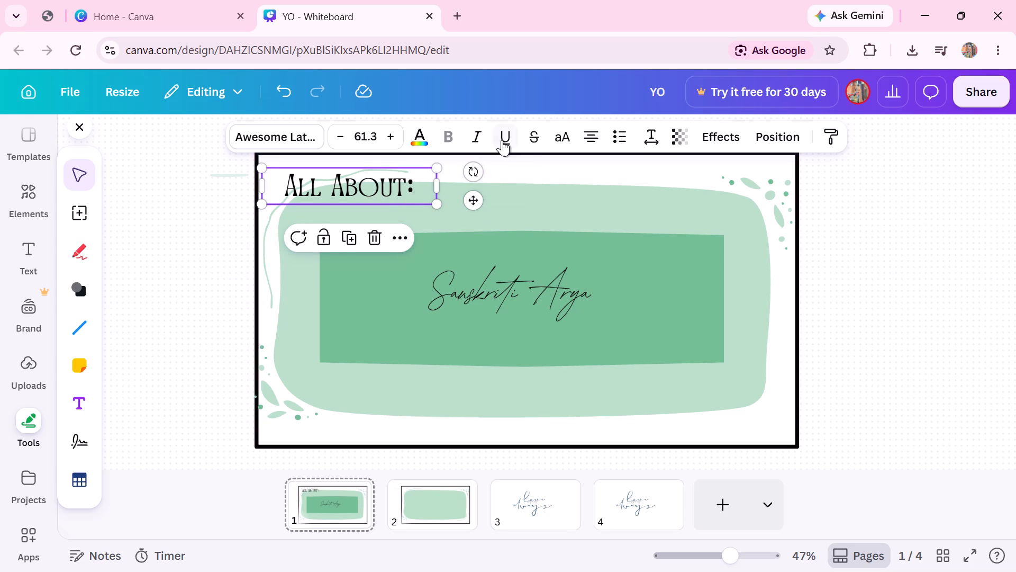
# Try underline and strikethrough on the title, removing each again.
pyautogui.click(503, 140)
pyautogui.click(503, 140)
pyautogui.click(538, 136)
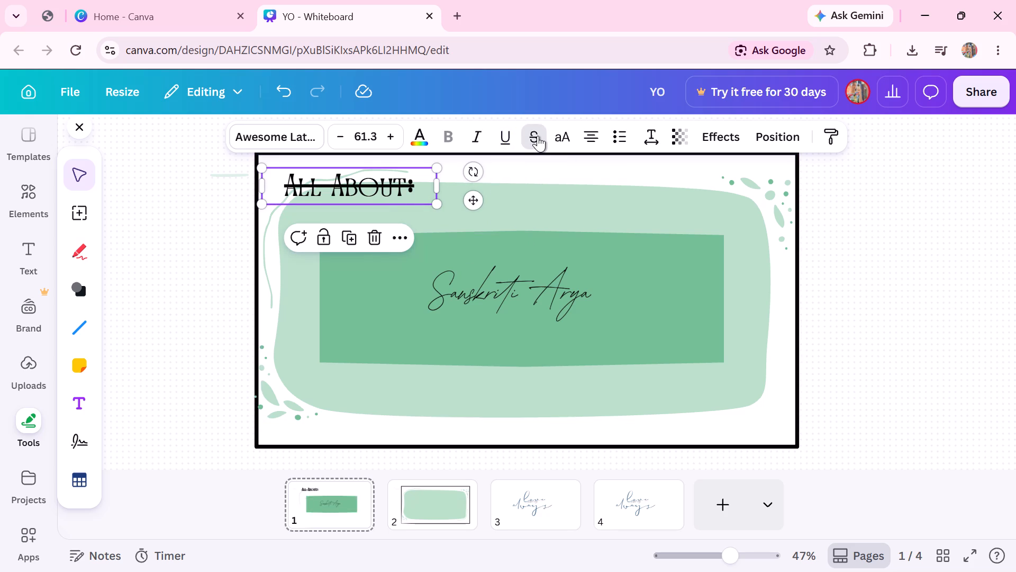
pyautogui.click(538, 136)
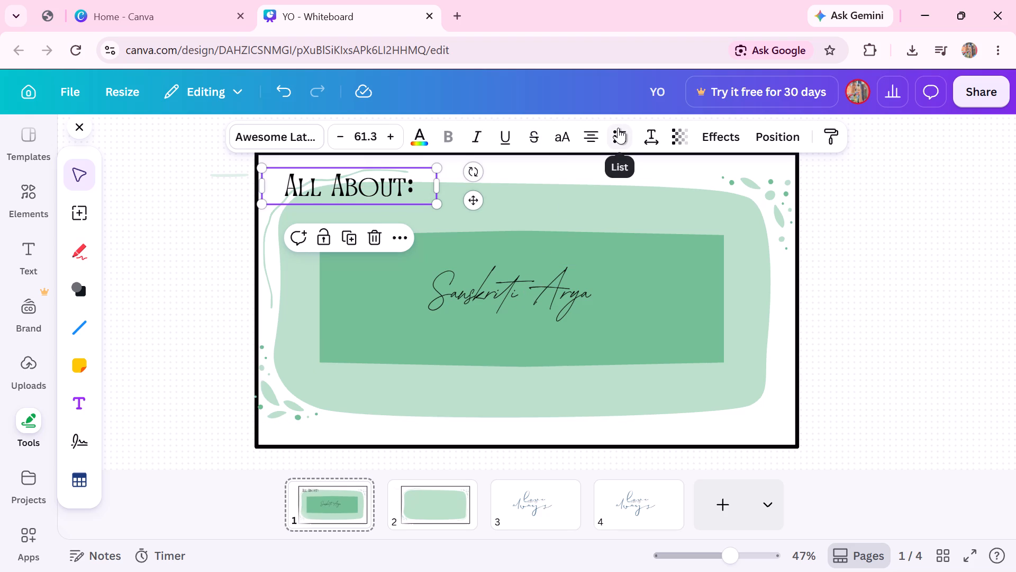
# Move the title slightly up and to the left and enlarge it to font size 63.7.
pyautogui.moveTo(422, 192); pyautogui.dragTo(415, 186)
pyautogui.click(415, 186)
pyautogui.moveTo(434, 196); pyautogui.dragTo(442, 200)
# Remove the colon from the title so it reads "All About".
pyautogui.press('BackSpace')
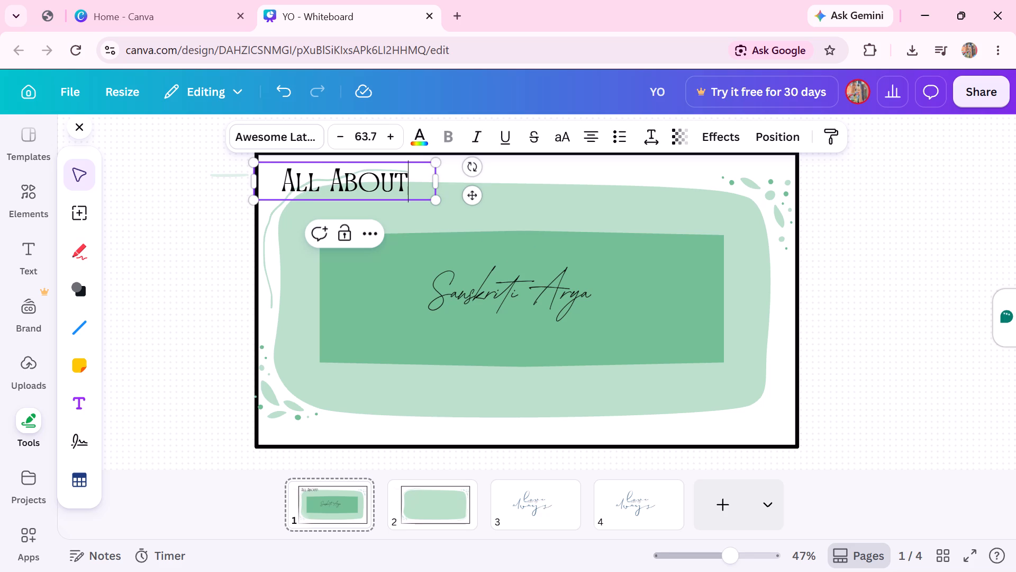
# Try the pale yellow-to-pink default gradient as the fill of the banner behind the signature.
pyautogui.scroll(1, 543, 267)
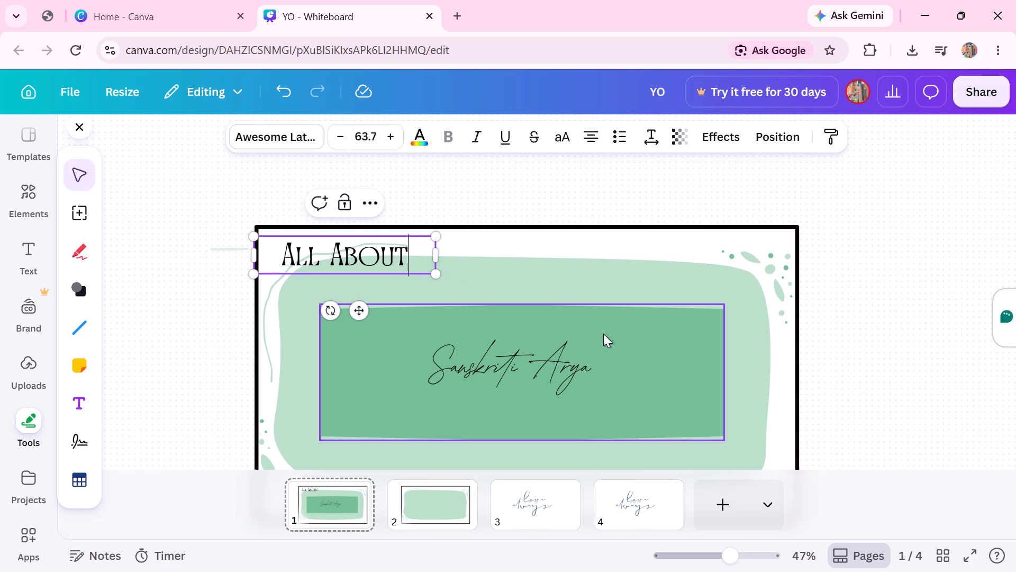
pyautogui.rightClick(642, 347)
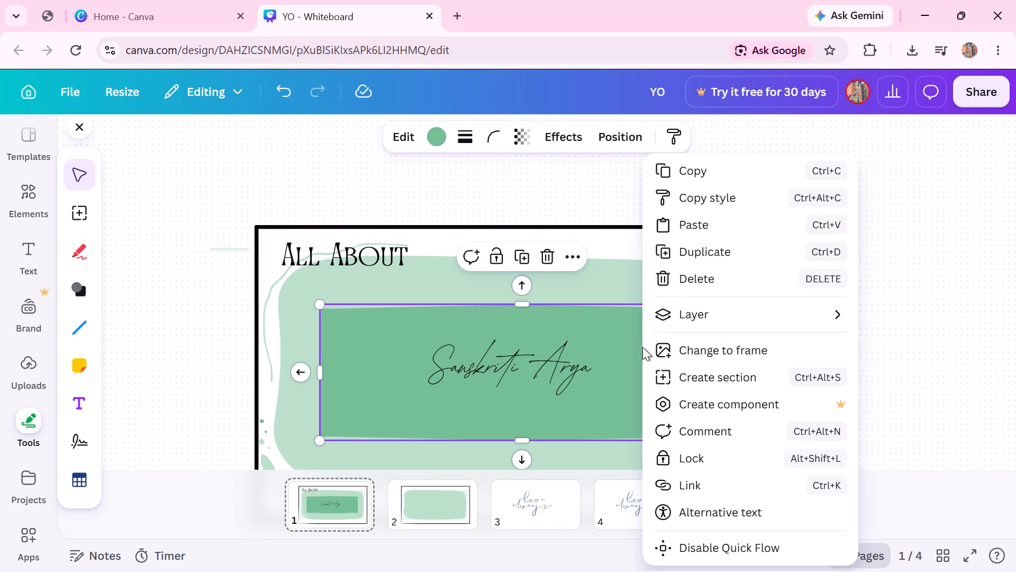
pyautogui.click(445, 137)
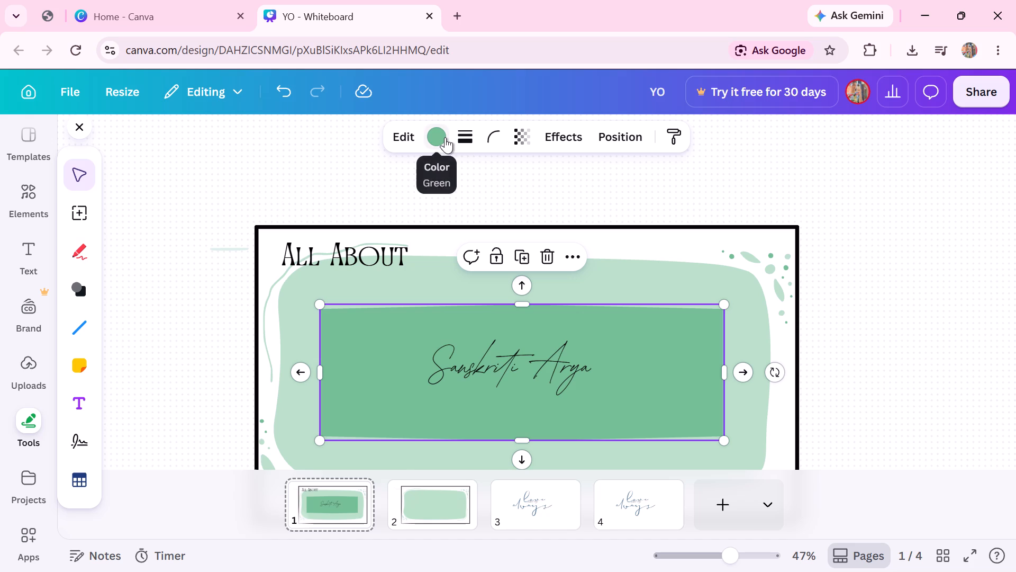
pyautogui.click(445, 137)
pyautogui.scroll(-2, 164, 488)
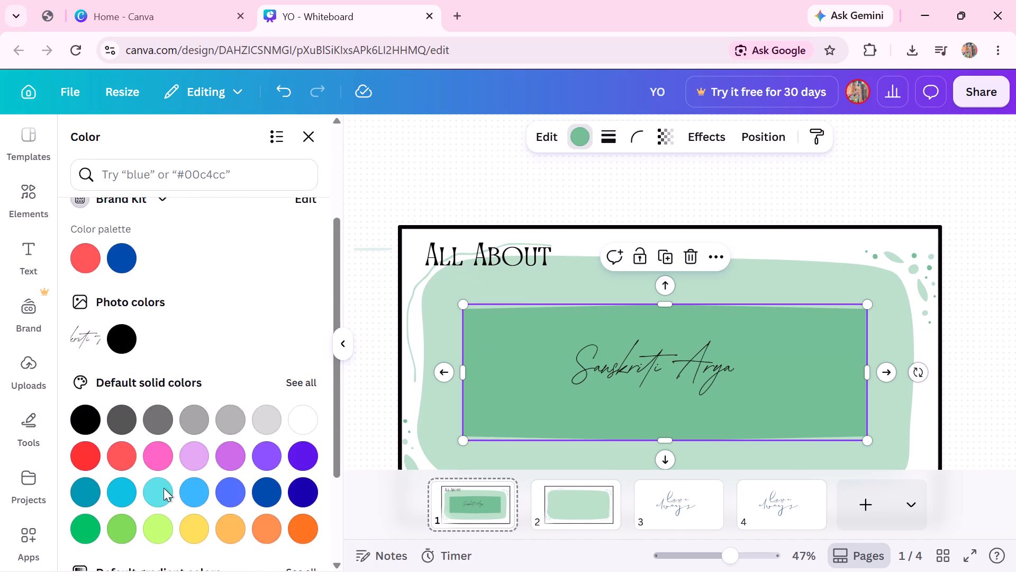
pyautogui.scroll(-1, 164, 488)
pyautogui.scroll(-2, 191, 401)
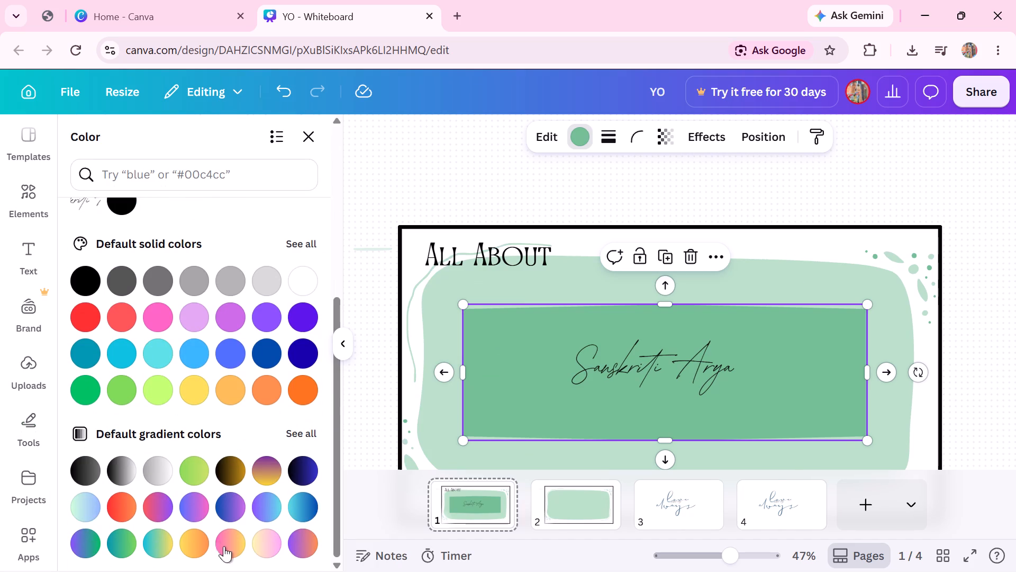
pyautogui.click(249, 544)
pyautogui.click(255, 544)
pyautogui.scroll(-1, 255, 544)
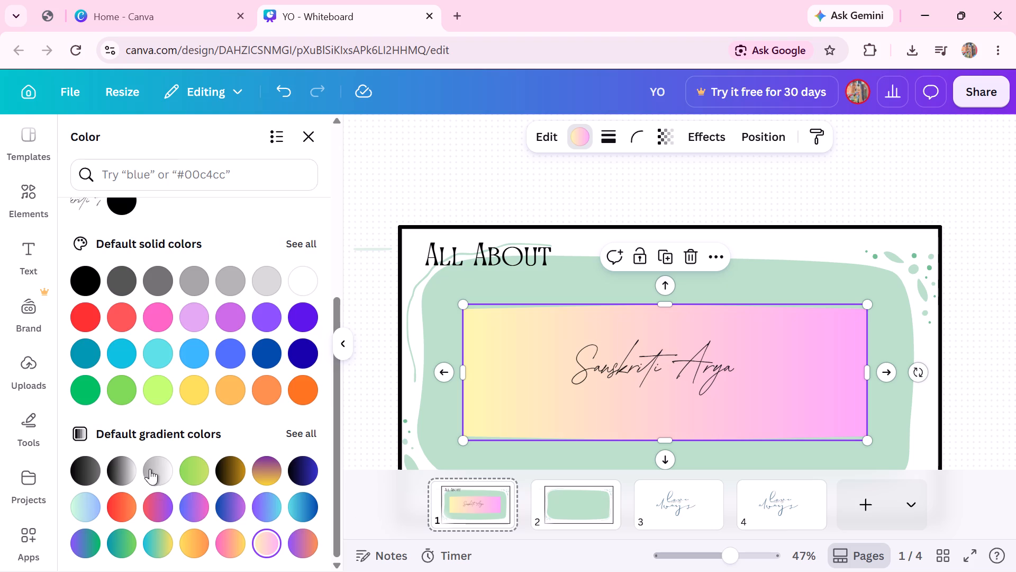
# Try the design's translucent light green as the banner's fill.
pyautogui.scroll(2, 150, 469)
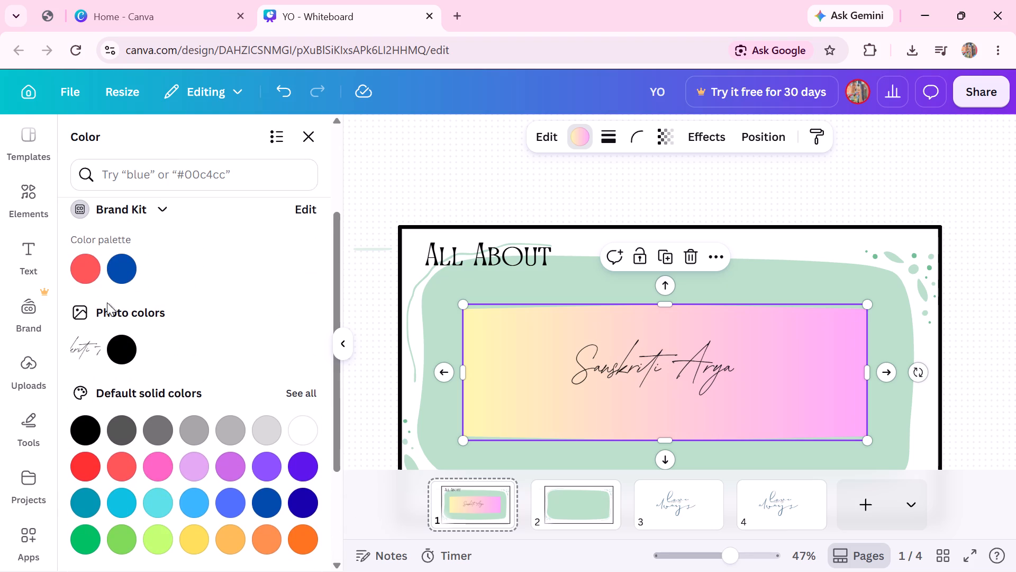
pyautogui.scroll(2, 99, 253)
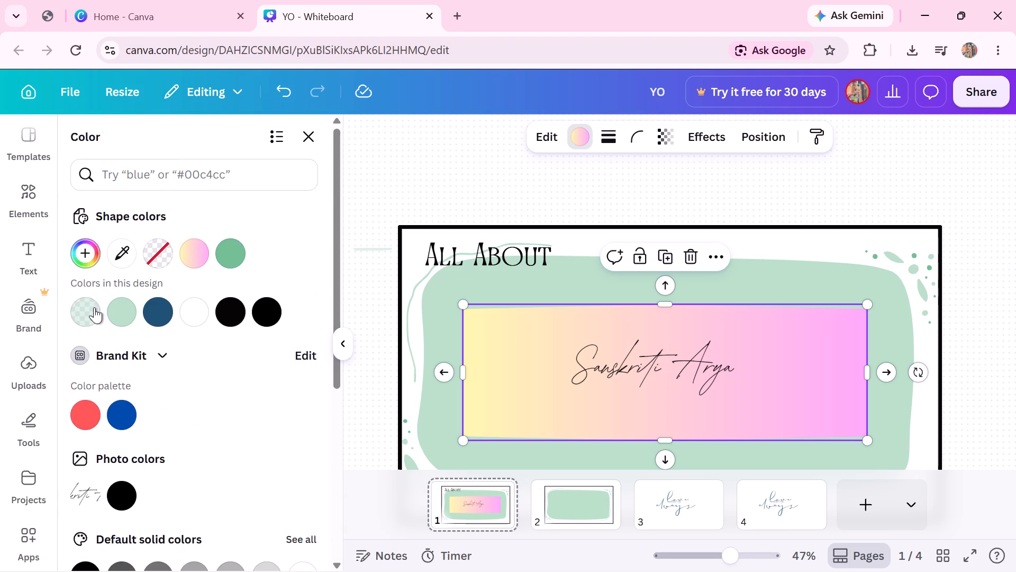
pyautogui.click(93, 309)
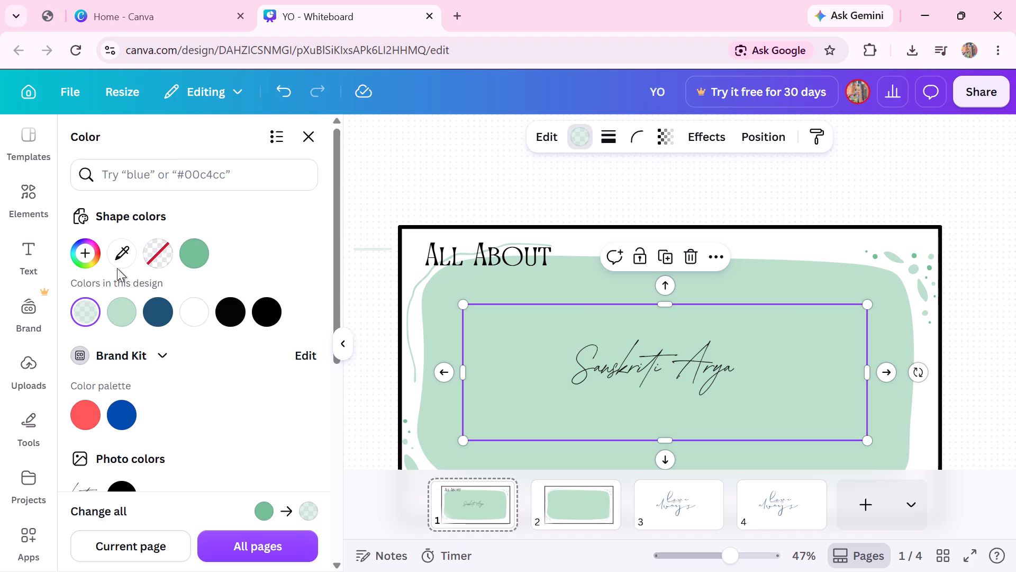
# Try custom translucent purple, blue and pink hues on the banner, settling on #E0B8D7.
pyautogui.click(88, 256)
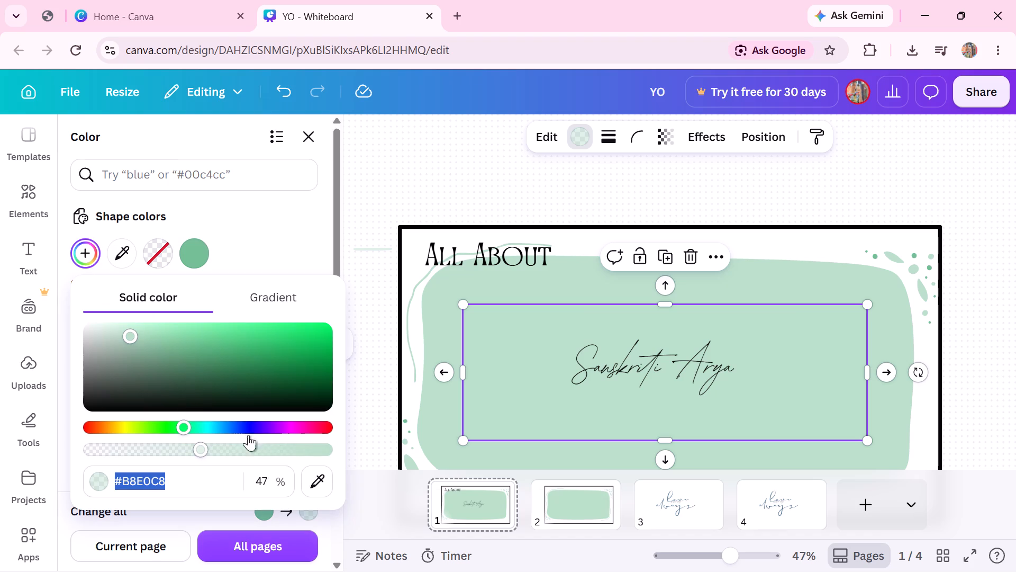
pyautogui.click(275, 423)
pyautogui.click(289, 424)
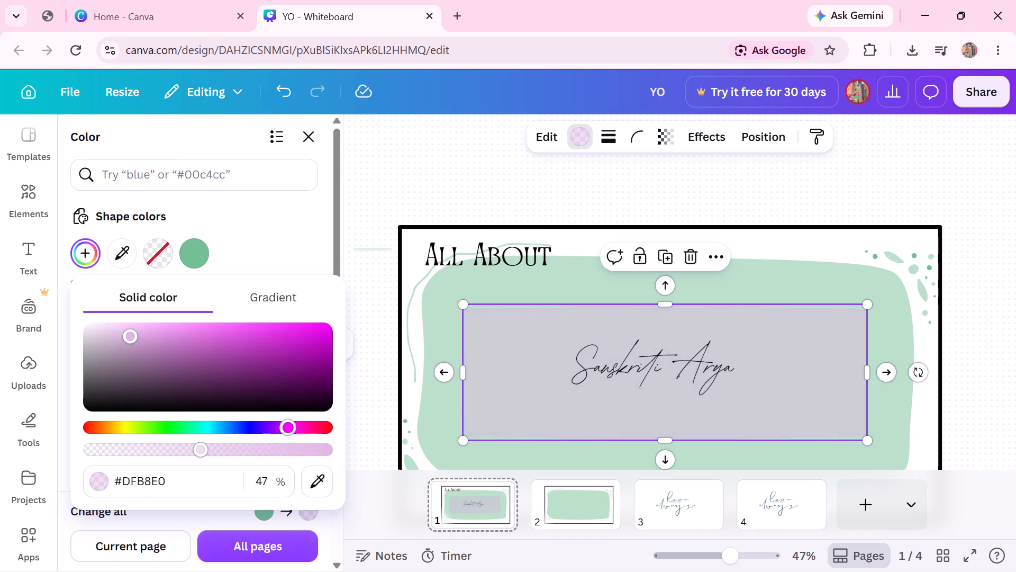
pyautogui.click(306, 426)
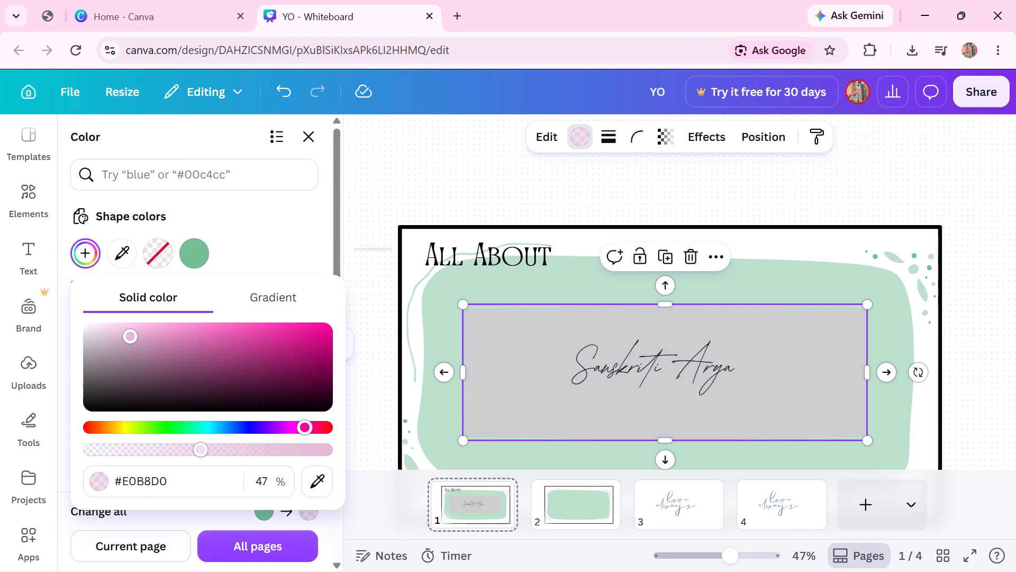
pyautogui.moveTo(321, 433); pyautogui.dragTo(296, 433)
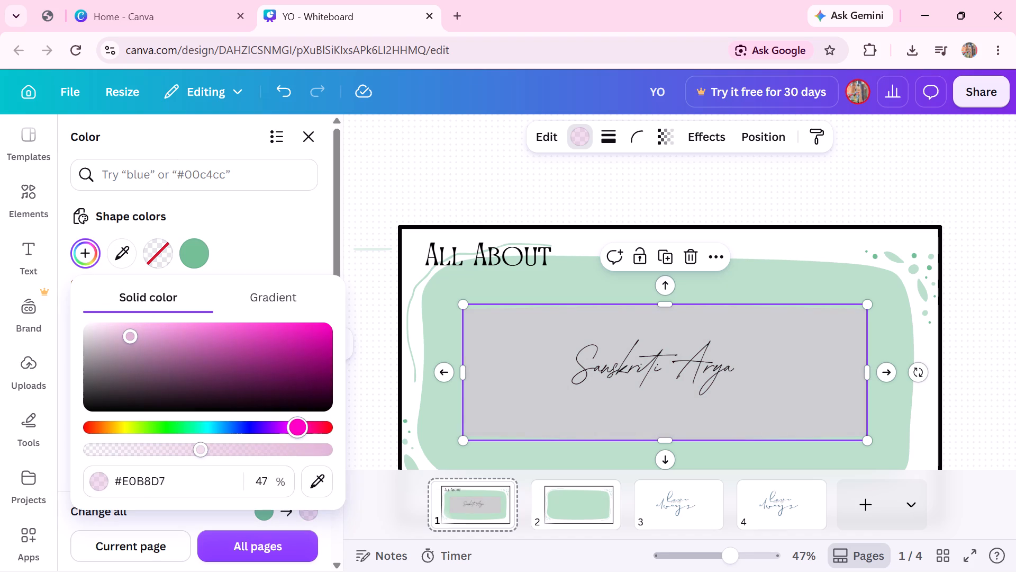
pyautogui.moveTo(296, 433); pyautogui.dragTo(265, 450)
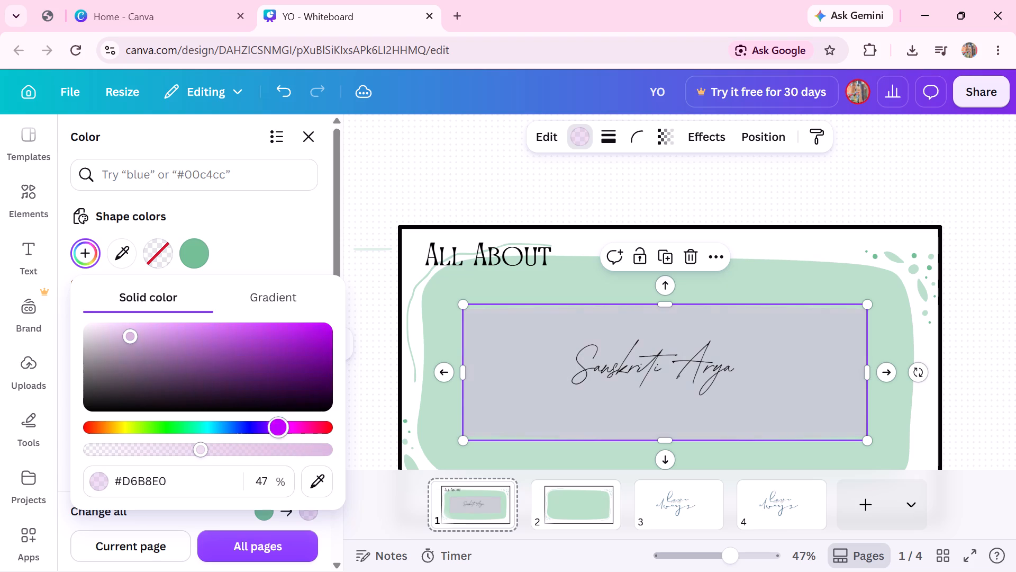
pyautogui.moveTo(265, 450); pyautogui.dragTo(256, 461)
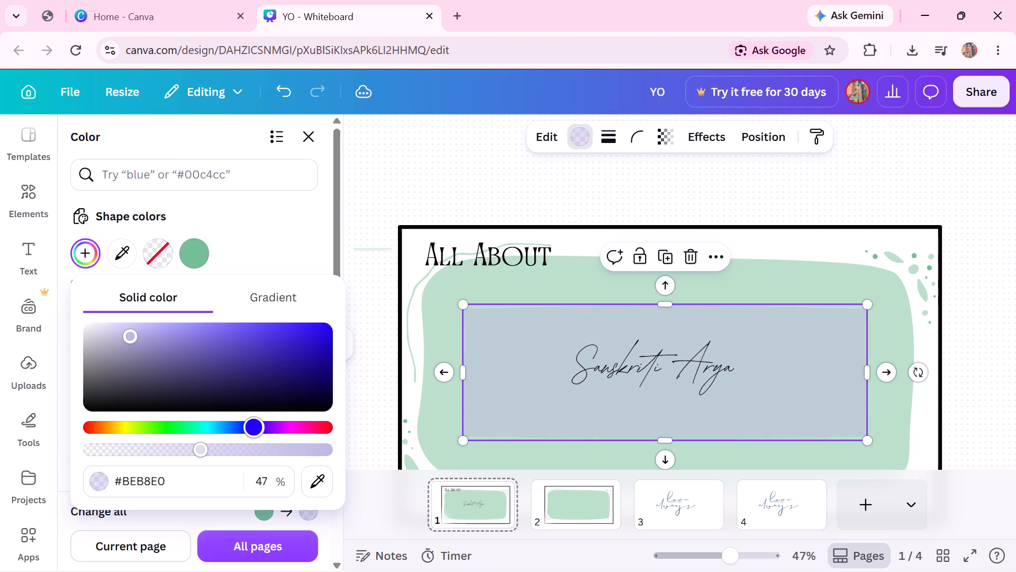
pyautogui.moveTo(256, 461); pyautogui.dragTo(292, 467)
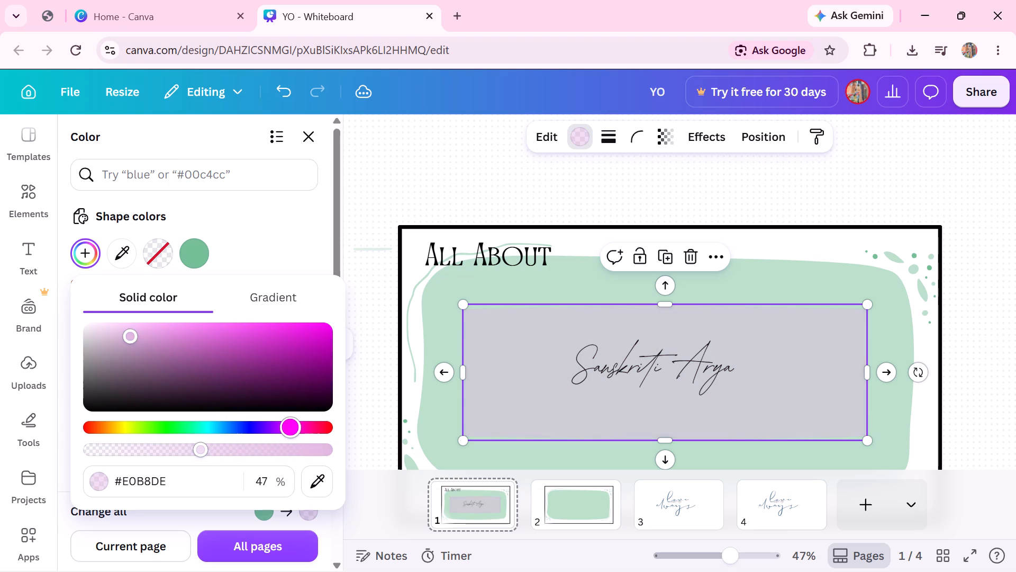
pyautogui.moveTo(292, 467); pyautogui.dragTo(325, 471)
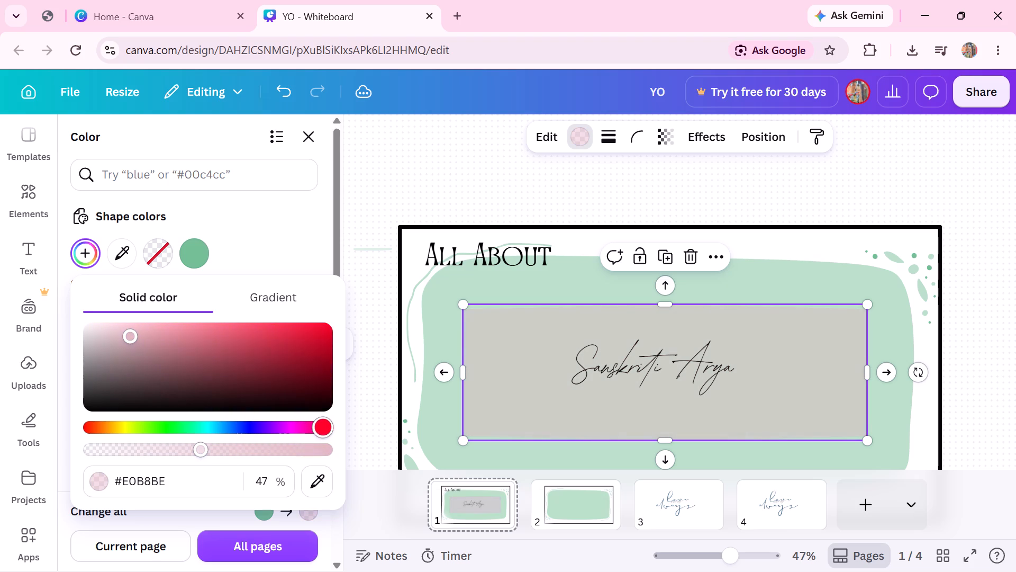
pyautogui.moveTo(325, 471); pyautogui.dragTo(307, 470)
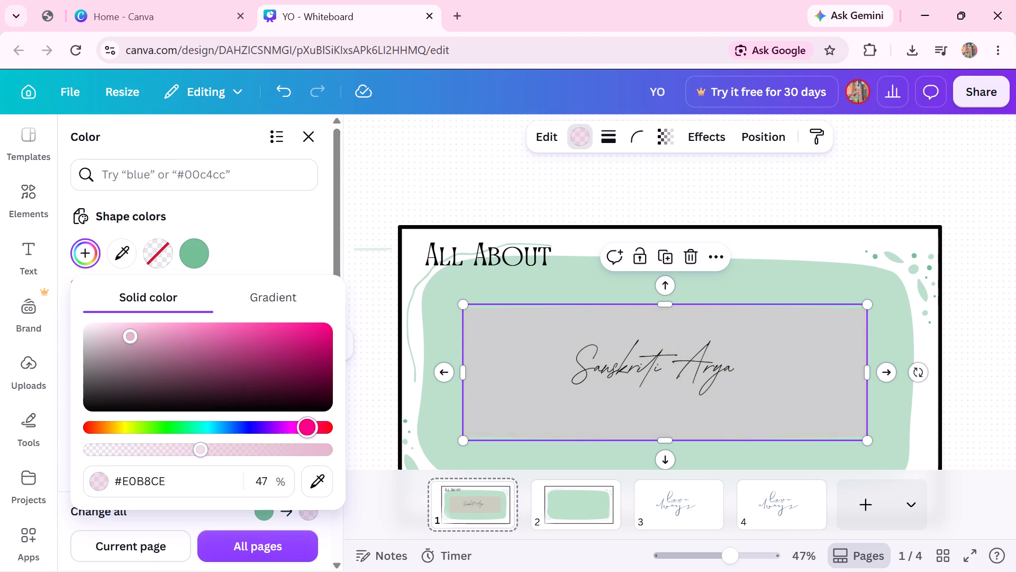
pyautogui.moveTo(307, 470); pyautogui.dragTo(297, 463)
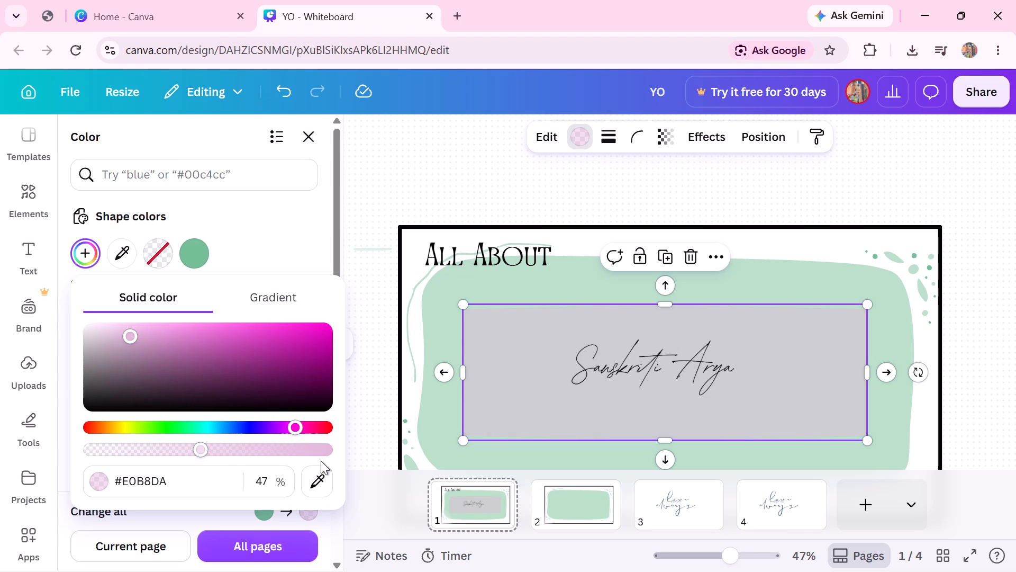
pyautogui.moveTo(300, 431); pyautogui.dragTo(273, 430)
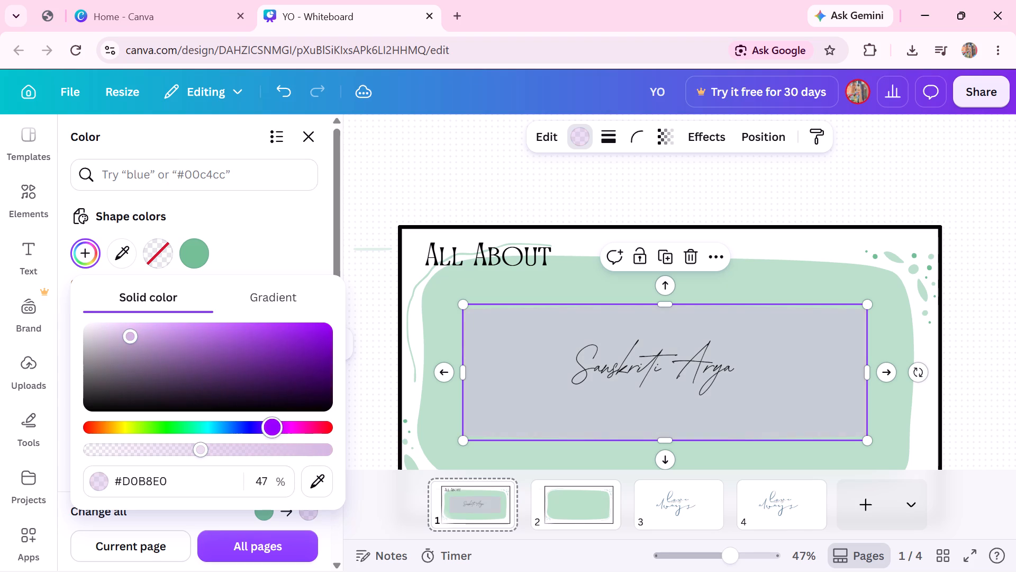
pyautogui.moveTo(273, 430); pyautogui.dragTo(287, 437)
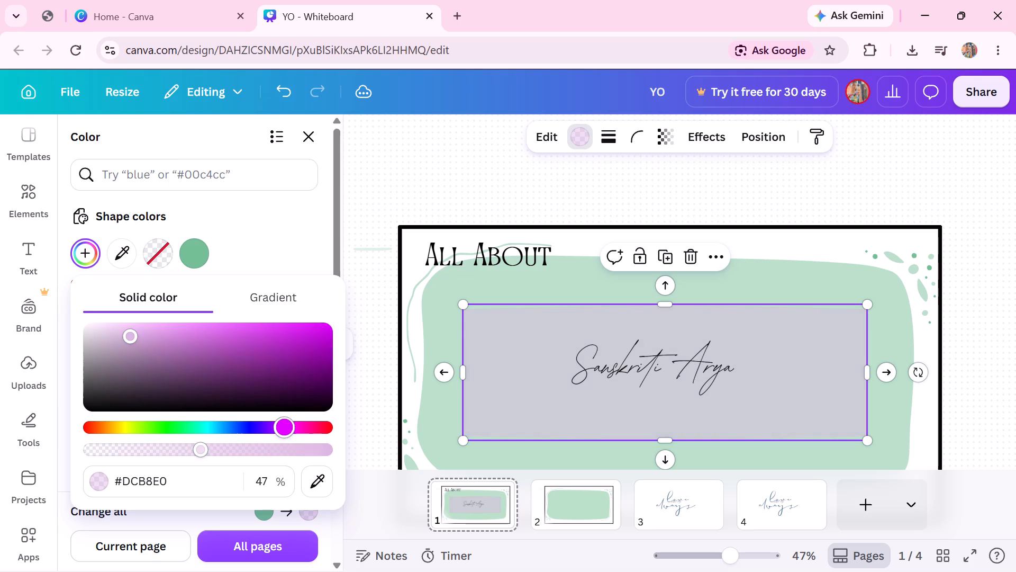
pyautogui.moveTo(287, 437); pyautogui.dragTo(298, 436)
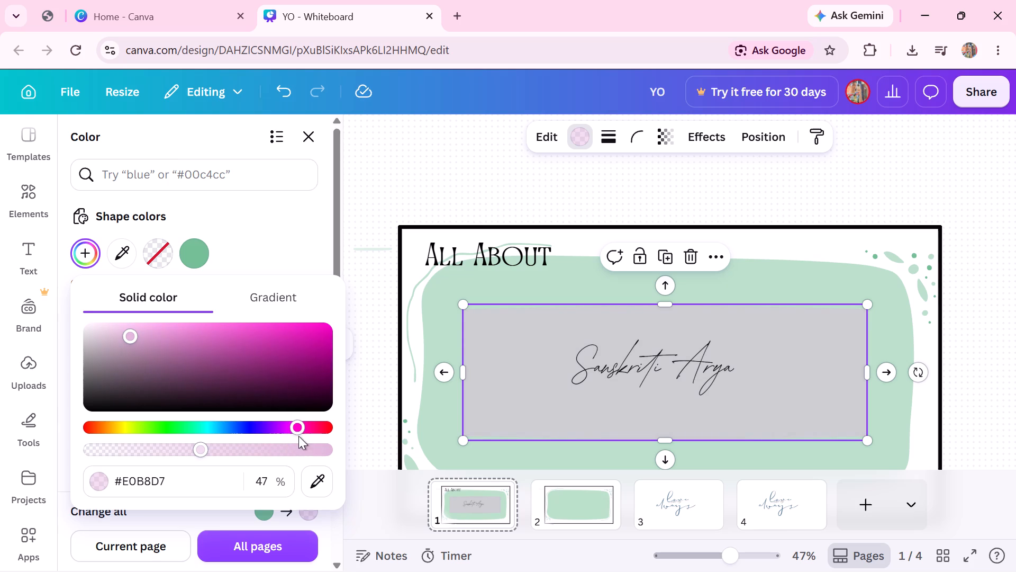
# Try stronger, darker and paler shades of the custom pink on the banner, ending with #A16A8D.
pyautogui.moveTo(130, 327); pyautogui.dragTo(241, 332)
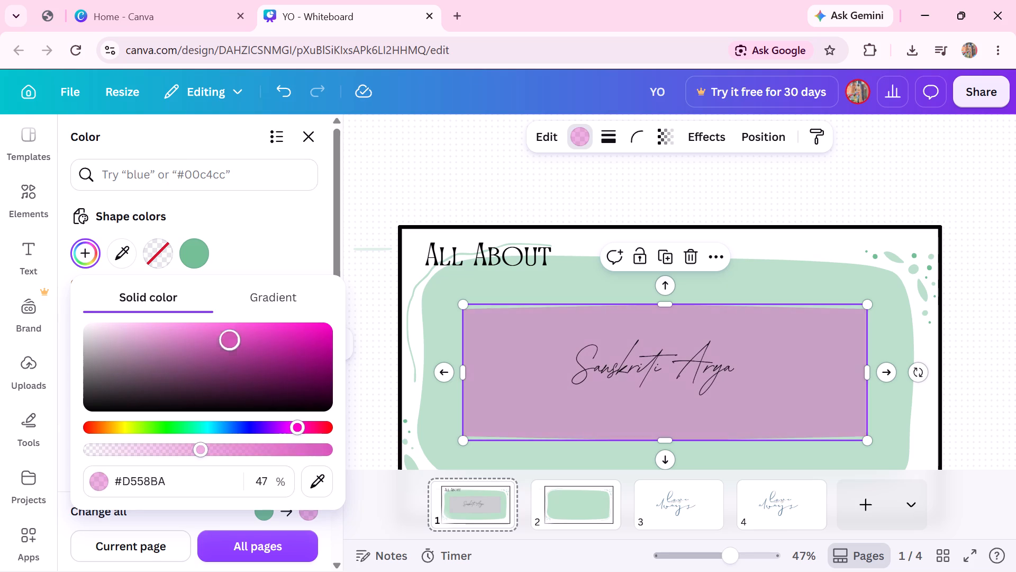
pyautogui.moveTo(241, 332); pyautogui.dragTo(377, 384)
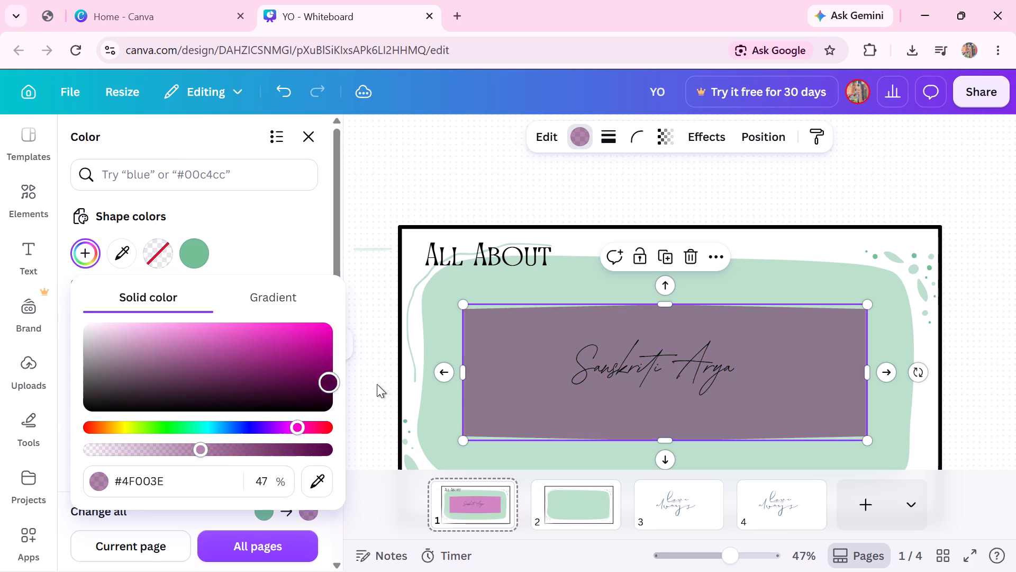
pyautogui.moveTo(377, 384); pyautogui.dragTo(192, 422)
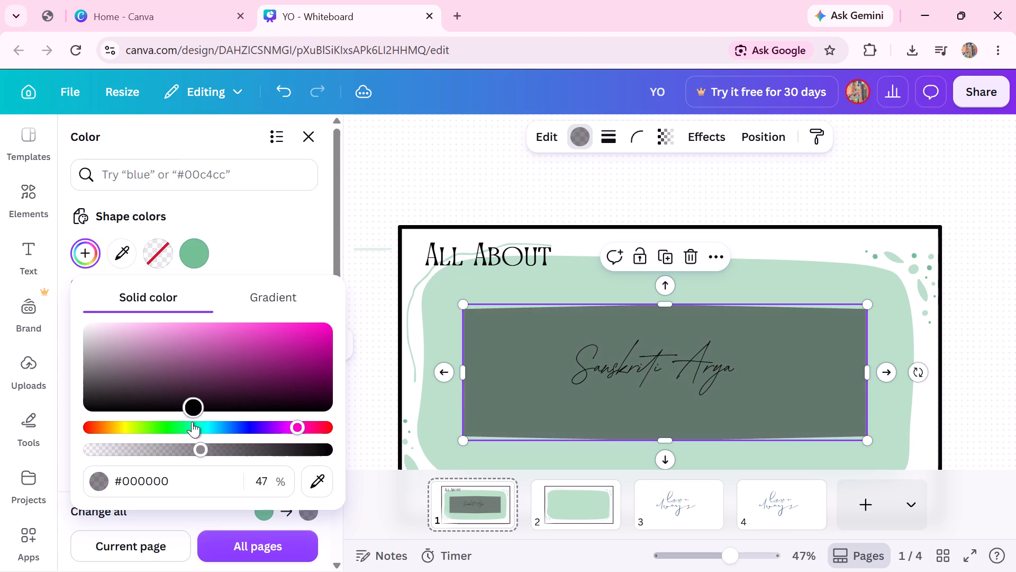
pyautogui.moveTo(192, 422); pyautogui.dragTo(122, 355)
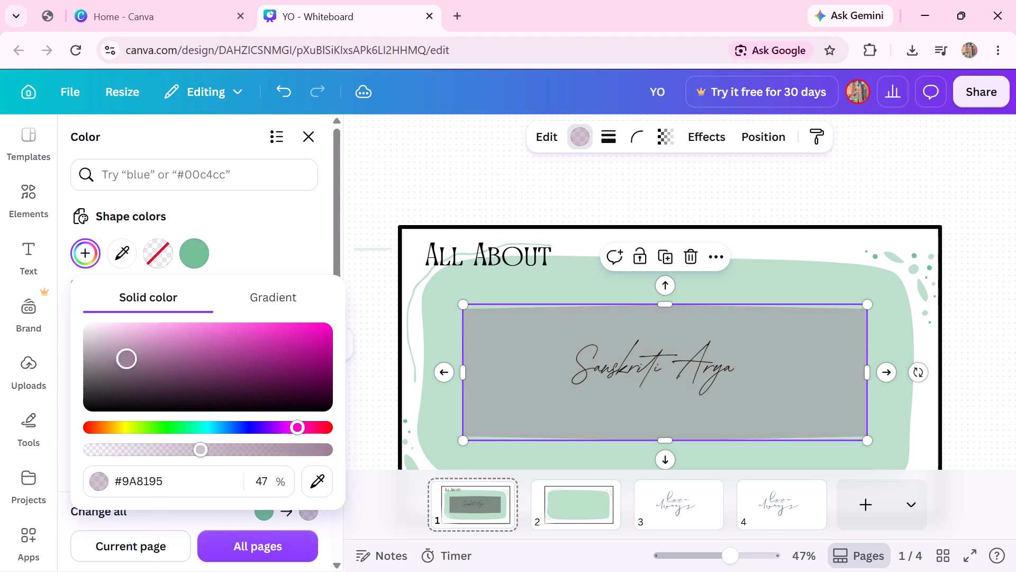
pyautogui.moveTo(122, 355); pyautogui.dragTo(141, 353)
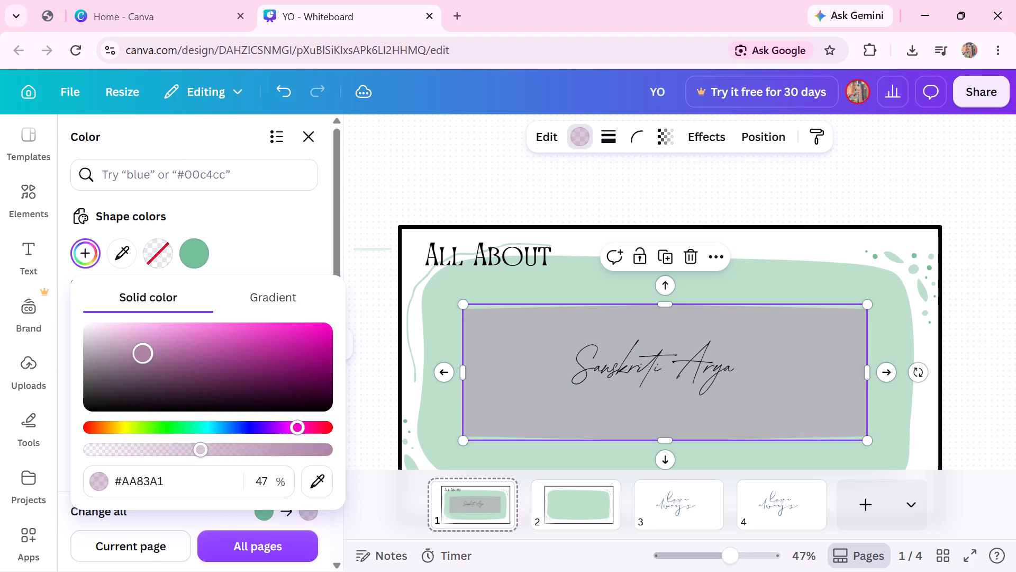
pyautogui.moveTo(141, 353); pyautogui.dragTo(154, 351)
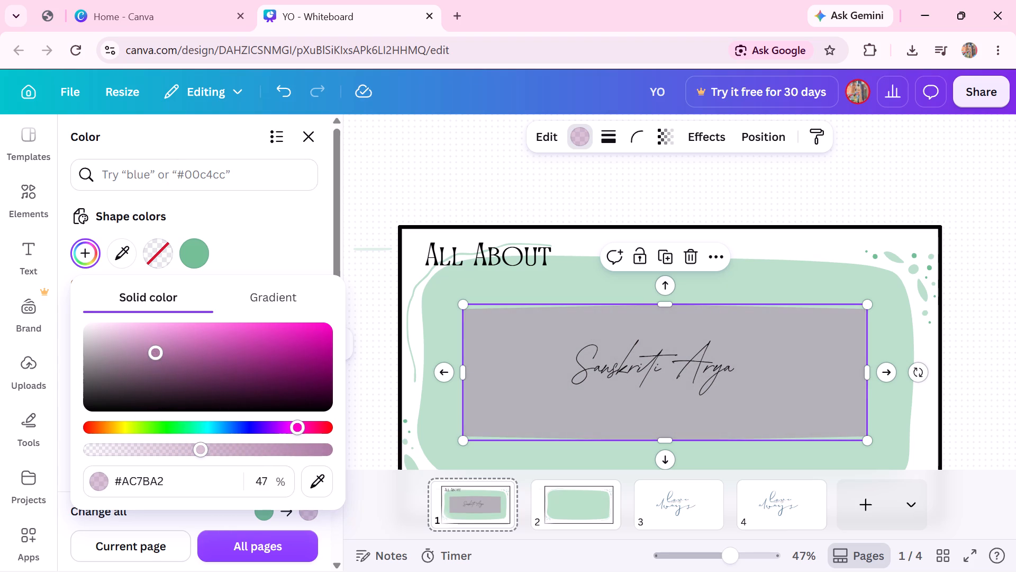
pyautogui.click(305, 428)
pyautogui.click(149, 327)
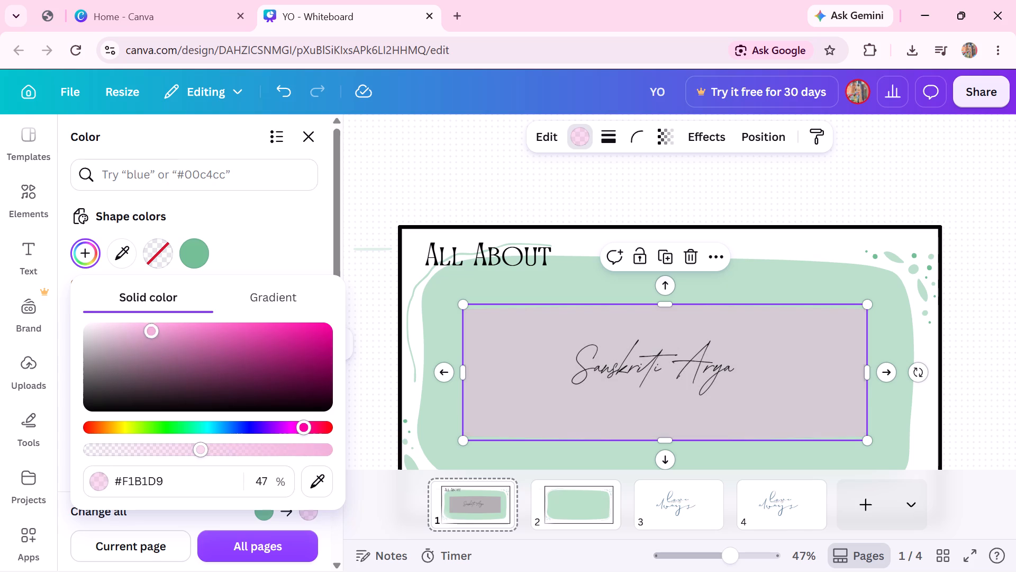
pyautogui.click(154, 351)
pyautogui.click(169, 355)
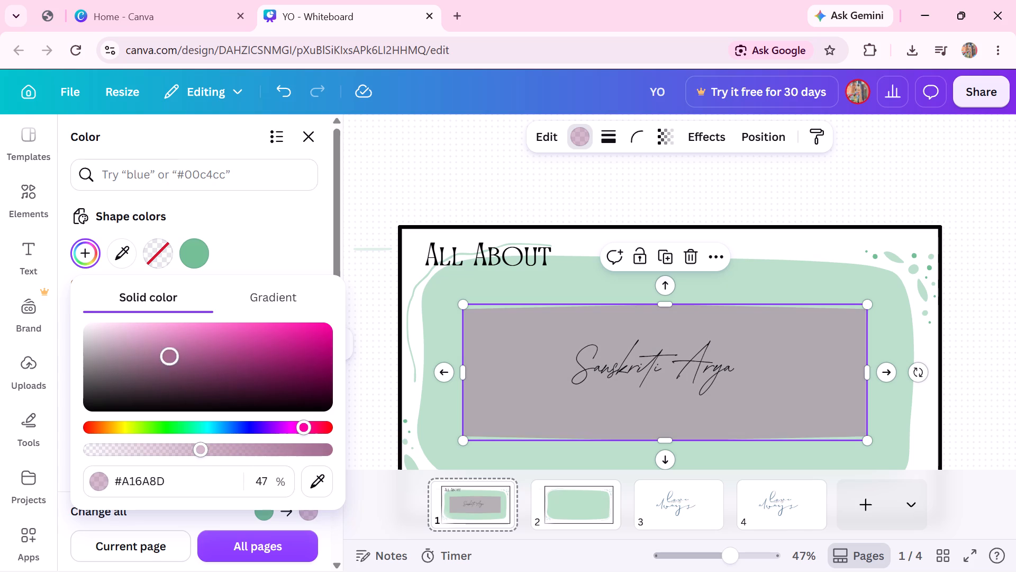
# Return the signature banner to its original solid medium green and close the colour settings.
pyautogui.click(198, 254)
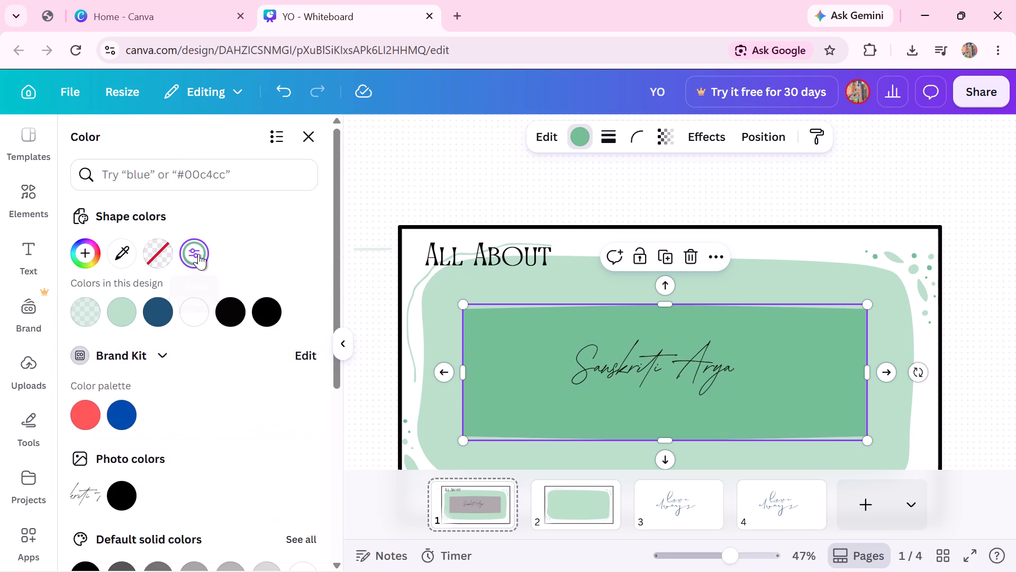
pyautogui.scroll(-1, 643, 193)
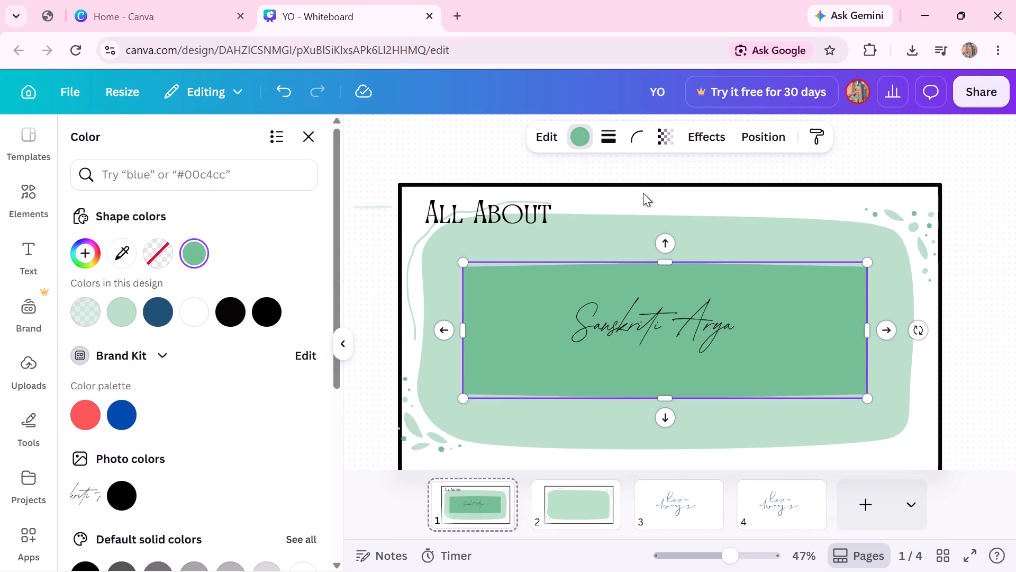
pyautogui.scroll(-1, 643, 193)
pyautogui.click(746, 385)
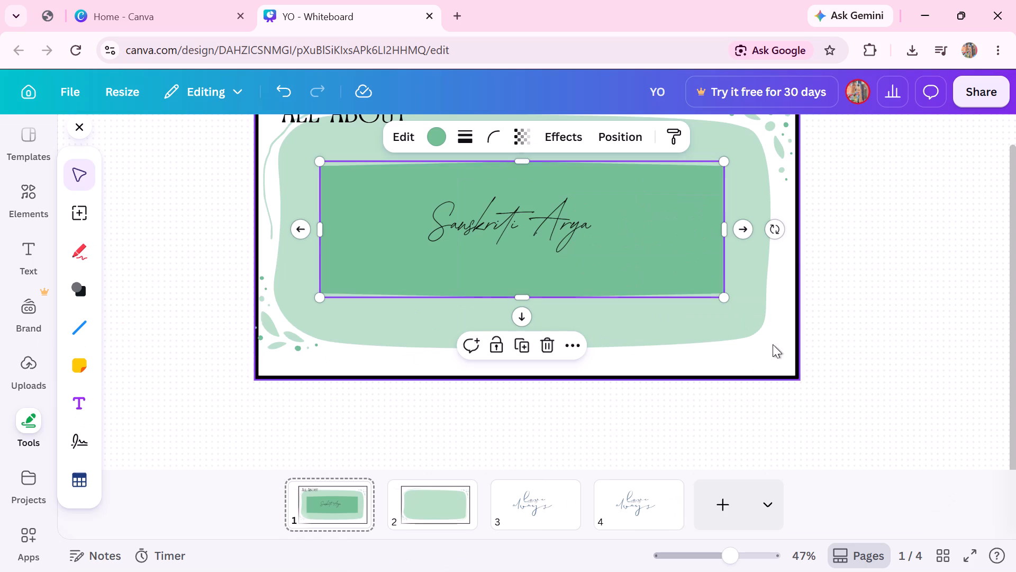
pyautogui.scroll(1, 777, 341)
pyautogui.scroll(-1, 777, 341)
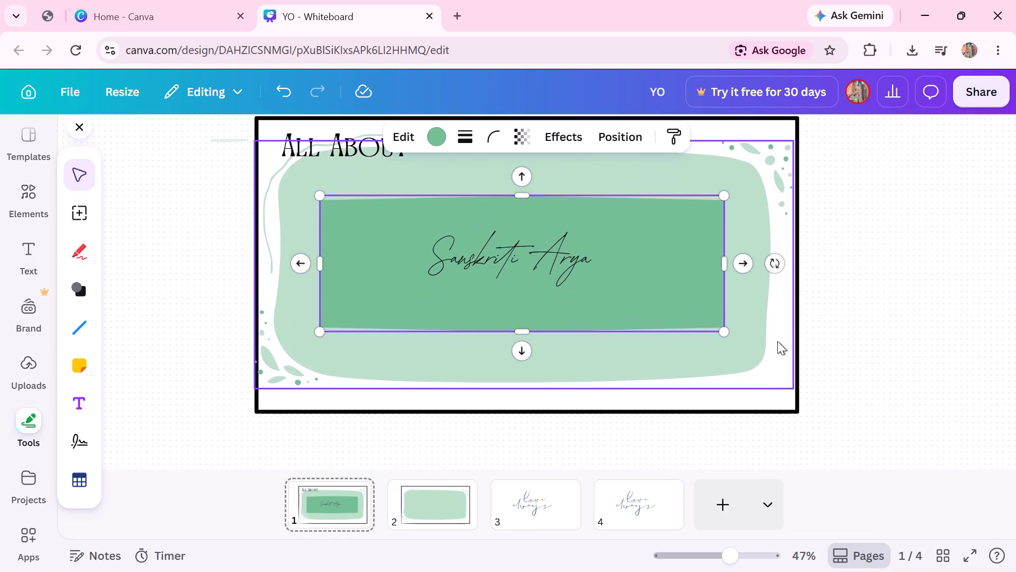
# Clear page 2 by deleting its light green background graphic, both curved corner strokes and the black frame.
pyautogui.click(436, 507)
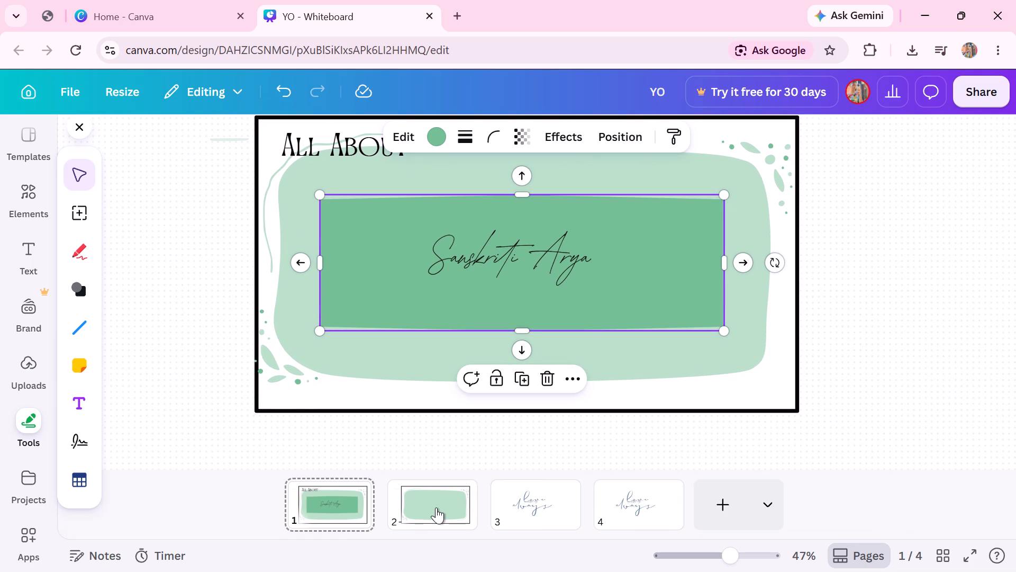
pyautogui.scroll(-1, 655, 471)
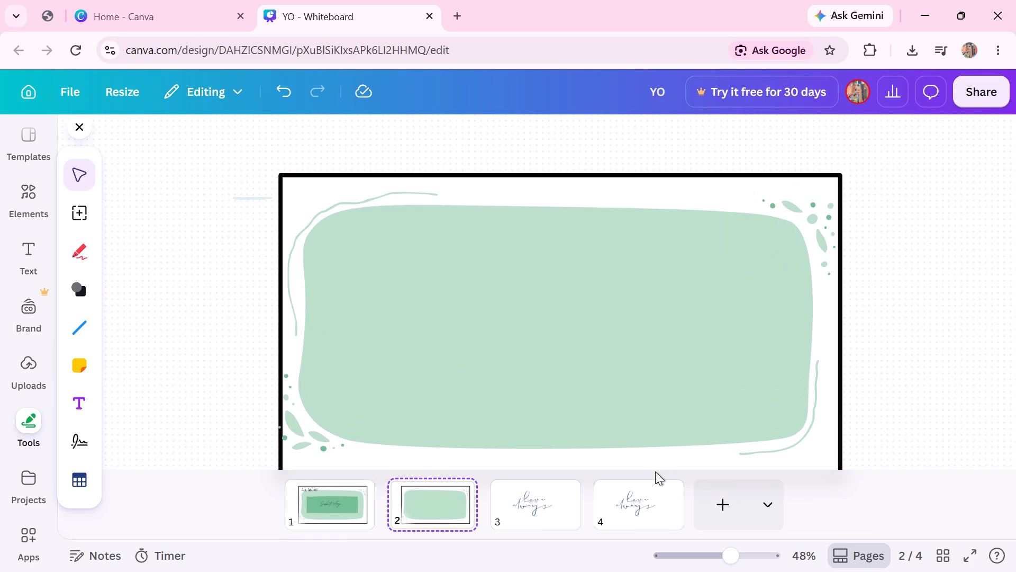
pyautogui.scroll(-1, 594, 261)
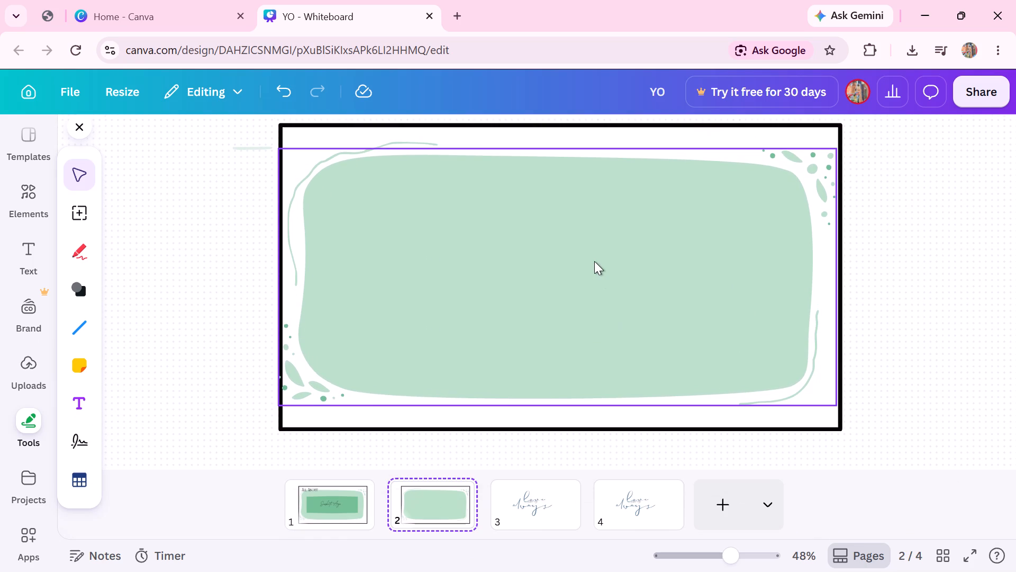
pyautogui.click(597, 272)
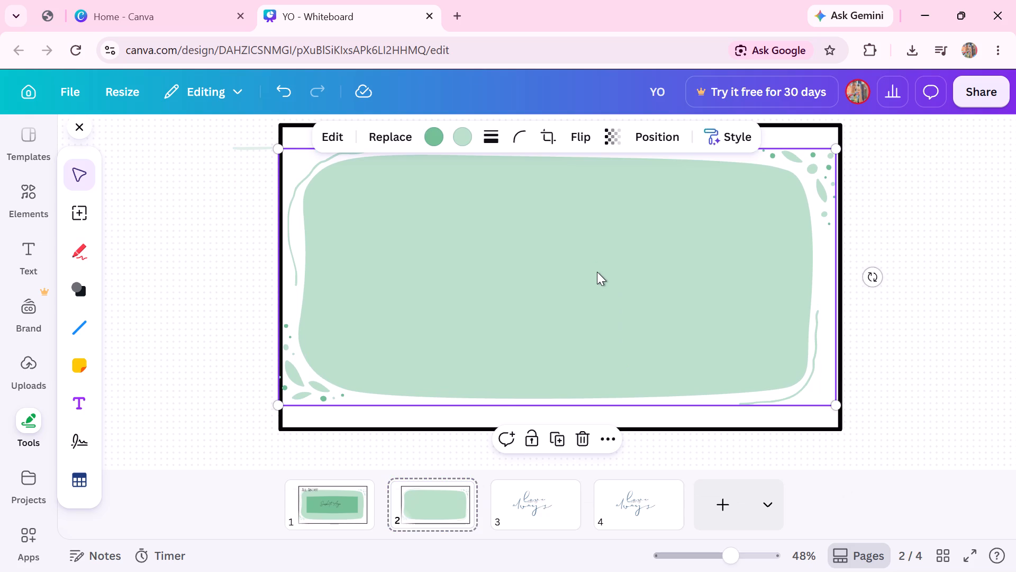
pyautogui.click(578, 435)
pyautogui.scroll(1, 608, 312)
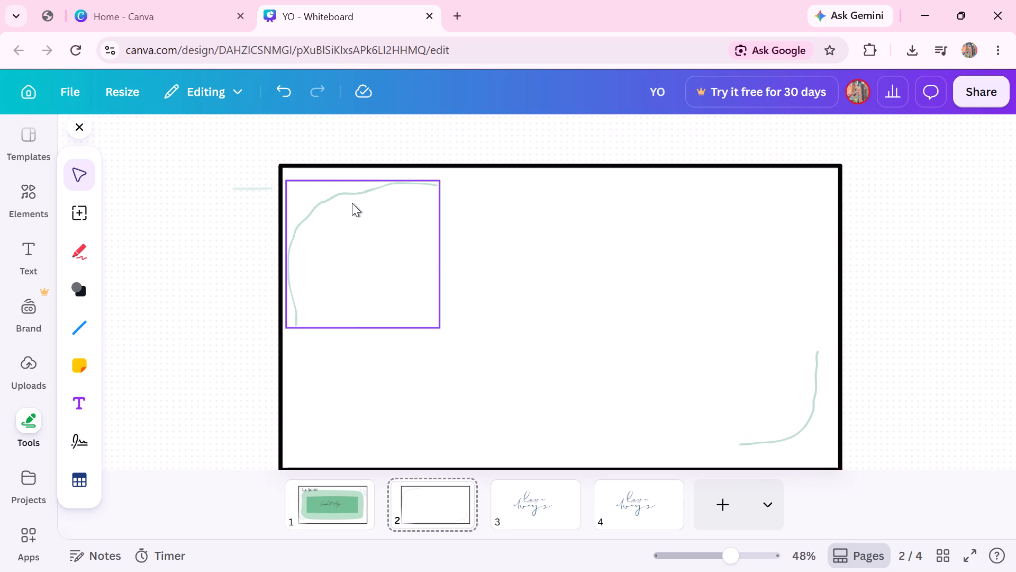
pyautogui.click(352, 203)
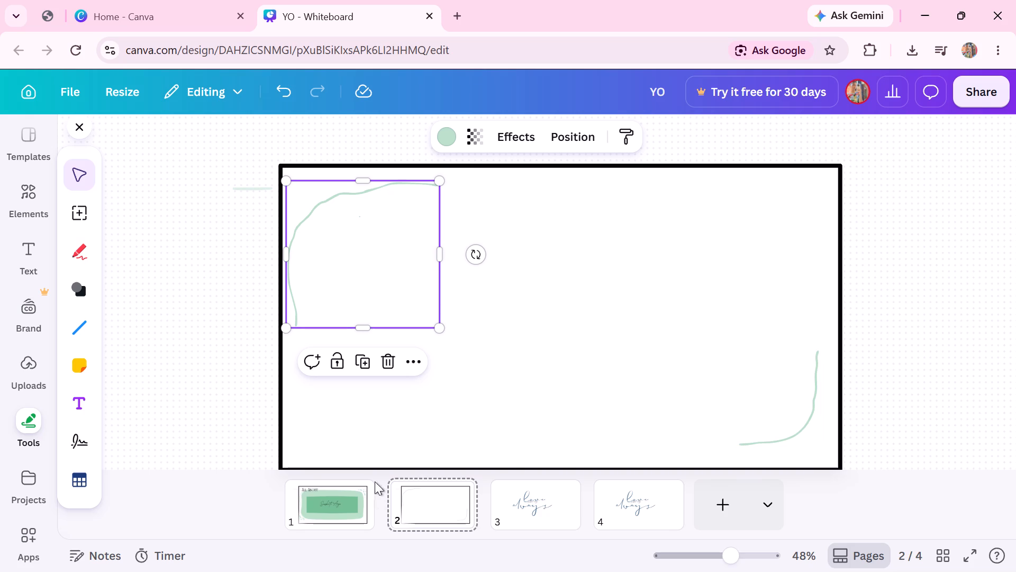
pyautogui.click(397, 358)
pyautogui.click(782, 432)
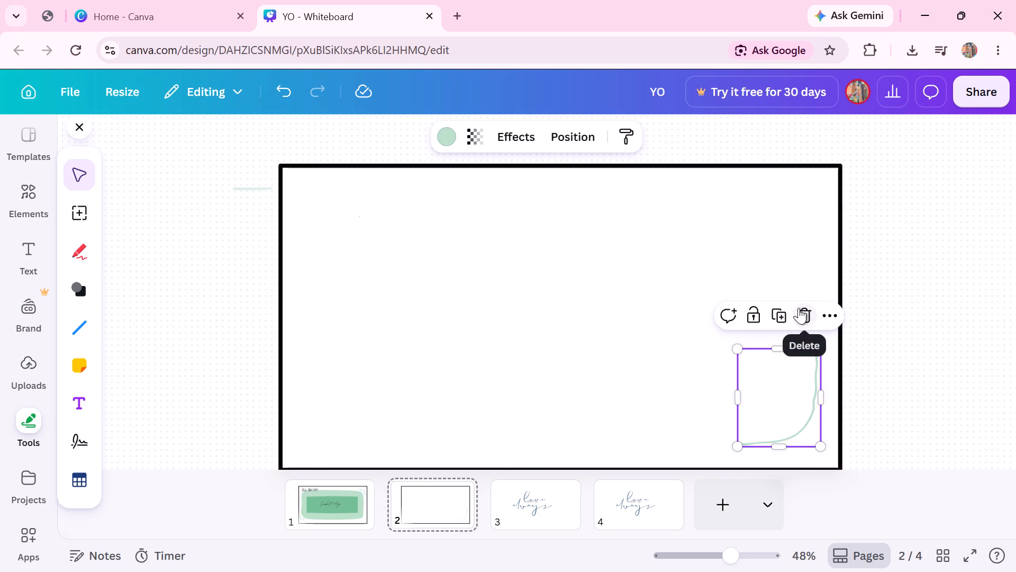
pyautogui.click(799, 308)
pyautogui.click(840, 315)
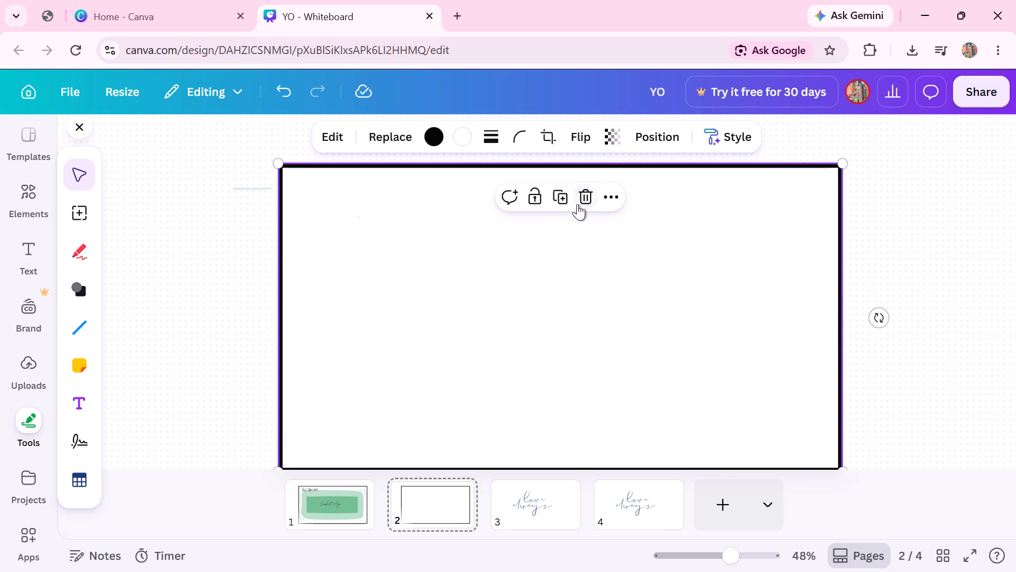
pyautogui.click(583, 202)
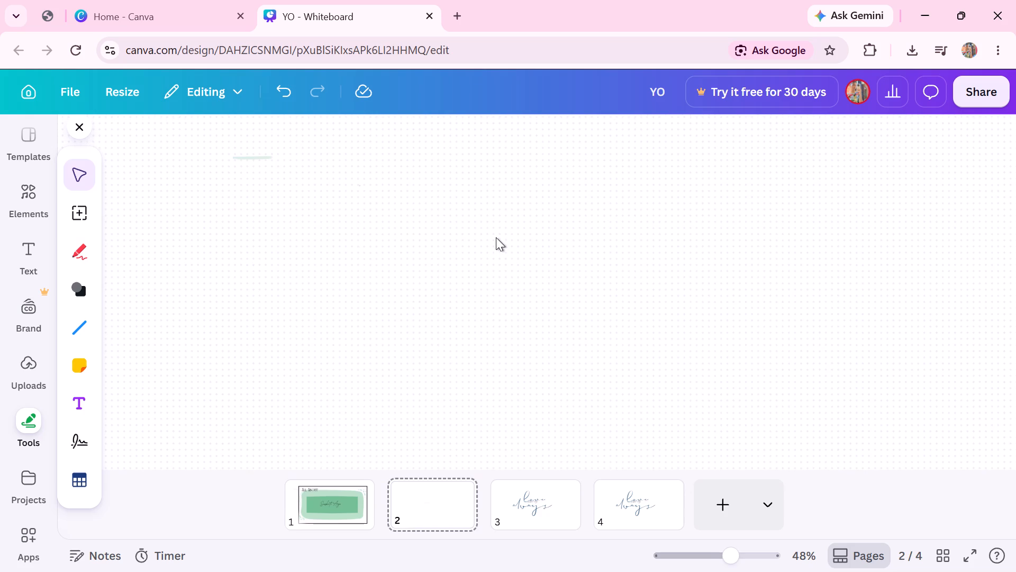
# Browse the Photos category of the elements library, including its recommended and trending images, for page 2.
pyautogui.click(21, 202)
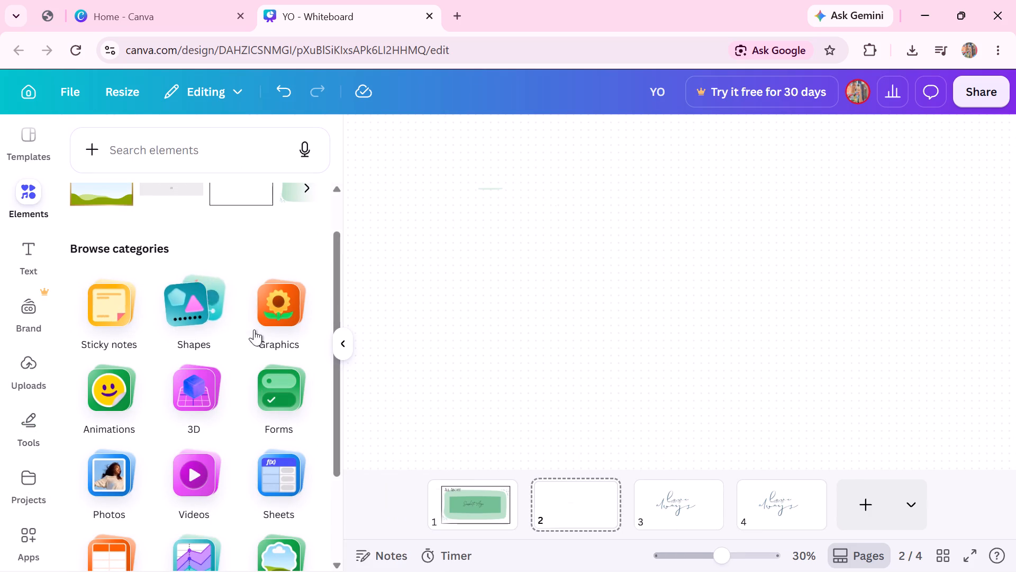
pyautogui.scroll(-1, 155, 498)
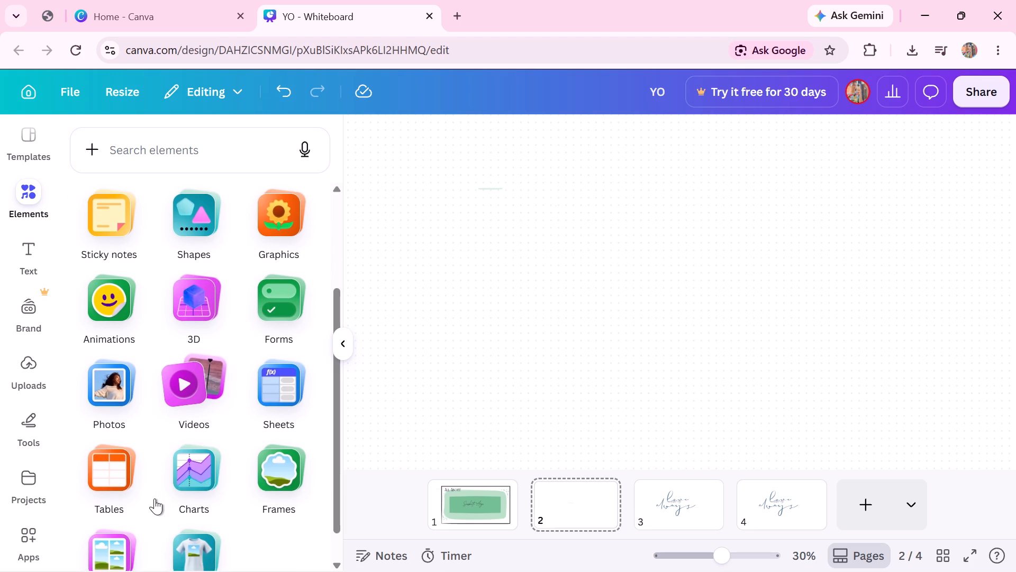
pyautogui.scroll(-2, 155, 498)
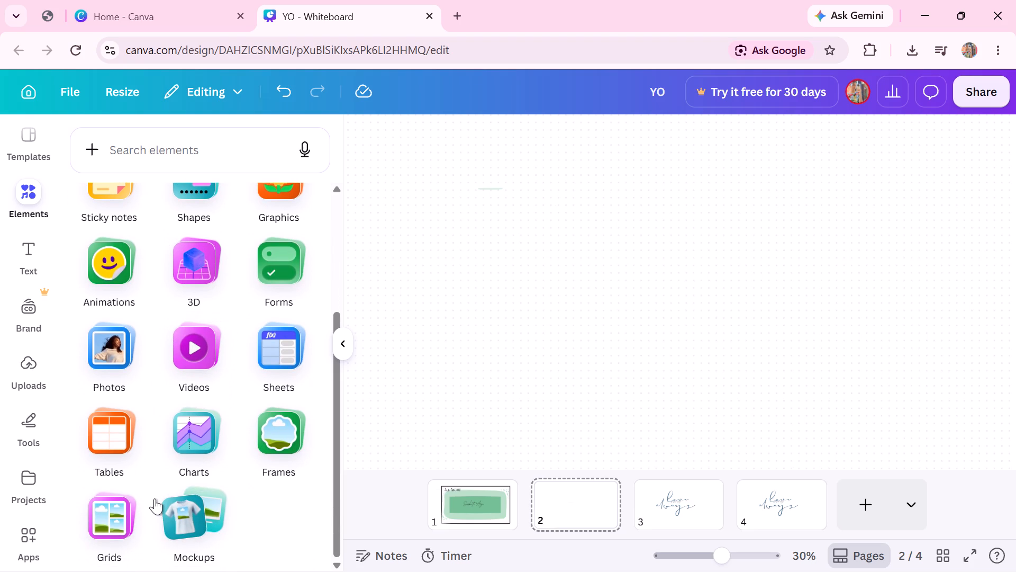
pyautogui.click(108, 360)
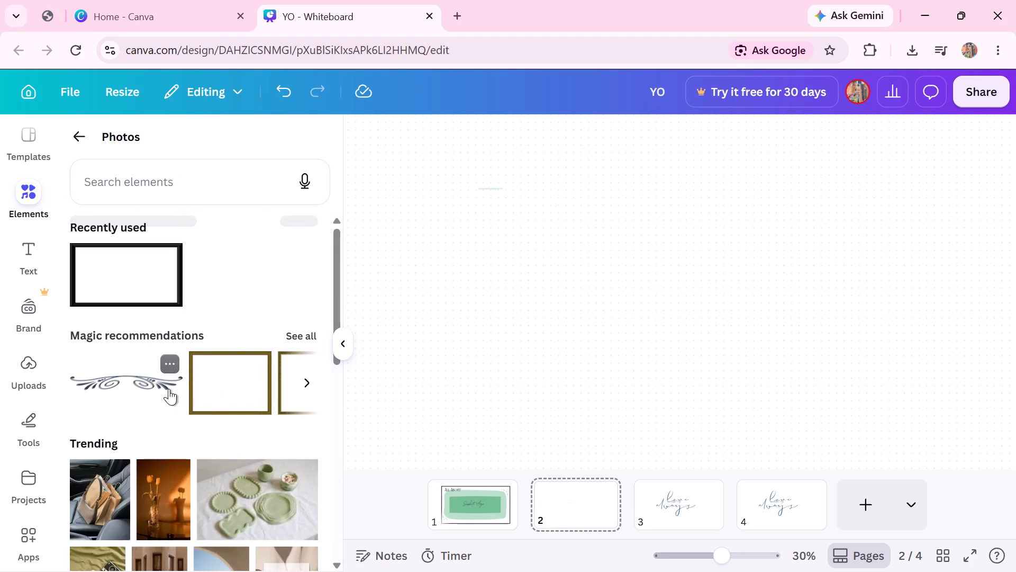
pyautogui.scroll(-1, 207, 395)
pyautogui.scroll(1, 207, 395)
pyautogui.hscroll(-2, 279, 326)
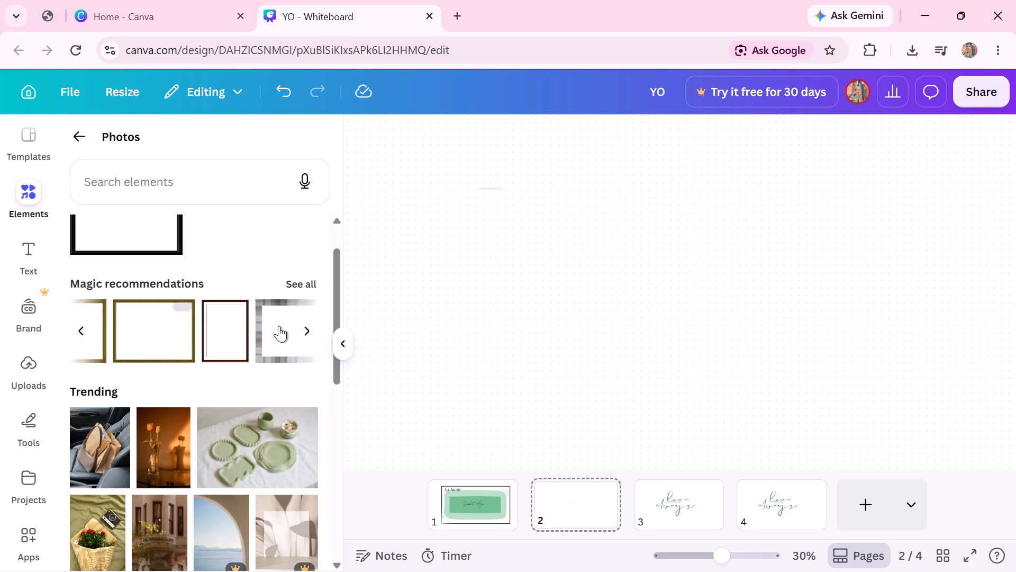
pyautogui.hscroll(-2, 279, 326)
pyautogui.scroll(1, 279, 326)
pyautogui.hscroll(-5, 259, 354)
pyautogui.scroll(-3, 259, 354)
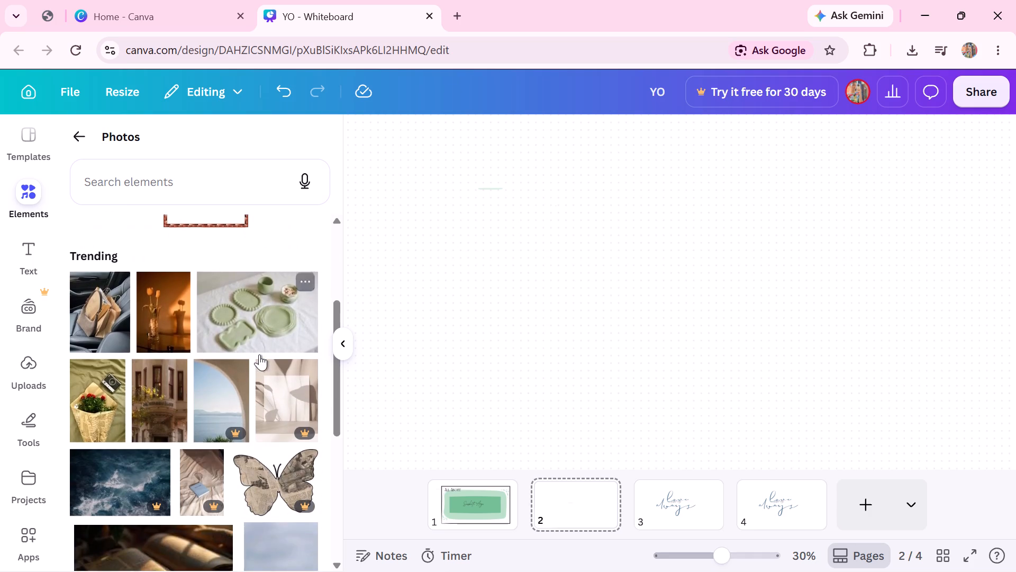
pyautogui.scroll(-6, 259, 354)
pyautogui.scroll(2, 259, 354)
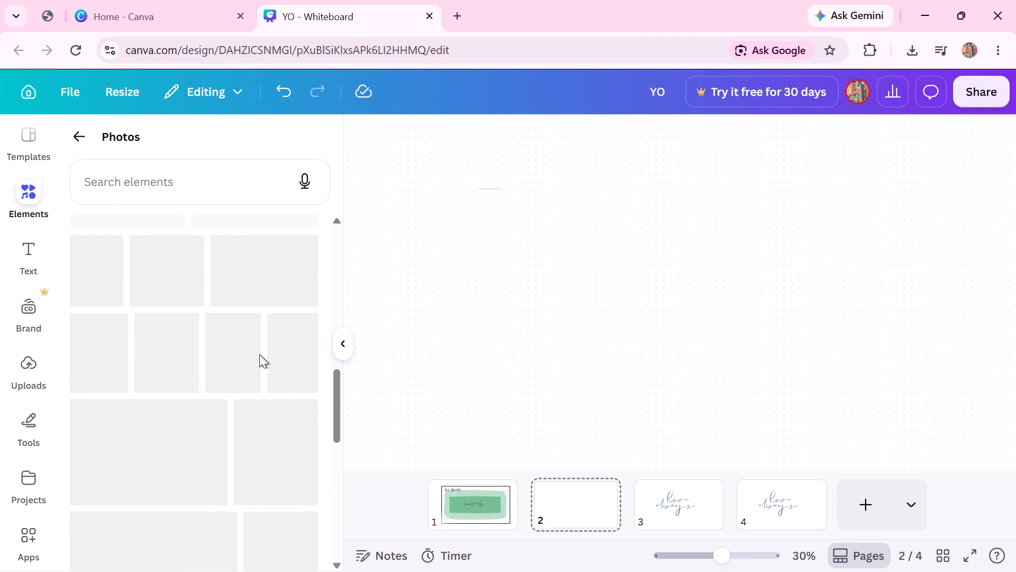
pyautogui.scroll(3, 259, 354)
pyautogui.hscroll(1, 170, 296)
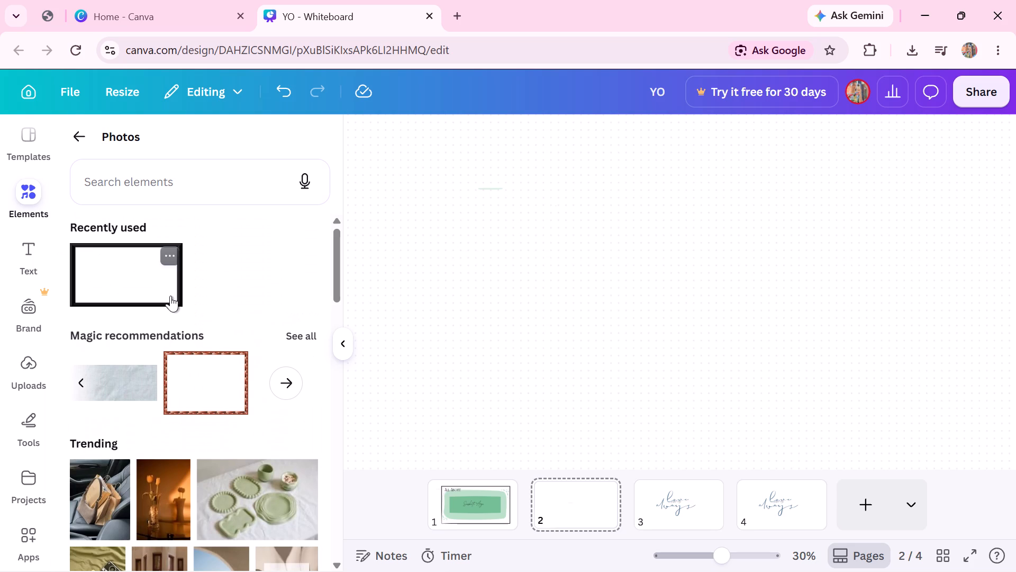
# Look through the full set of magic-recommended photos, including frames, textures and brush strokes, and the trending photos for page 2.
pyautogui.click(291, 382)
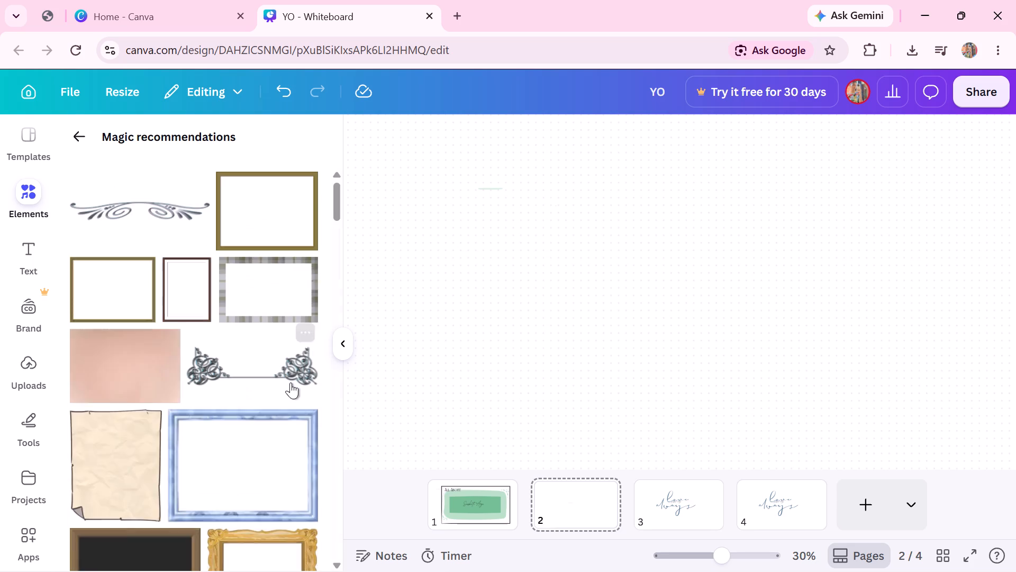
pyautogui.scroll(-4, 232, 436)
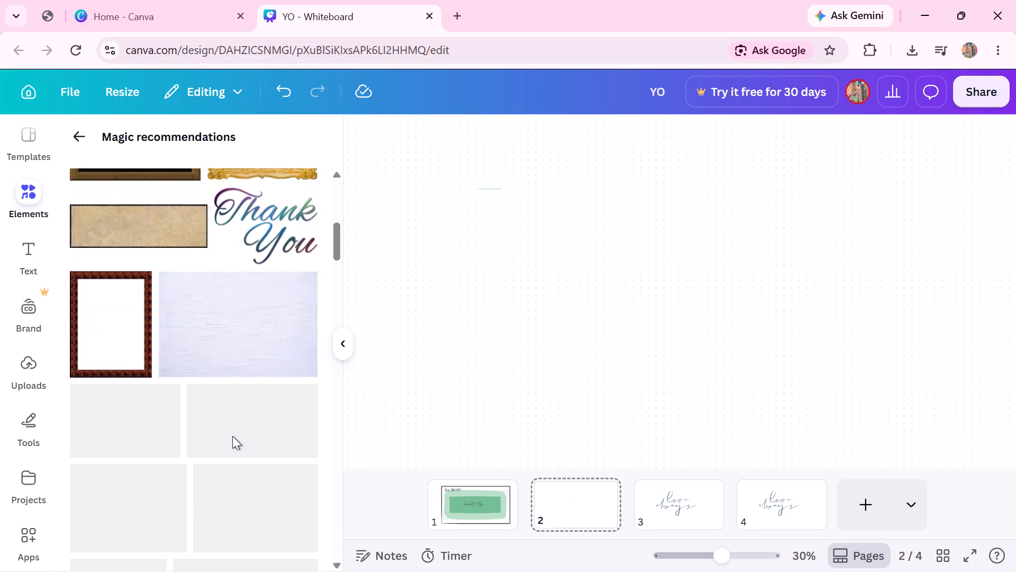
pyautogui.scroll(-3, 232, 436)
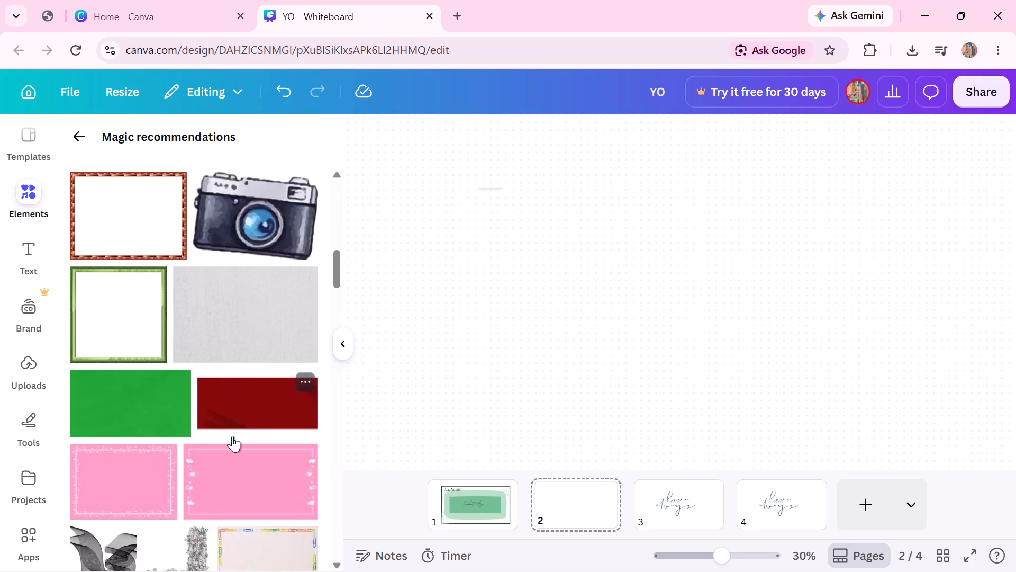
pyautogui.scroll(-2, 232, 436)
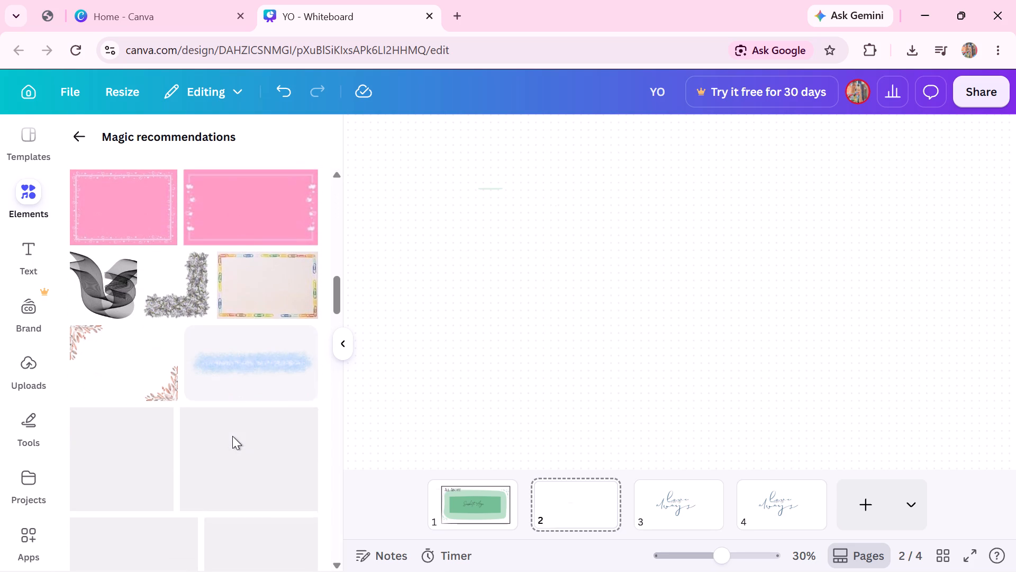
pyautogui.scroll(-5, 232, 436)
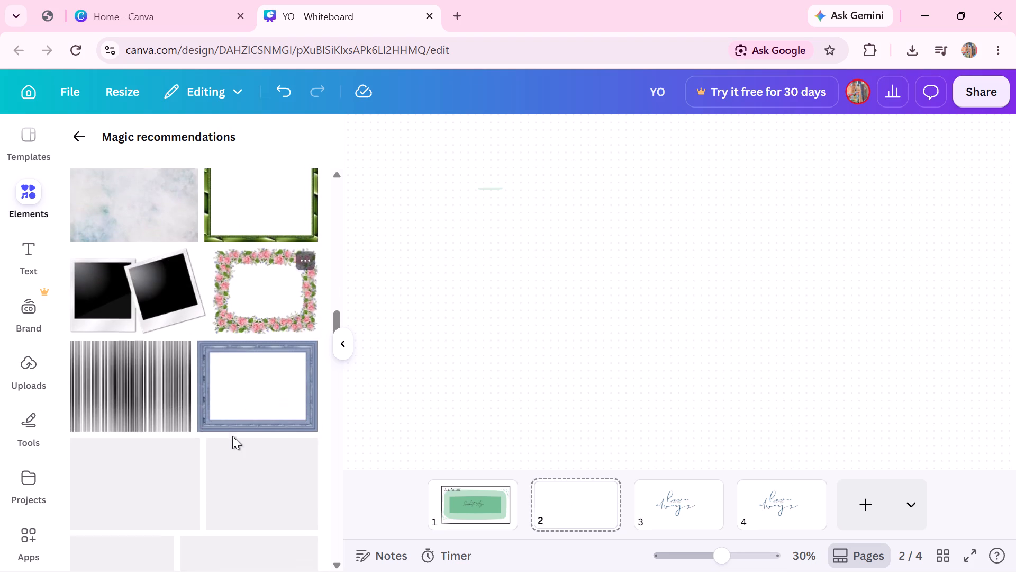
pyautogui.scroll(-2, 232, 436)
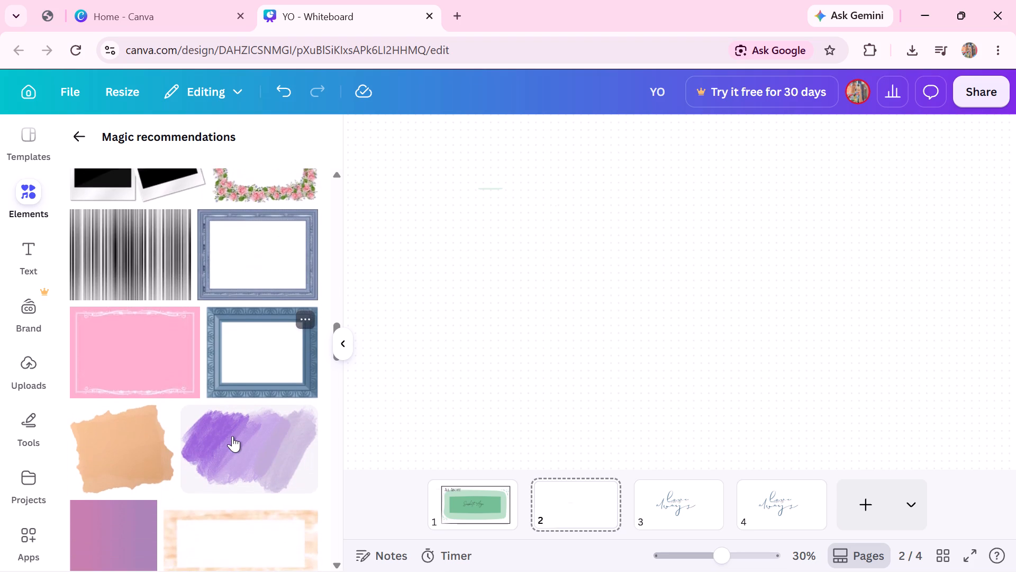
pyautogui.scroll(-3, 232, 436)
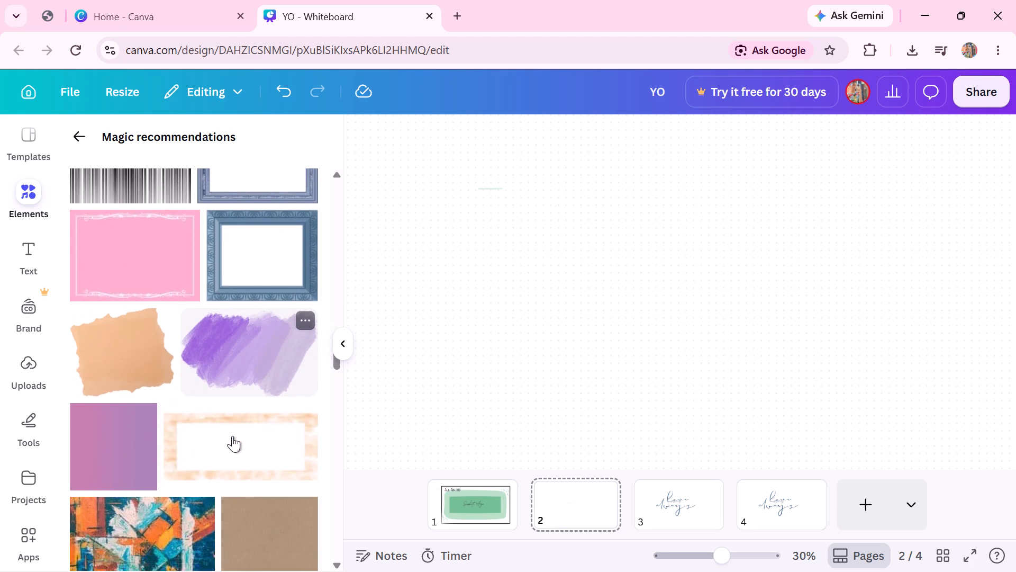
pyautogui.scroll(-6, 232, 436)
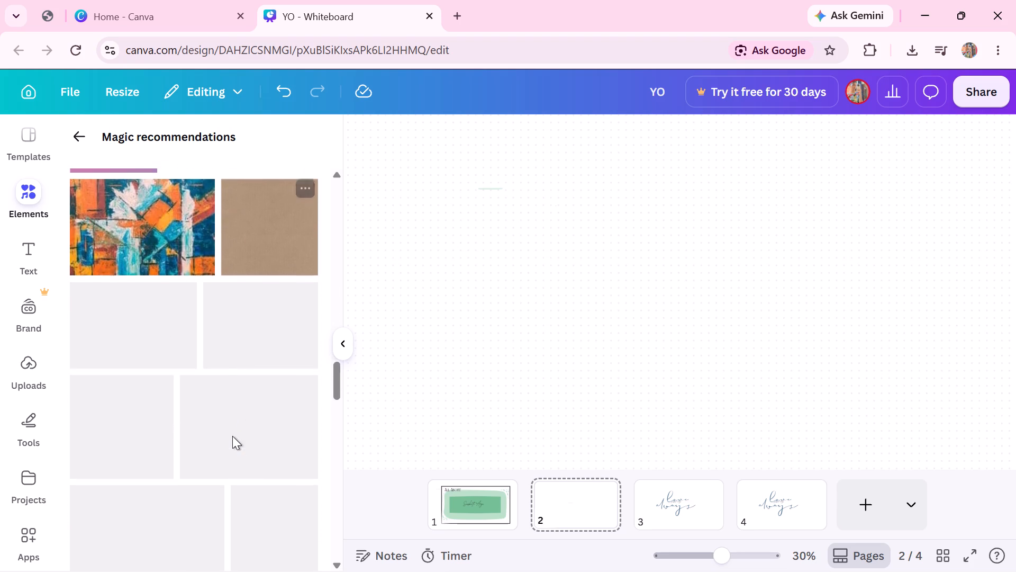
pyautogui.scroll(-3, 232, 436)
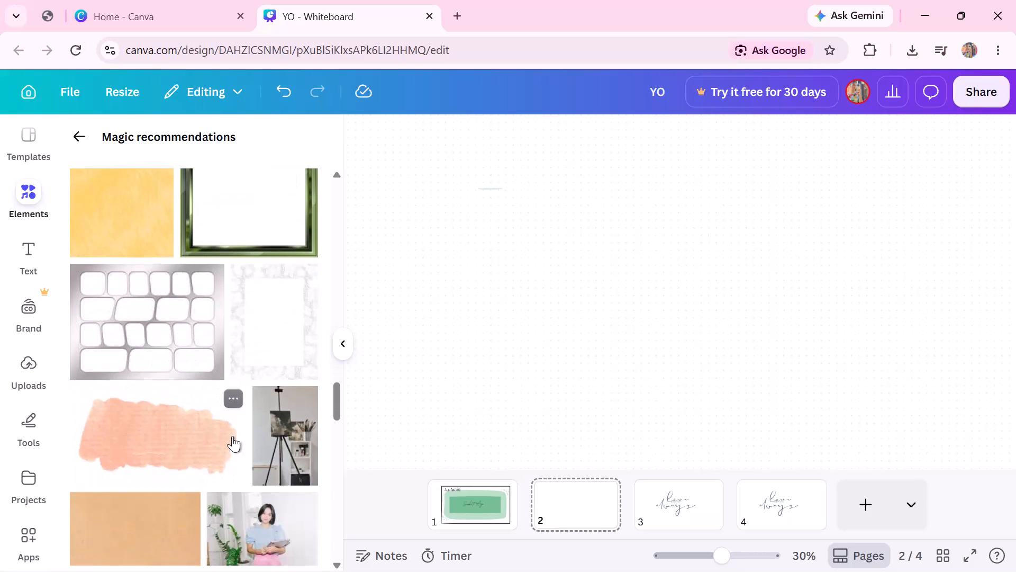
pyautogui.scroll(-1, 232, 436)
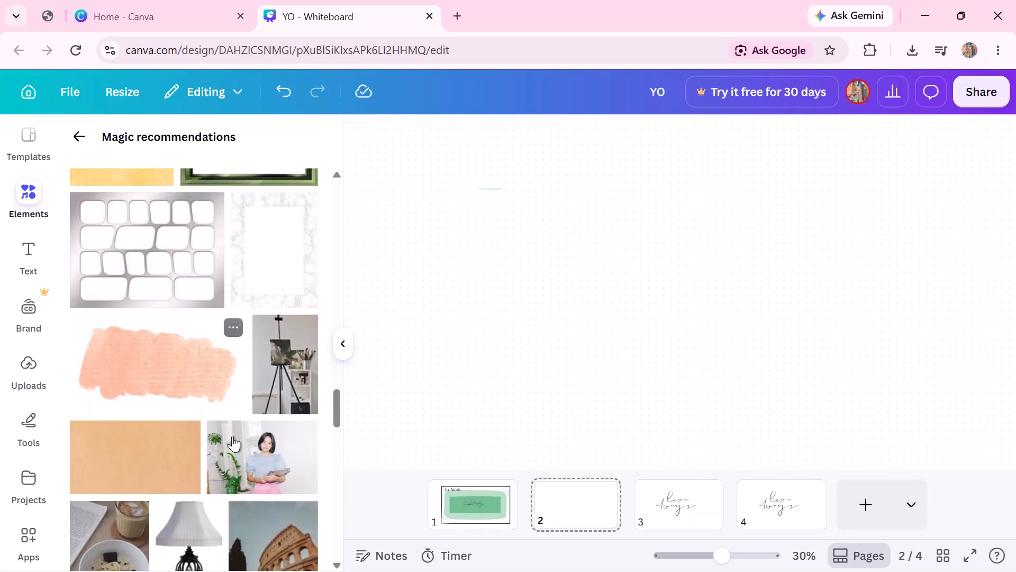
pyautogui.scroll(-3, 232, 436)
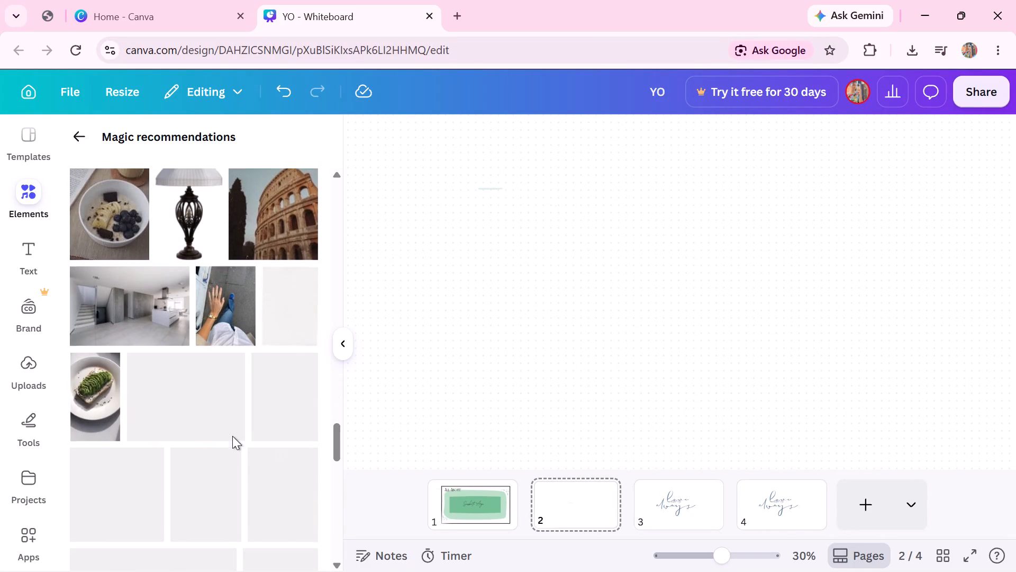
pyautogui.scroll(-1, 232, 436)
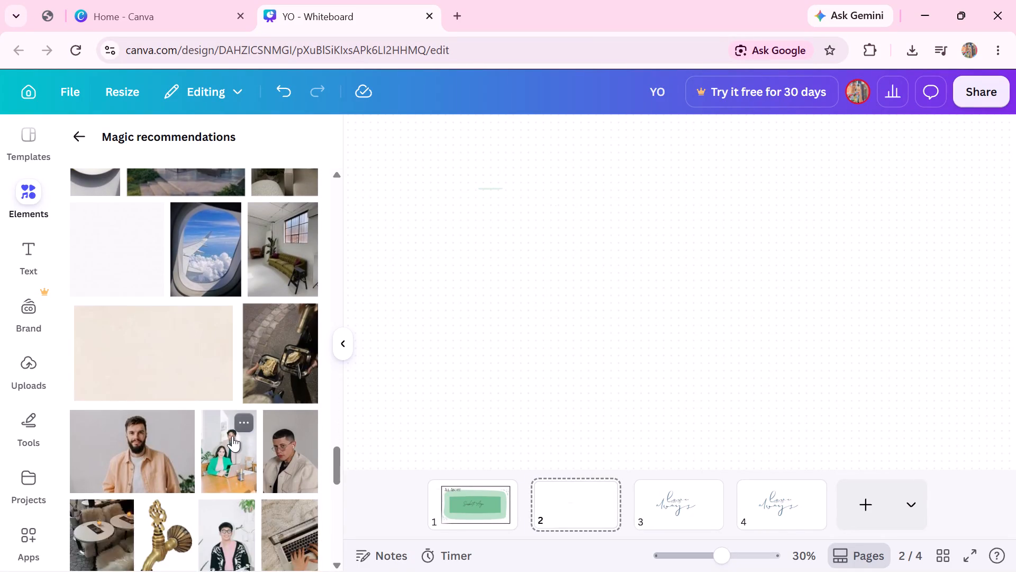
pyautogui.scroll(2, 232, 436)
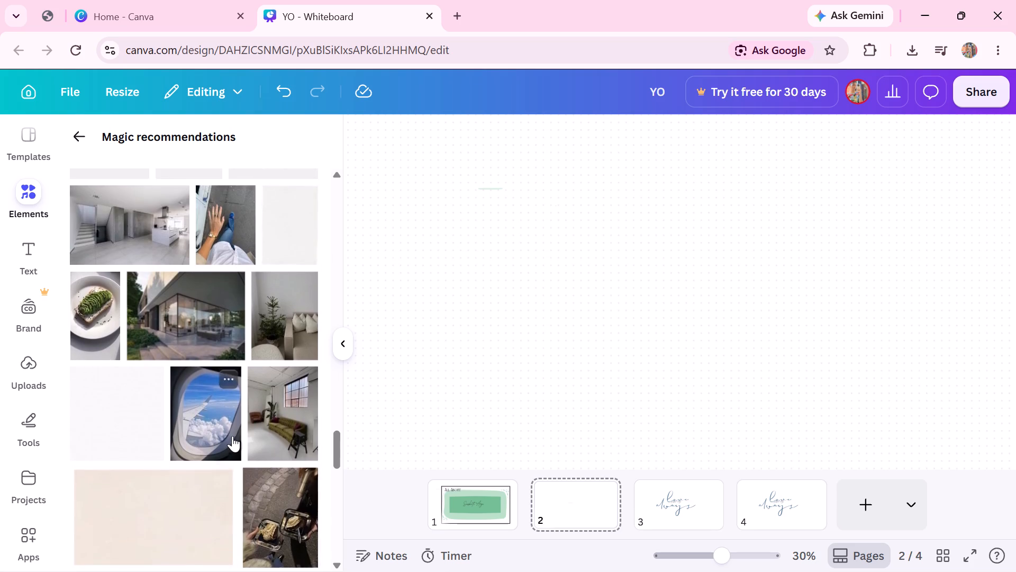
pyautogui.scroll(3, 232, 436)
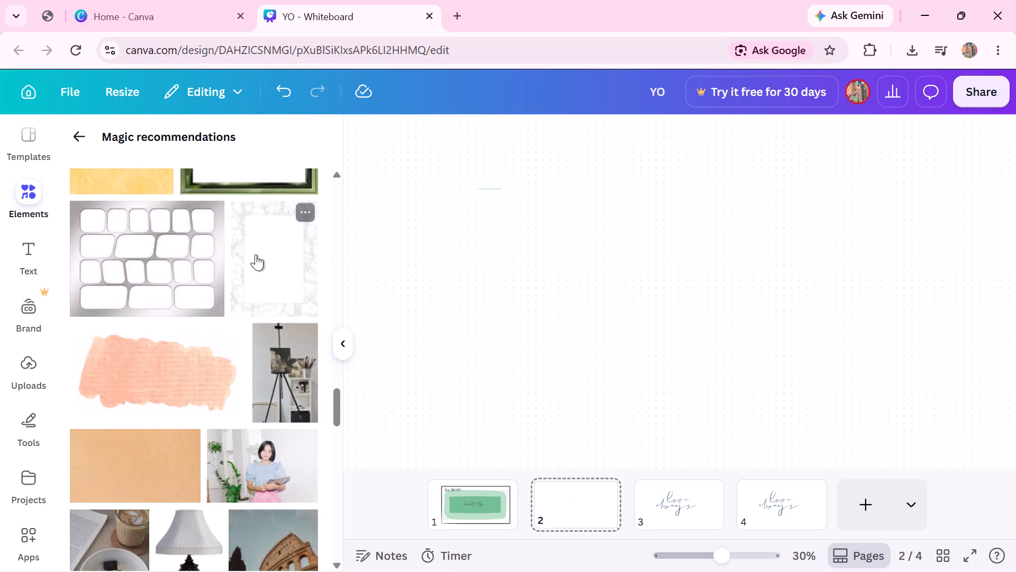
pyautogui.scroll(3, 256, 254)
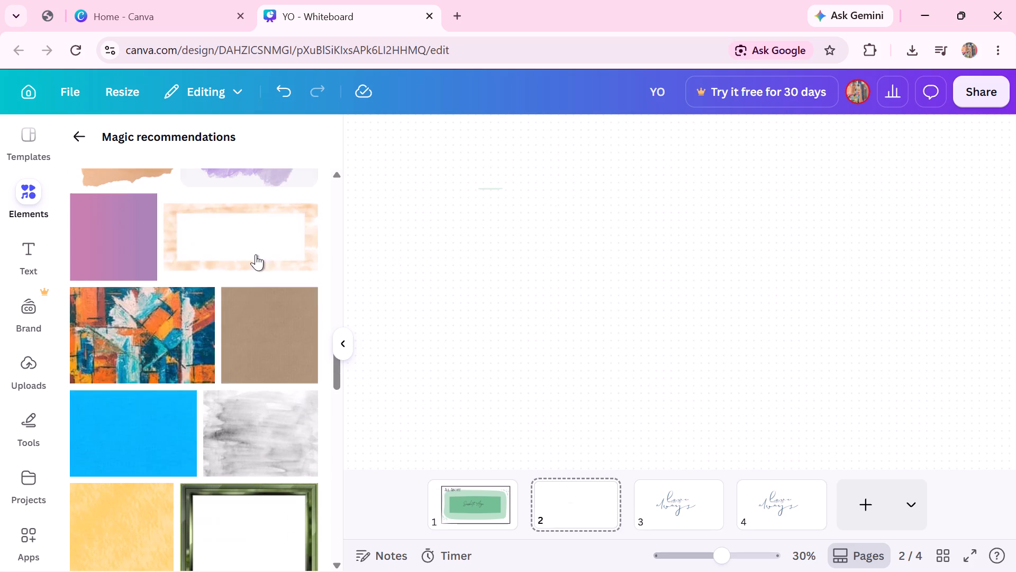
pyautogui.scroll(2, 230, 293)
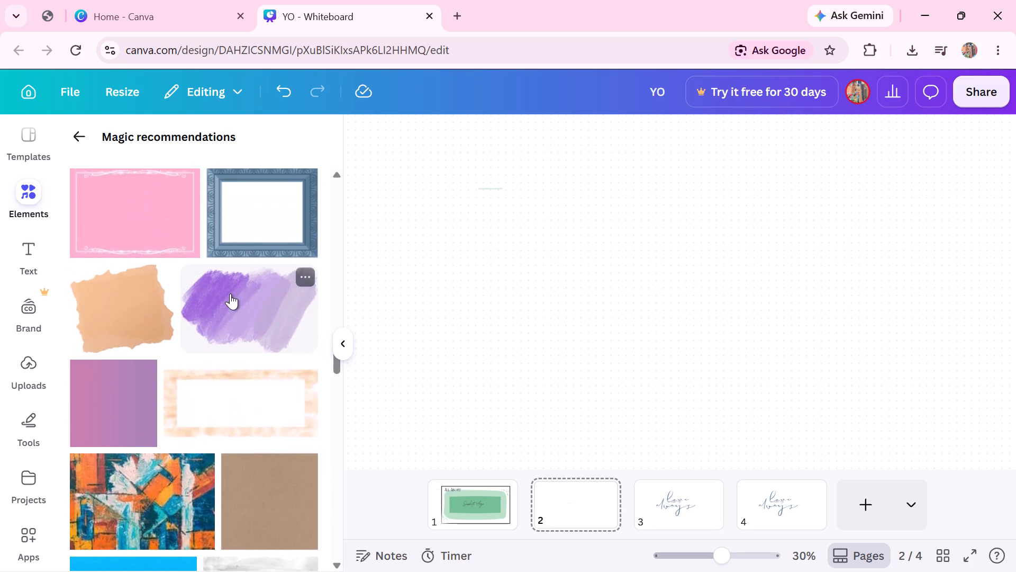
pyautogui.scroll(4, 230, 293)
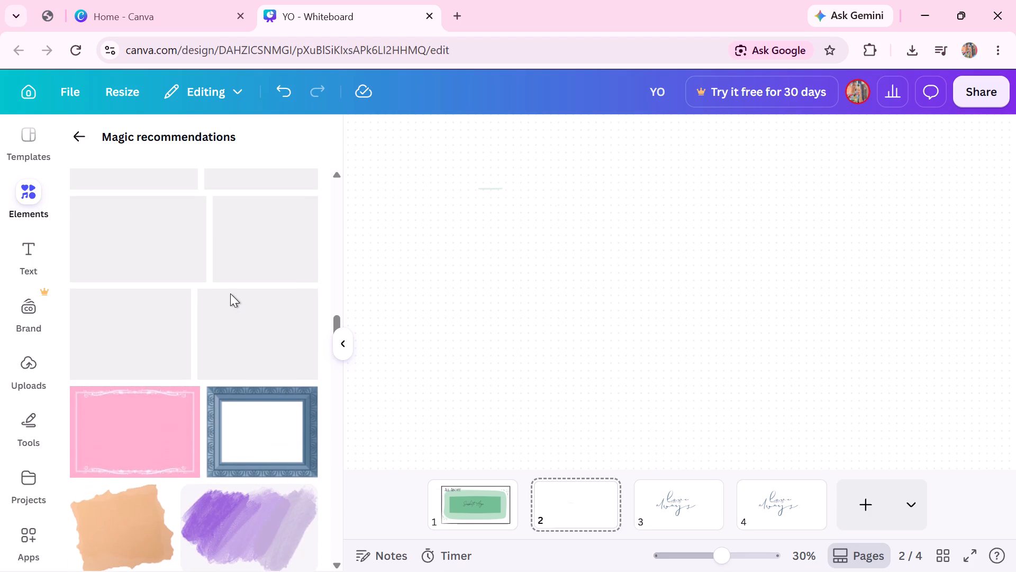
pyautogui.scroll(1, 230, 293)
pyautogui.click(89, 133)
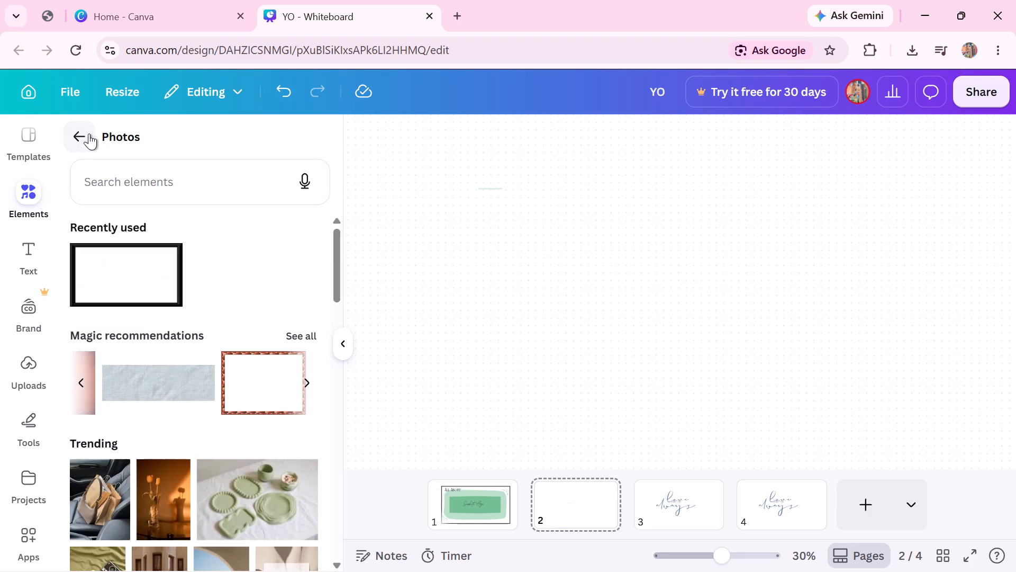
pyautogui.scroll(-5, 261, 322)
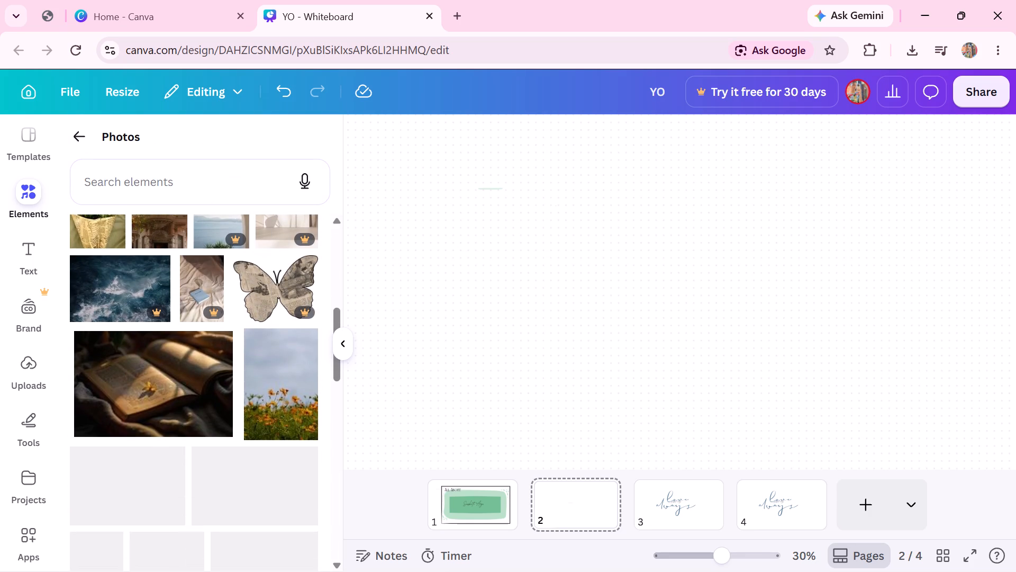
# Search the photos for "photo frame polaroid".
pyautogui.click(140, 168)
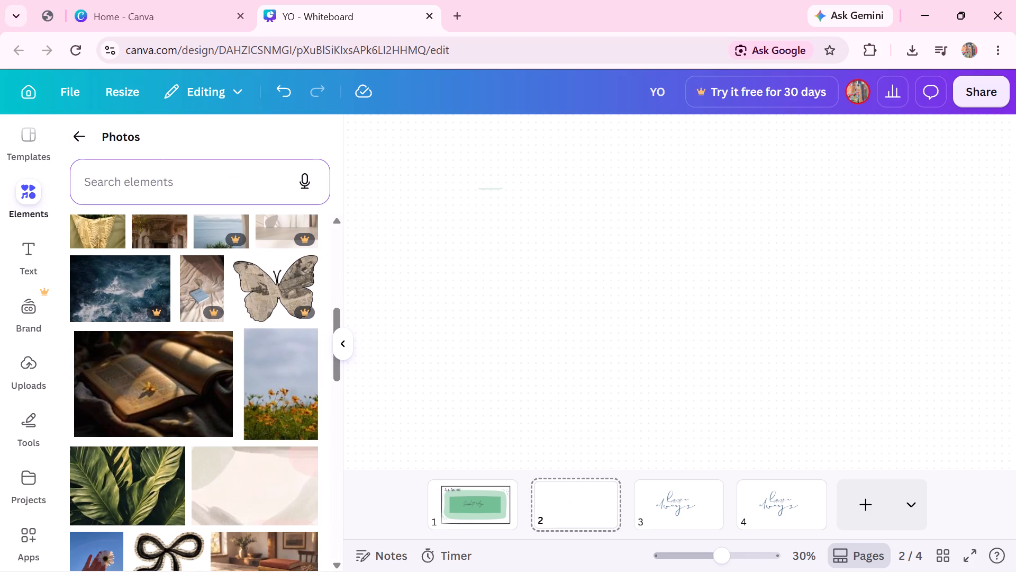
pyautogui.press('p')
pyautogui.click(174, 187)
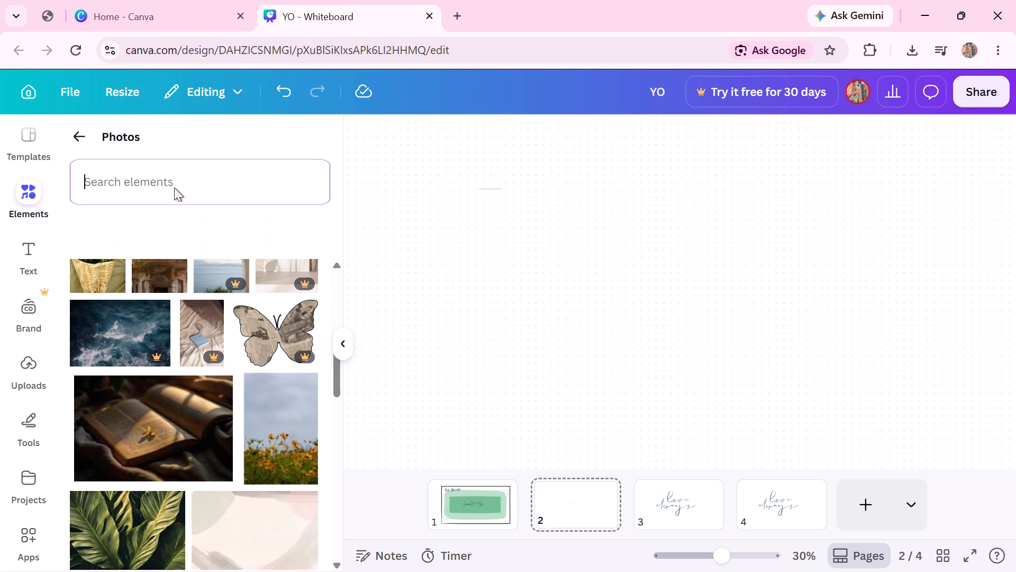
pyautogui.press('p')
pyautogui.press('h')
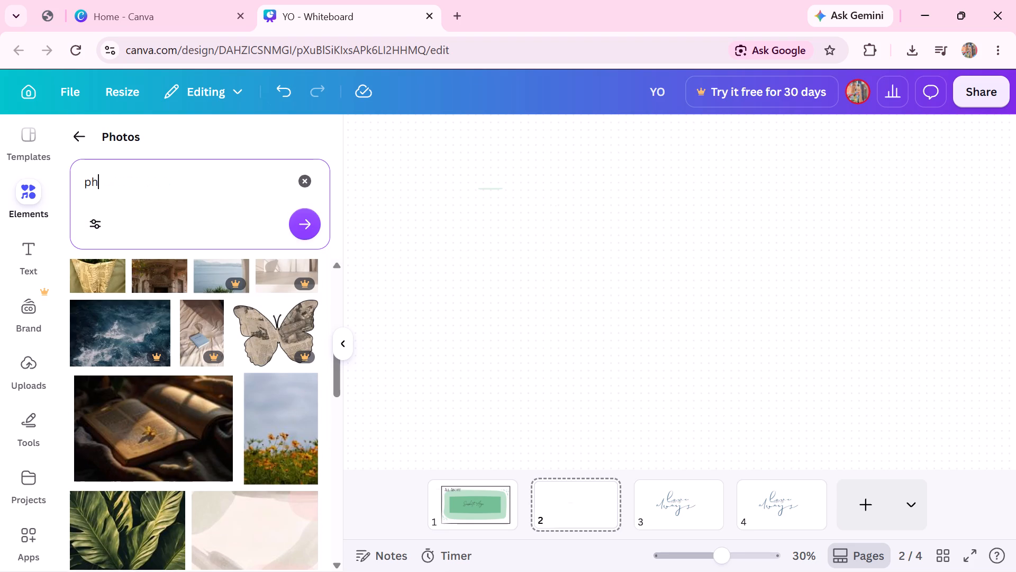
pyautogui.write('oto framw')
pyautogui.press('BackSpace')
pyautogui.press('e')
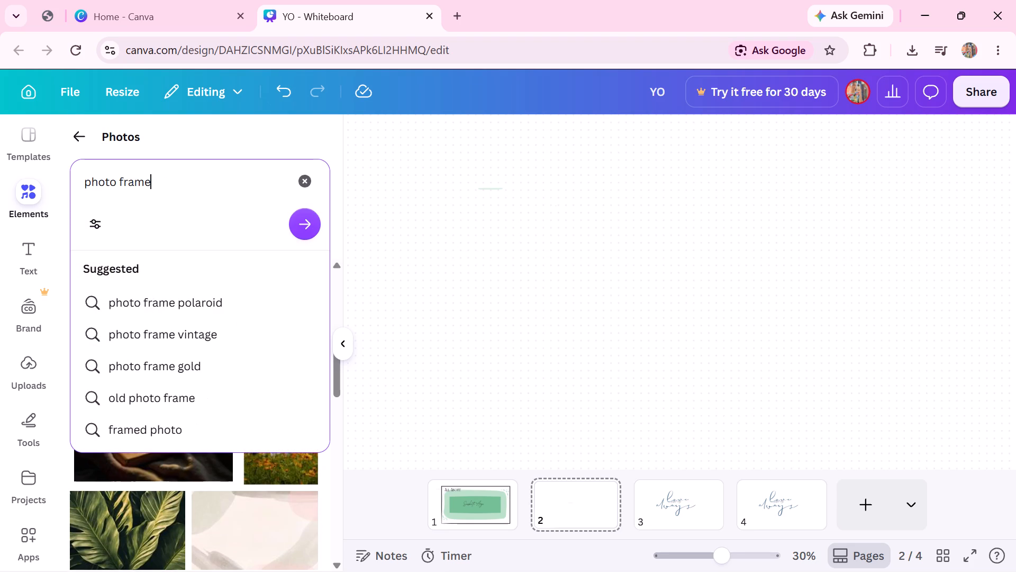
pyautogui.click(220, 302)
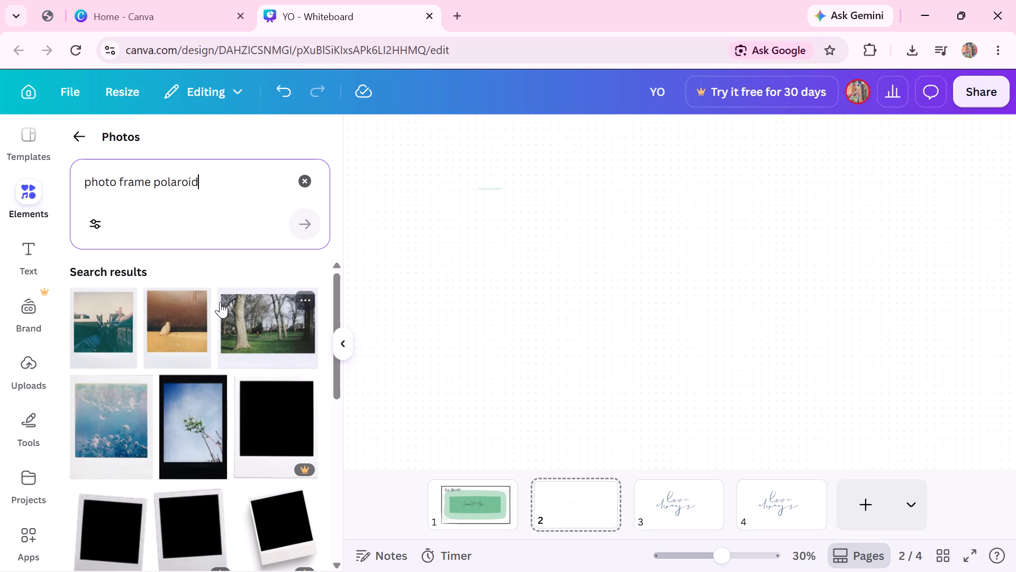
# Add the single blank off-white polaroid frame to page 2 and place it over the small leftover line.
pyautogui.scroll(-2, 171, 393)
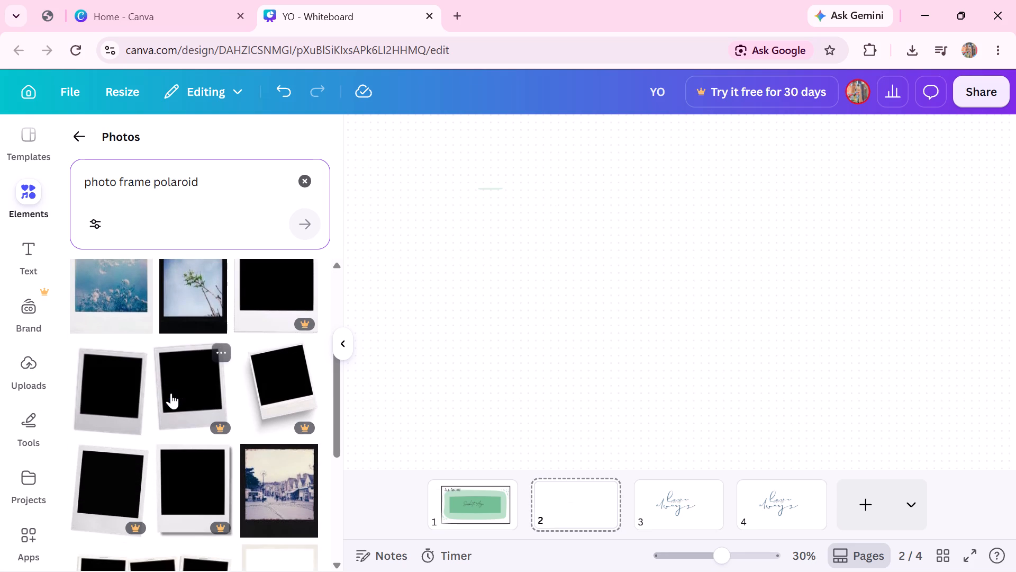
pyautogui.scroll(-3, 141, 273)
pyautogui.scroll(1, 141, 273)
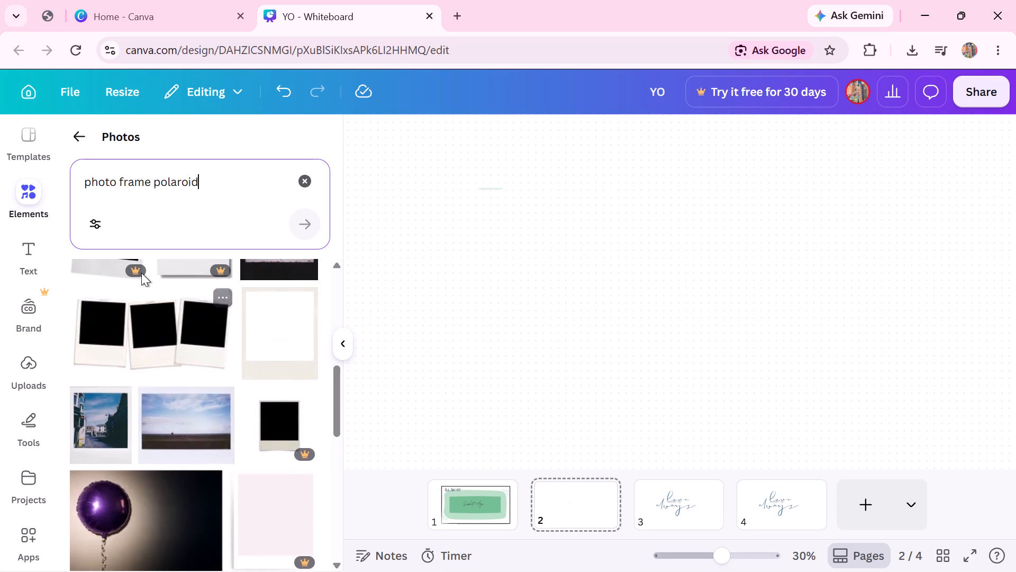
pyautogui.scroll(1, 141, 273)
pyautogui.click(266, 329)
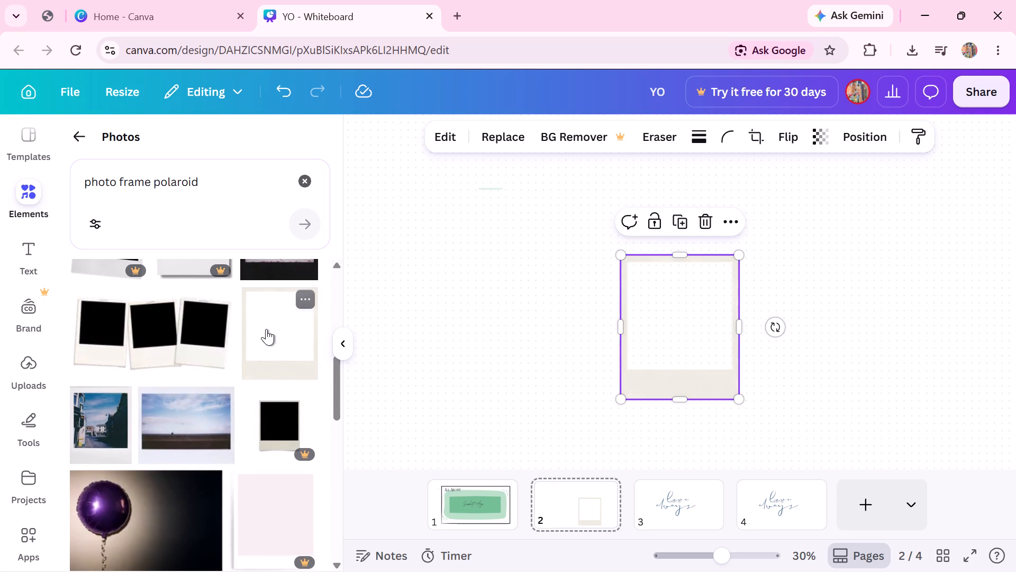
pyautogui.hscroll(-1, 553, 290)
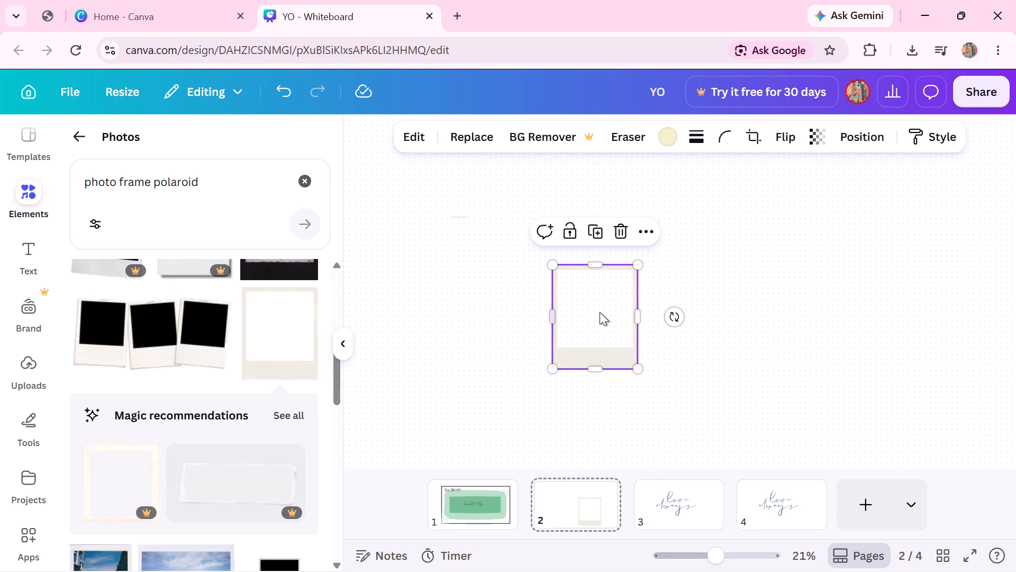
pyautogui.moveTo(600, 312); pyautogui.dragTo(465, 184)
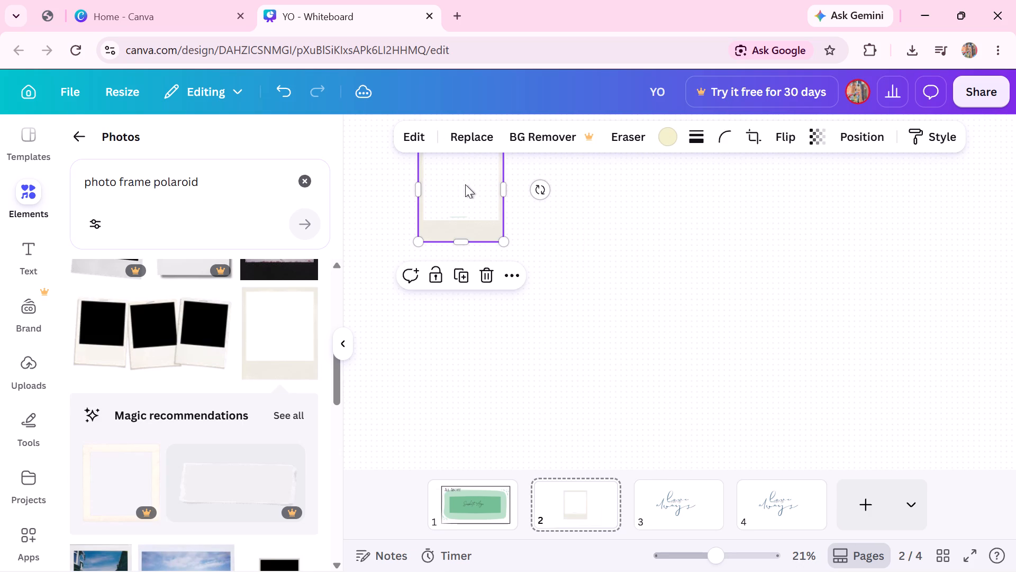
pyautogui.scroll(1, 621, 352)
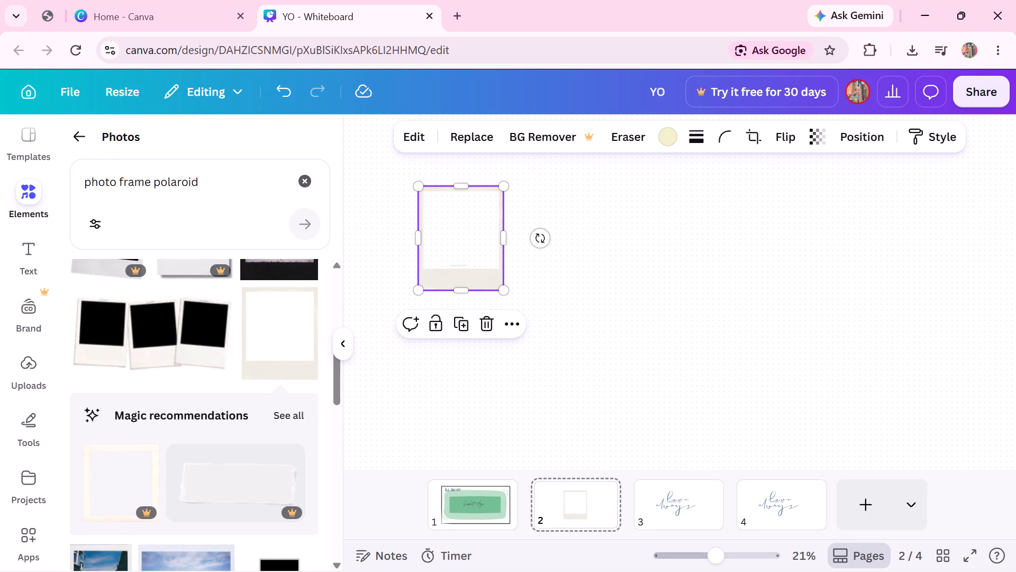
# Add the recently used thin rectangular border with the dotted inner line to page 2.
pyautogui.click(76, 136)
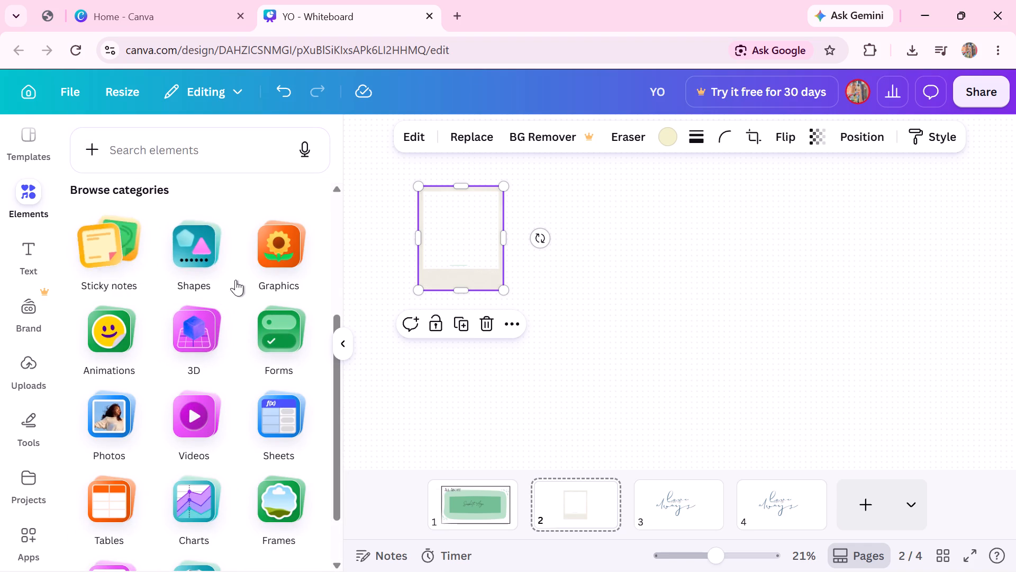
pyautogui.scroll(4, 205, 281)
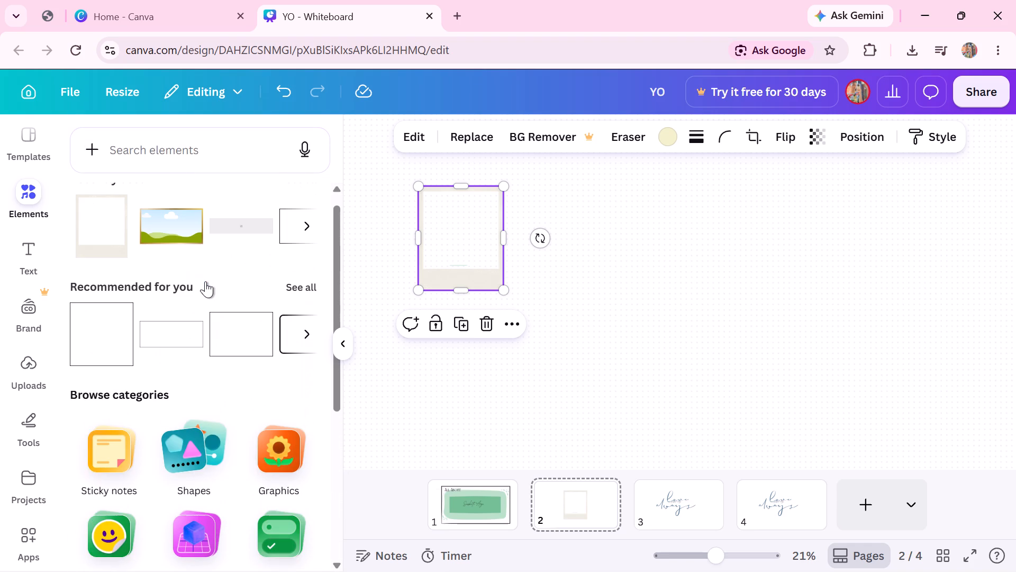
pyautogui.scroll(1, 205, 281)
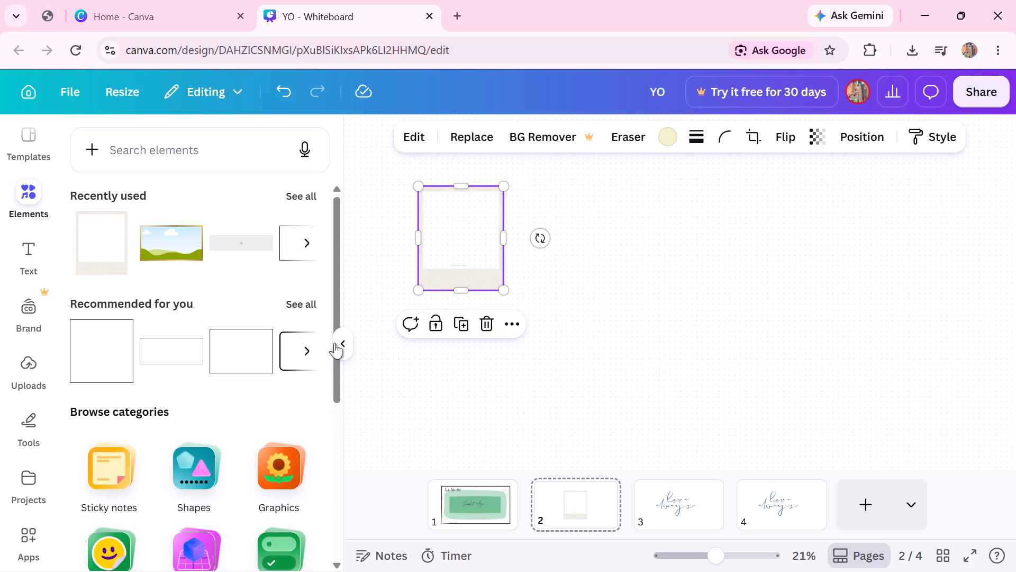
pyautogui.hscroll(-2, 255, 240)
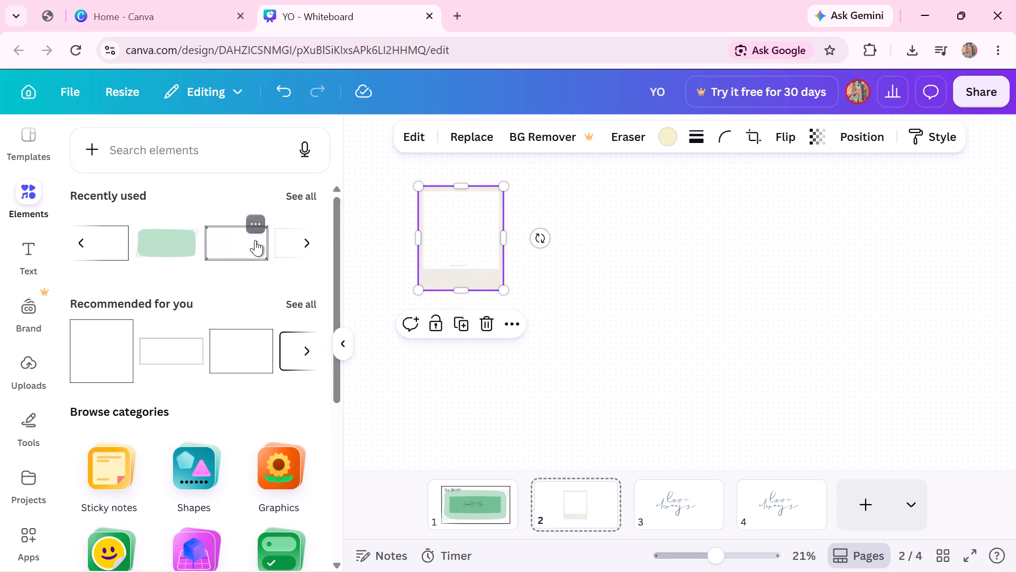
pyautogui.hscroll(-1, 255, 240)
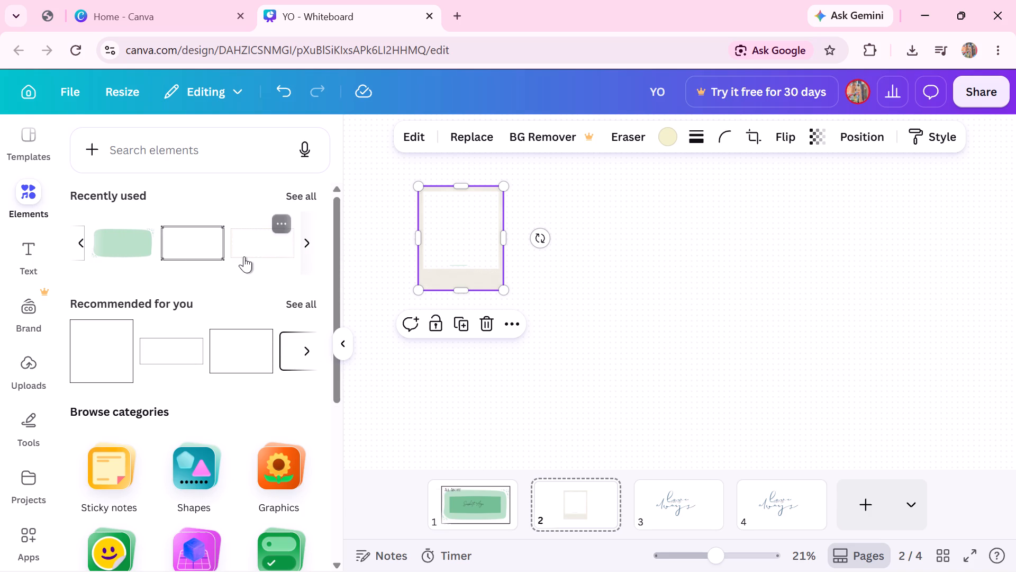
pyautogui.click(244, 256)
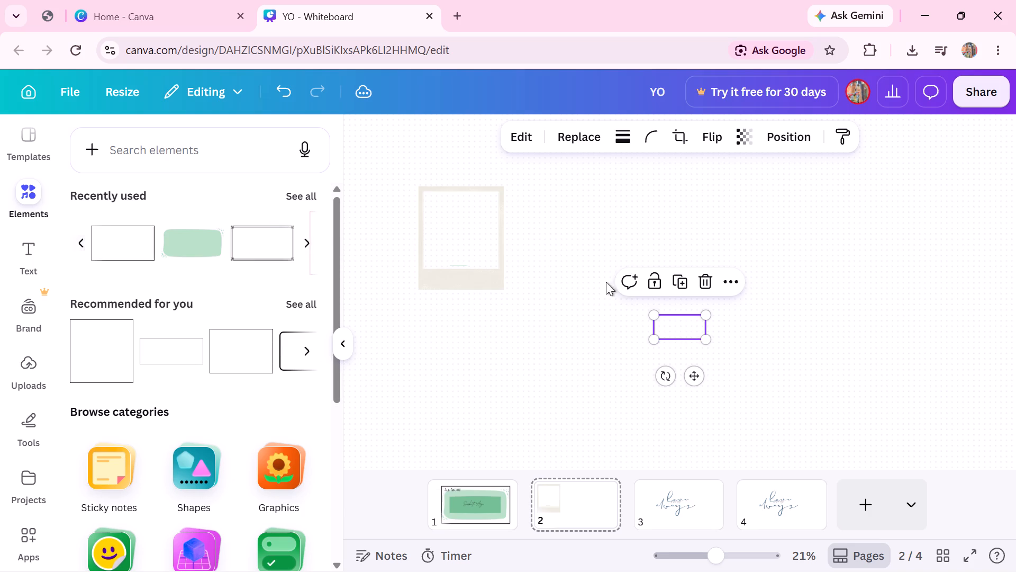
# Enlarge the dotted border to about 3,600 wide by 1,700 high so it encloses the polaroid frame on page 2.
pyautogui.moveTo(650, 320); pyautogui.dragTo(574, 282)
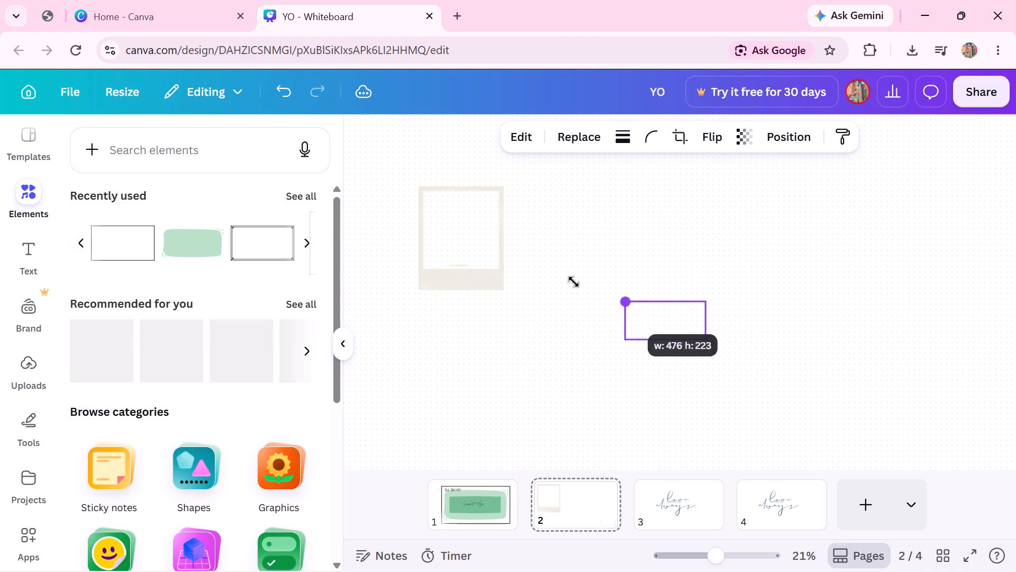
pyautogui.moveTo(574, 282); pyautogui.dragTo(366, 155)
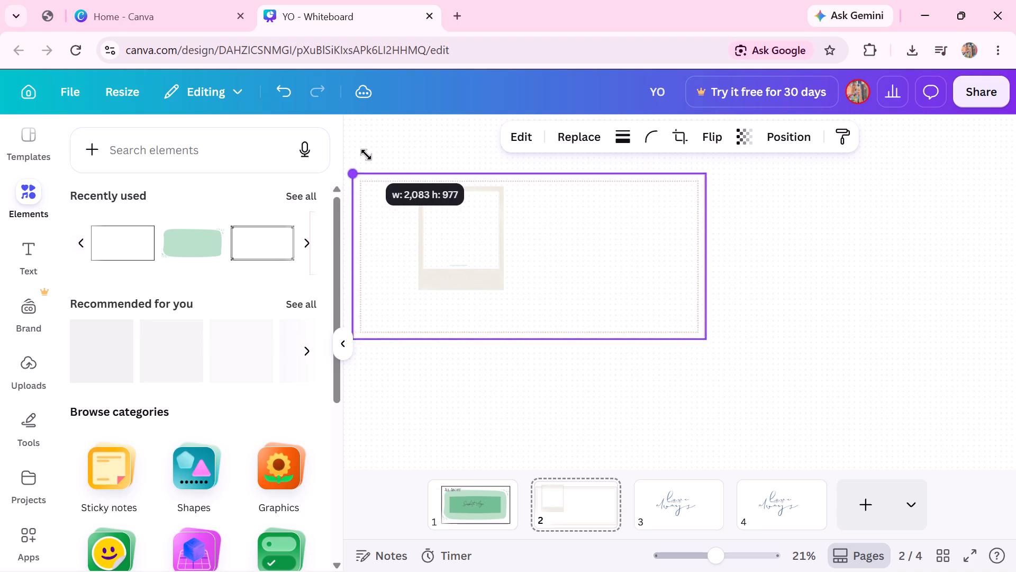
pyautogui.moveTo(366, 155); pyautogui.dragTo(370, 153)
pyautogui.moveTo(696, 339); pyautogui.dragTo(772, 359)
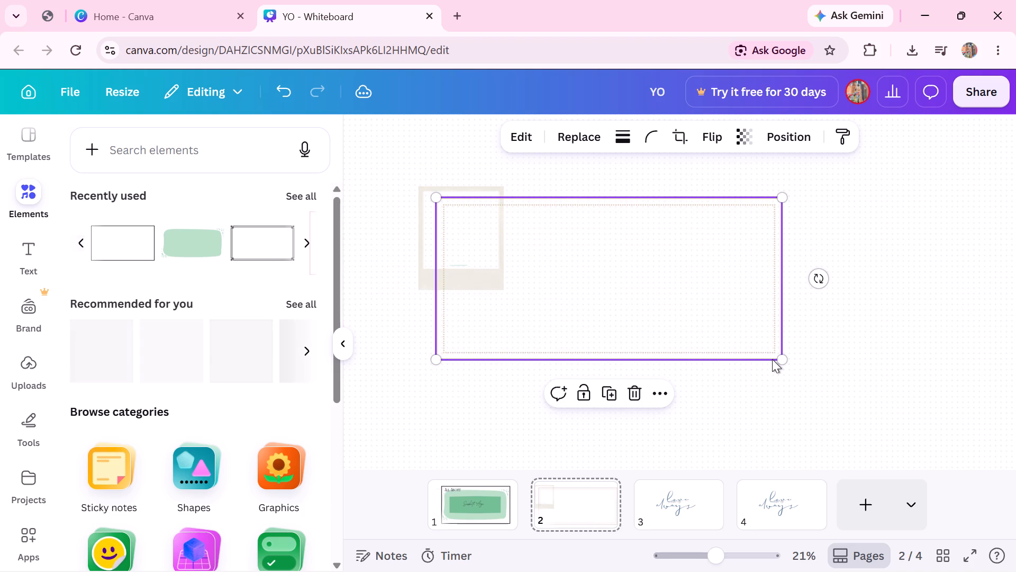
pyautogui.moveTo(781, 360); pyautogui.dragTo(905, 564)
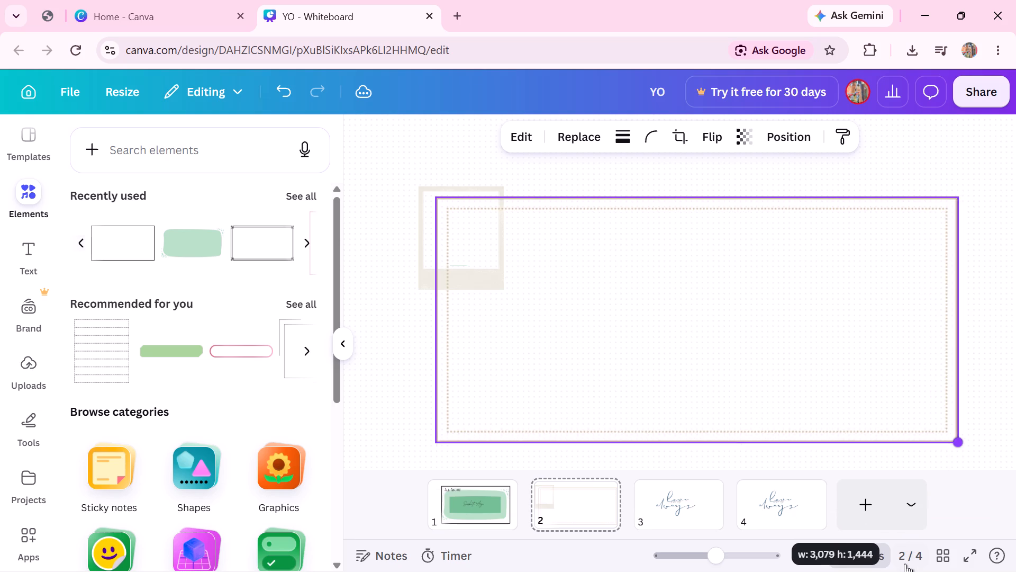
pyautogui.moveTo(905, 564); pyautogui.dragTo(900, 571)
pyautogui.hscroll(-1, 587, 306)
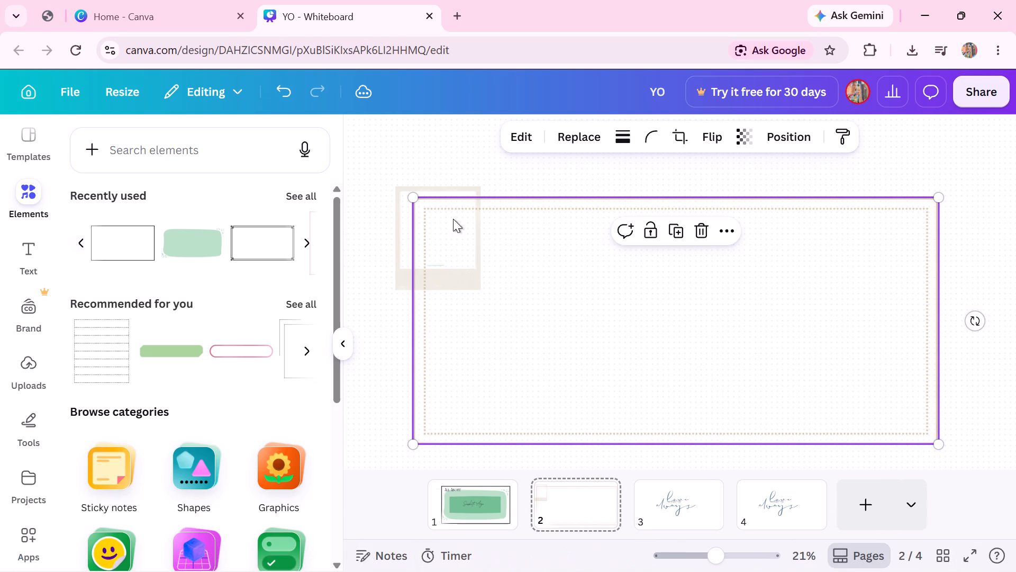
pyautogui.moveTo(414, 194); pyautogui.dragTo(401, 163)
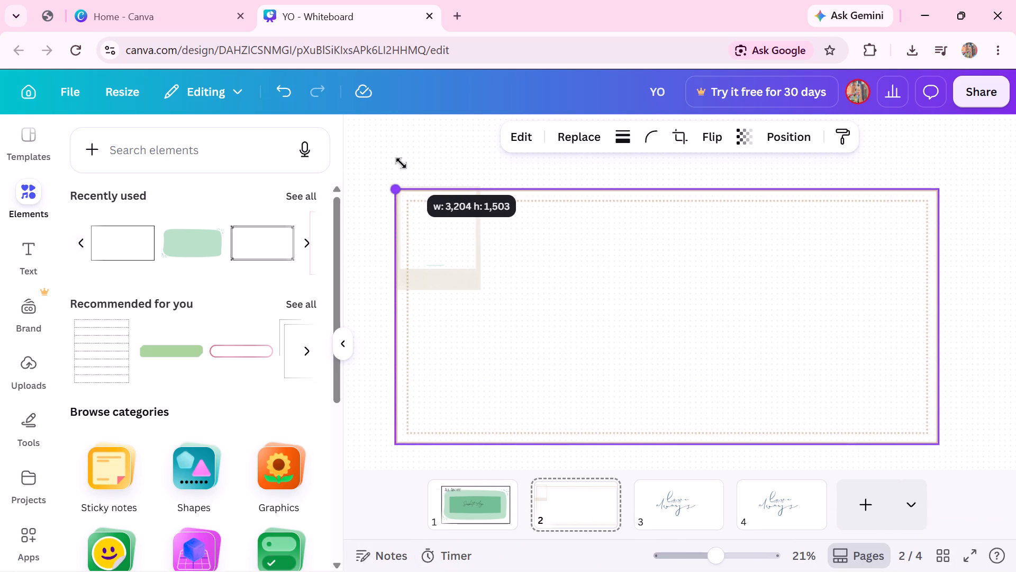
pyautogui.moveTo(401, 163); pyautogui.dragTo(401, 160)
pyautogui.moveTo(603, 296); pyautogui.dragTo(656, 307)
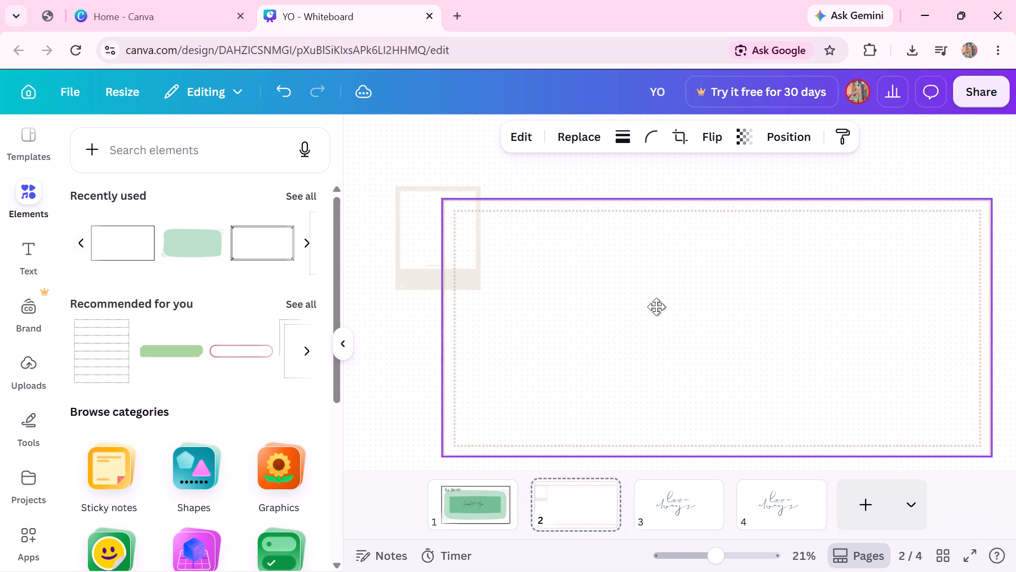
pyautogui.moveTo(656, 307); pyautogui.dragTo(623, 285)
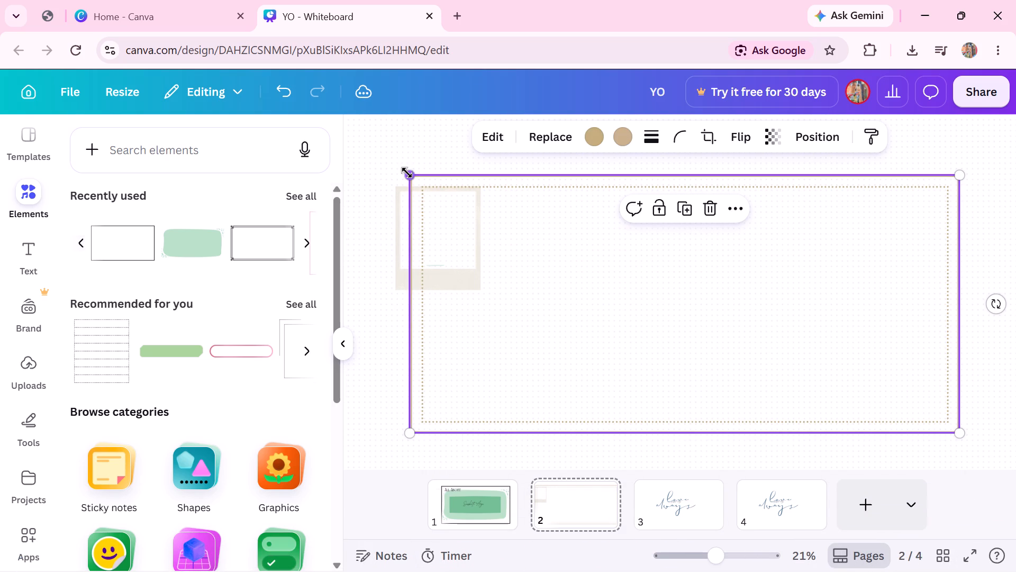
pyautogui.moveTo(405, 169); pyautogui.dragTo(378, 130)
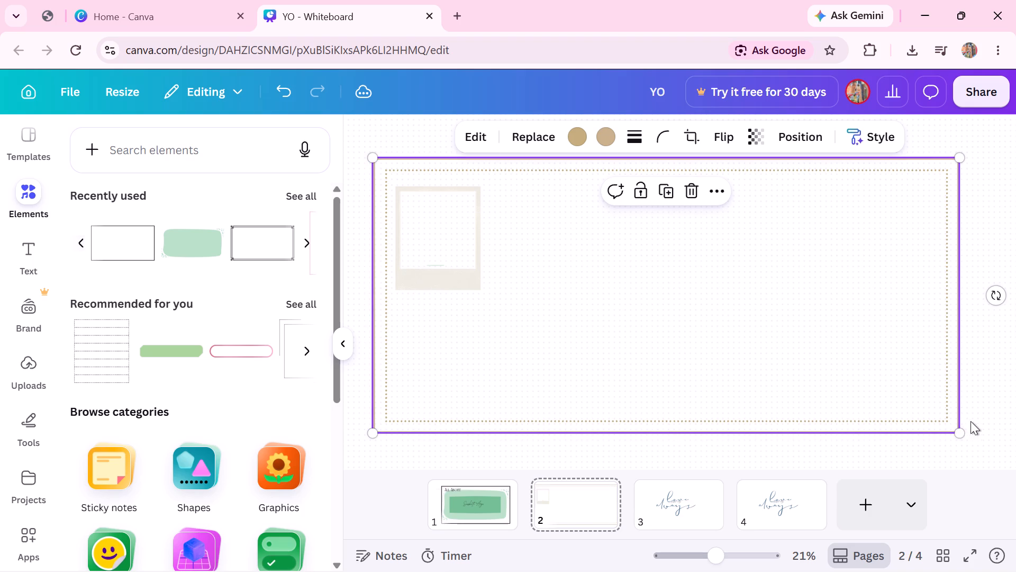
pyautogui.moveTo(956, 427); pyautogui.dragTo(967, 461)
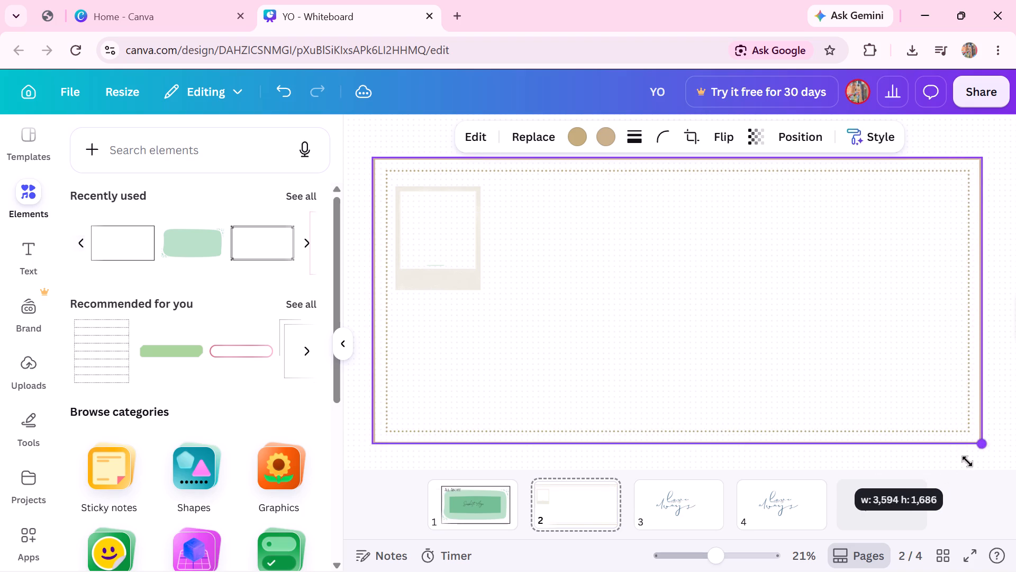
pyautogui.moveTo(967, 461); pyautogui.dragTo(970, 479)
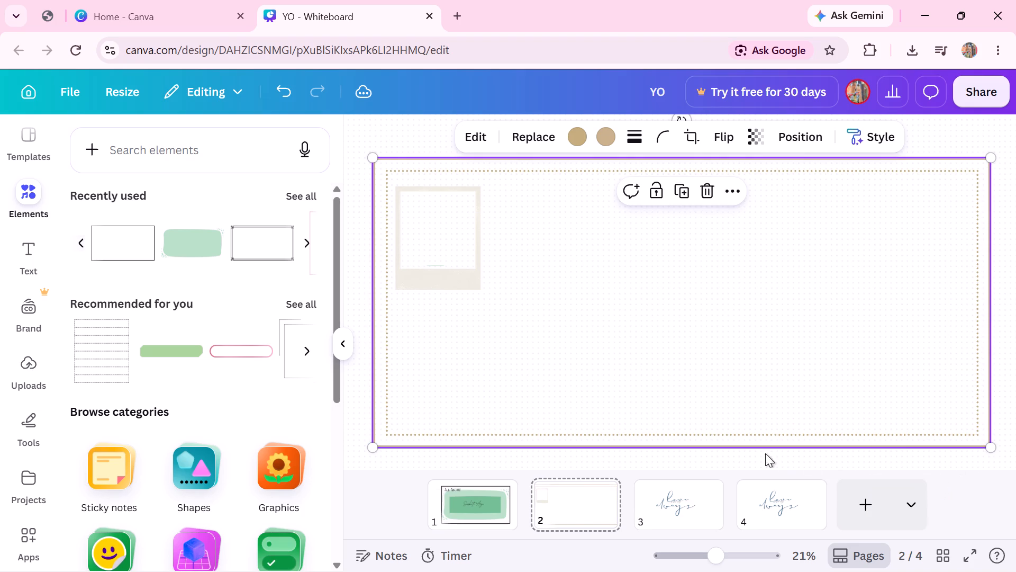
# Reposition the dotted border on page 2 so the polaroid sits just inside its upper-left corner.
pyautogui.click(706, 448)
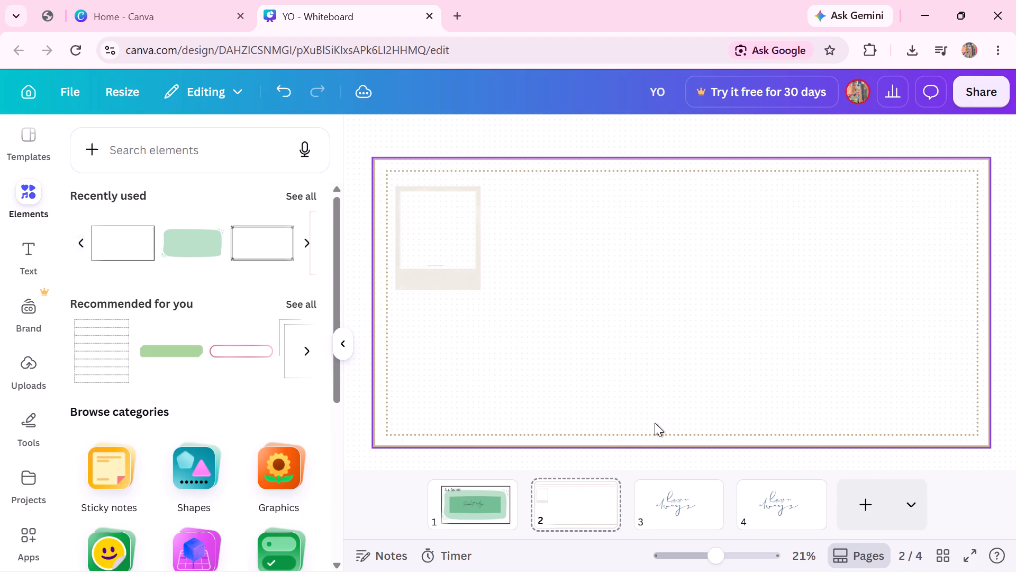
pyautogui.click(652, 421)
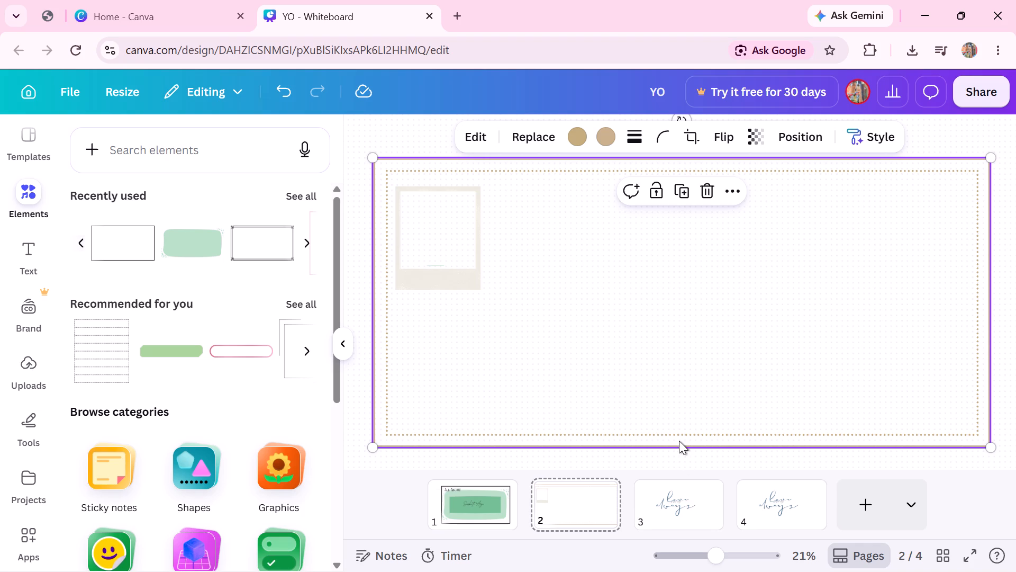
pyautogui.click(691, 387)
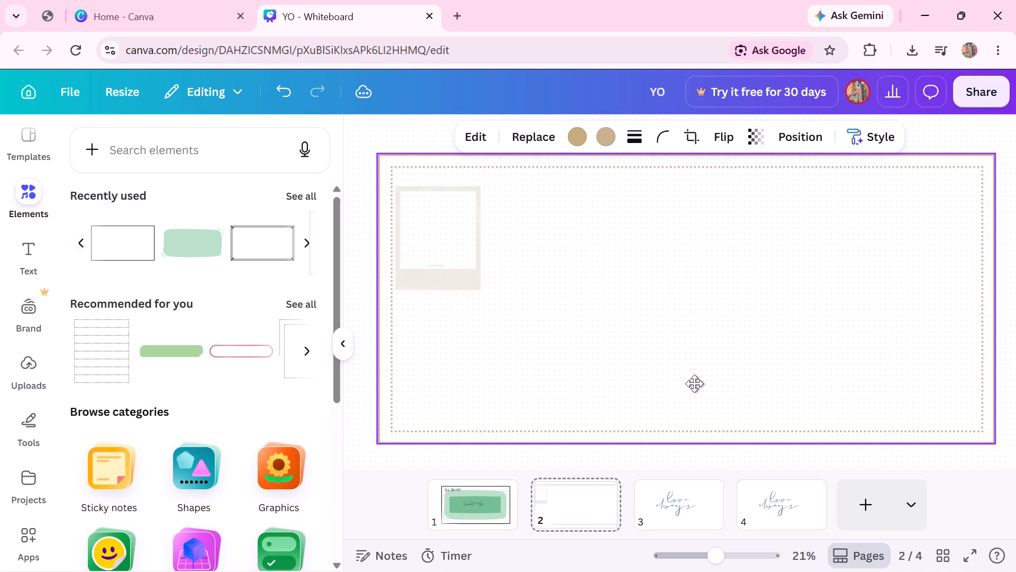
pyautogui.moveTo(458, 248); pyautogui.dragTo(478, 252)
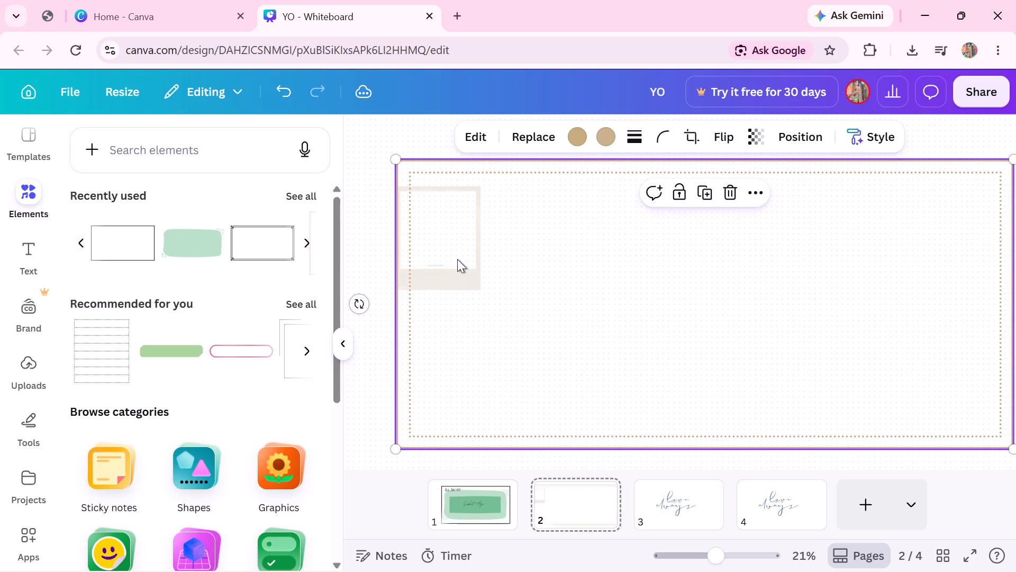
pyautogui.moveTo(746, 371); pyautogui.dragTo(719, 373)
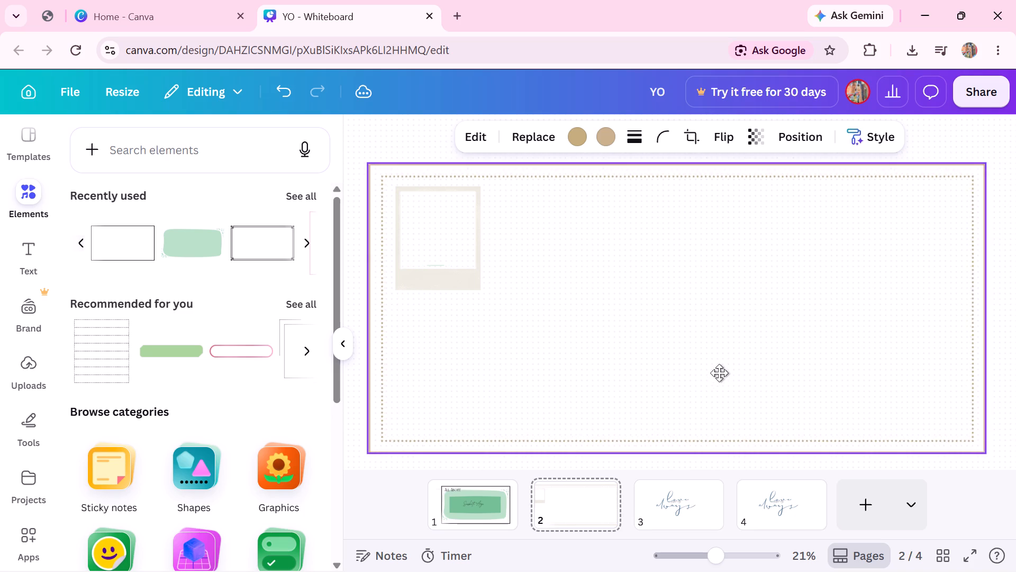
pyautogui.moveTo(719, 373); pyautogui.dragTo(722, 367)
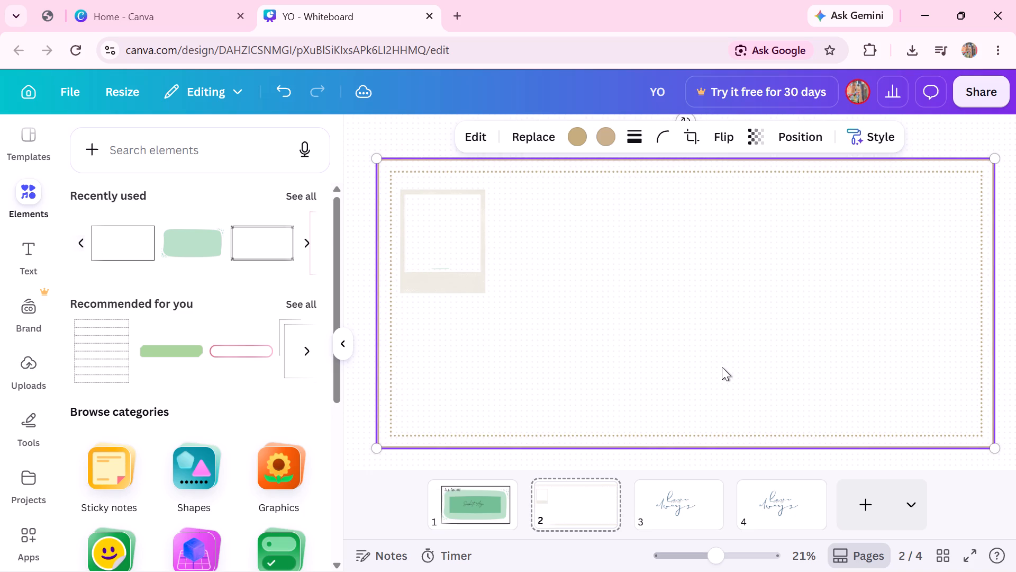
pyautogui.click(982, 476)
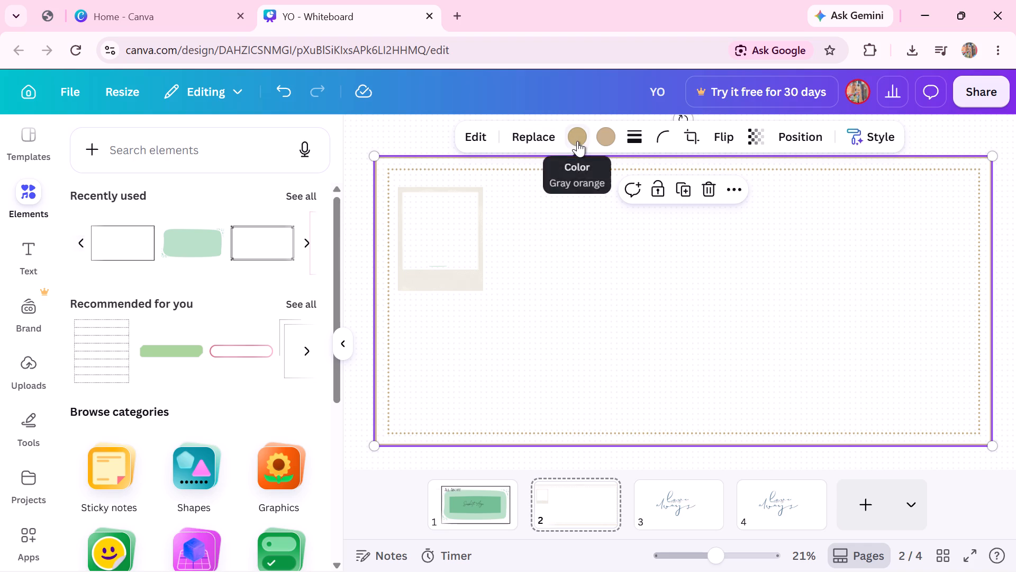
# Search the colours for "pink" and recolour the border's dotted inner line pastel pink.
pyautogui.click(577, 141)
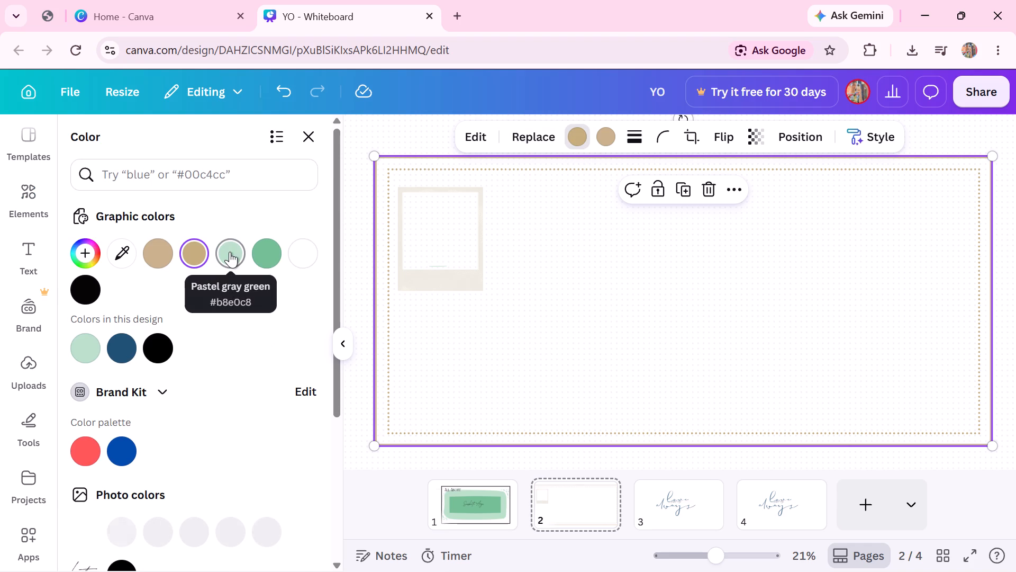
pyautogui.moveTo(144, 153); pyautogui.dragTo(144, 158)
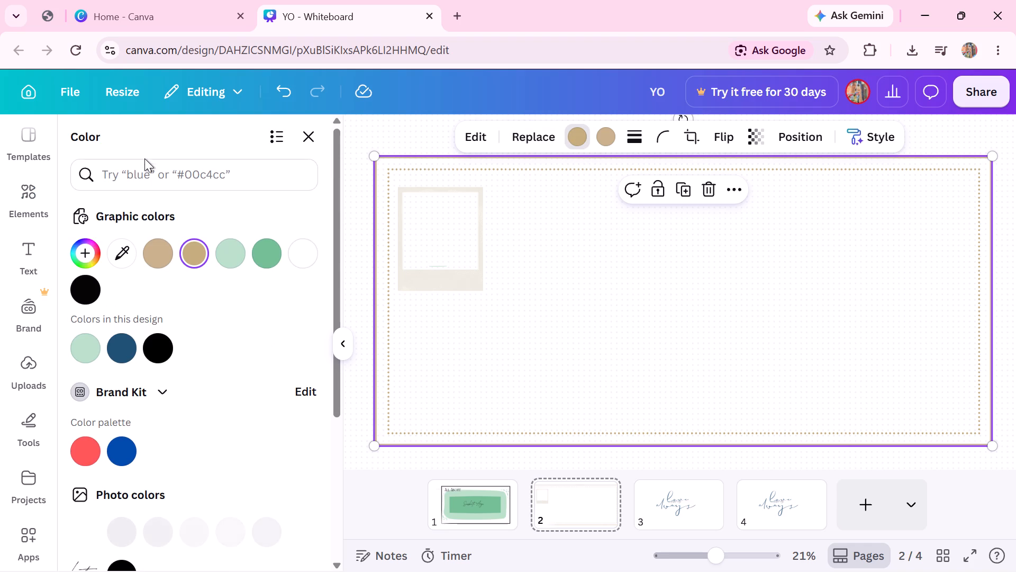
pyautogui.moveTo(144, 158); pyautogui.dragTo(145, 165)
pyautogui.click(145, 165)
pyautogui.write('pink')
pyautogui.scroll(1, 145, 165)
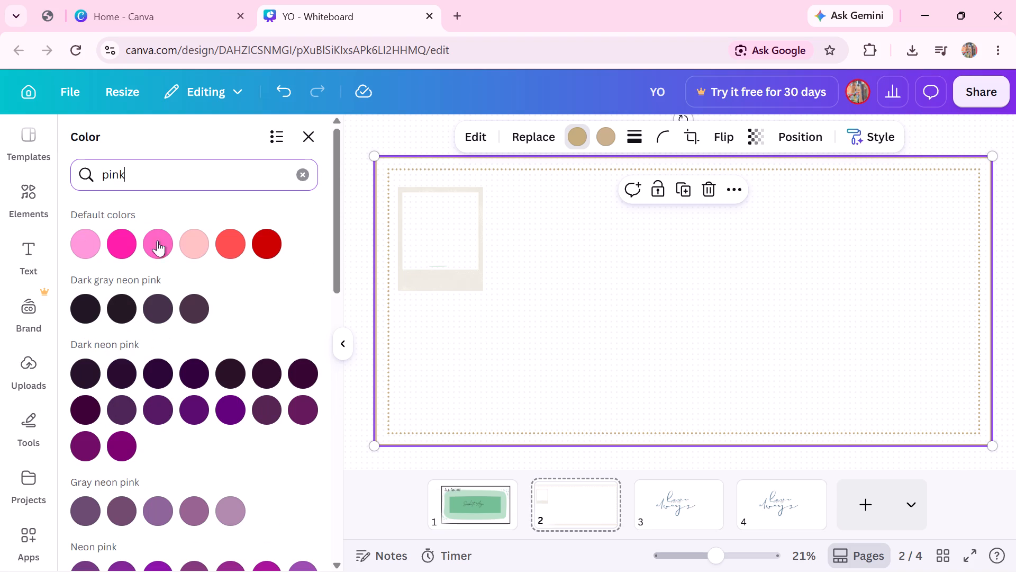
pyautogui.click(211, 243)
pyautogui.click(201, 243)
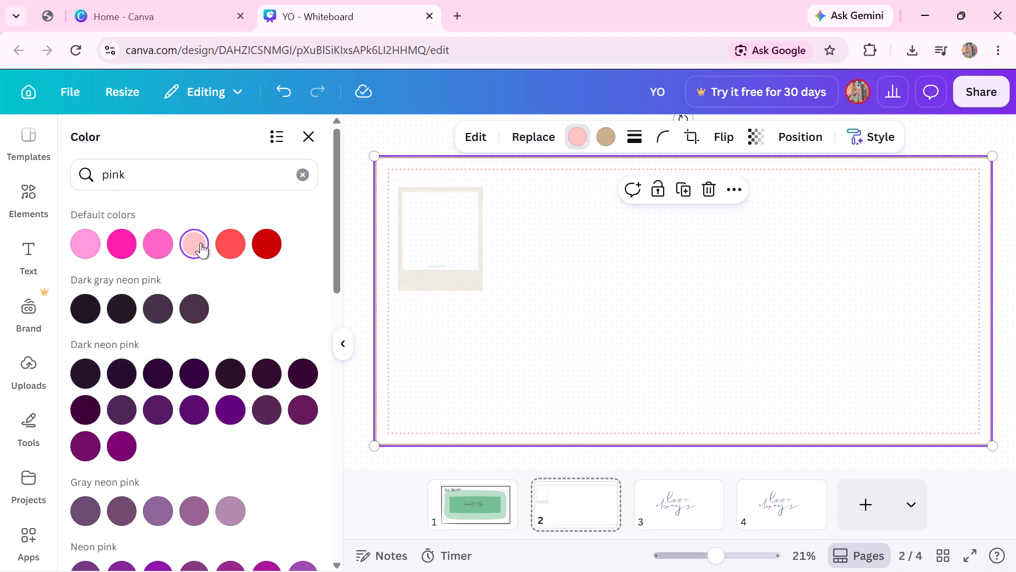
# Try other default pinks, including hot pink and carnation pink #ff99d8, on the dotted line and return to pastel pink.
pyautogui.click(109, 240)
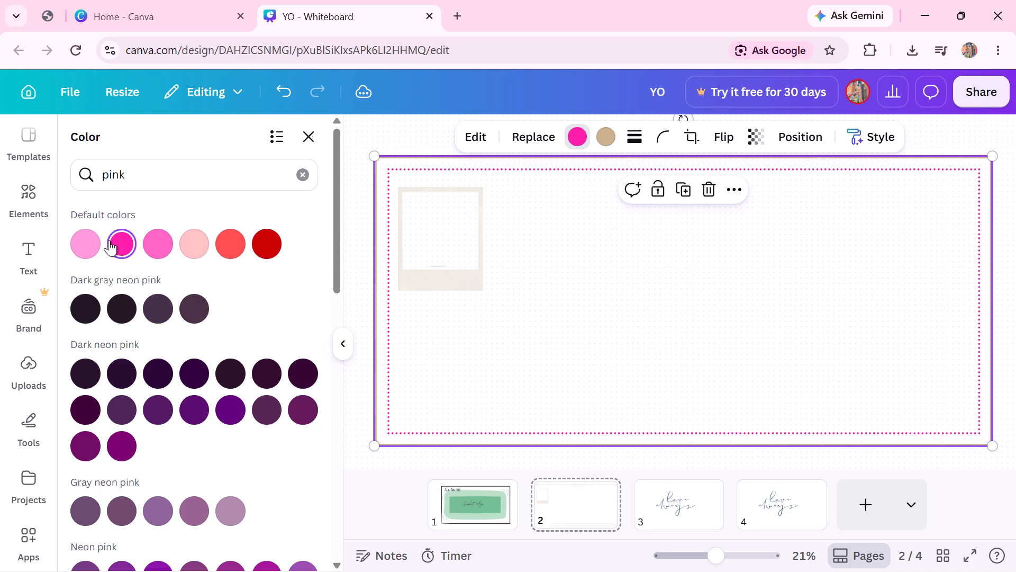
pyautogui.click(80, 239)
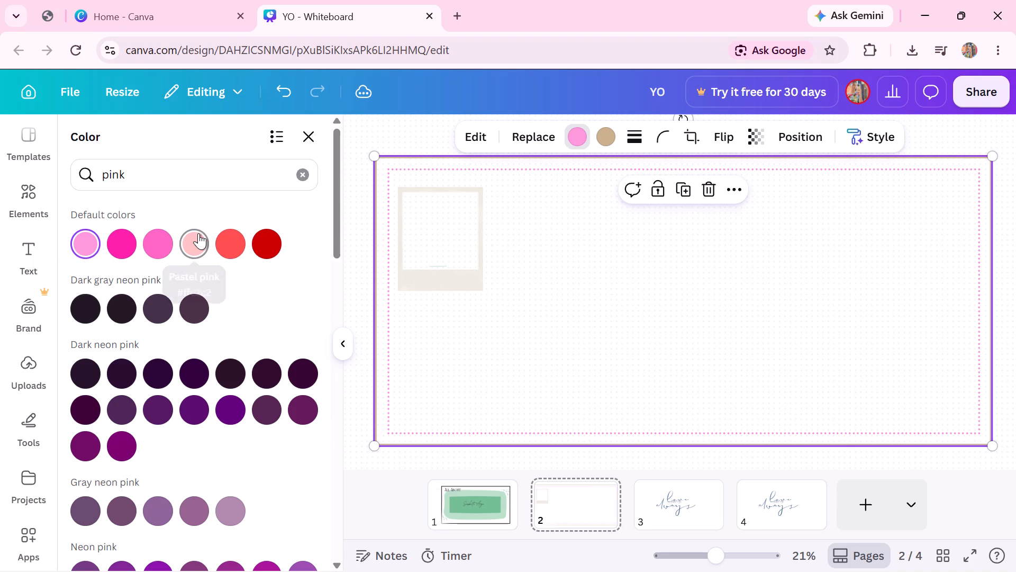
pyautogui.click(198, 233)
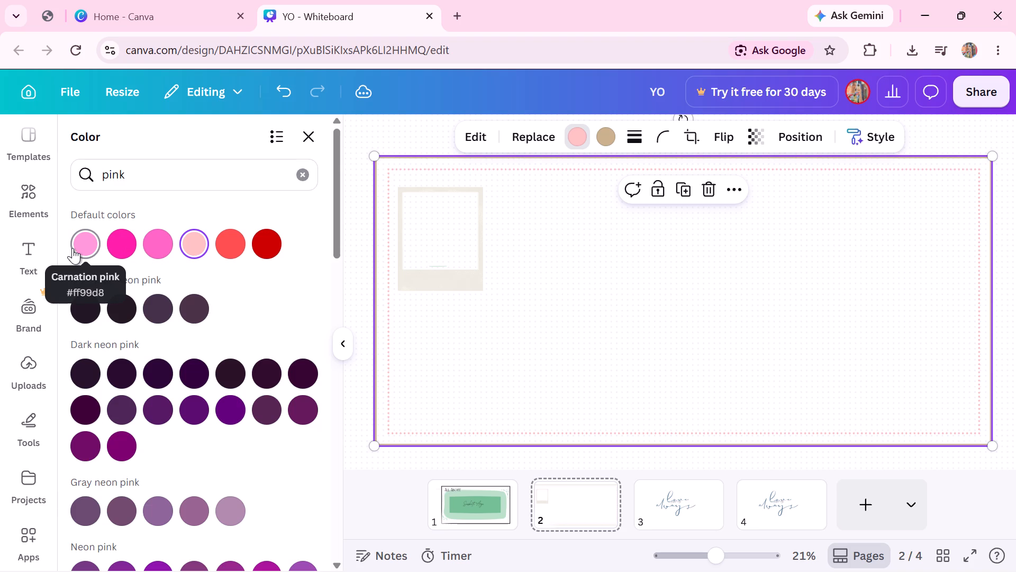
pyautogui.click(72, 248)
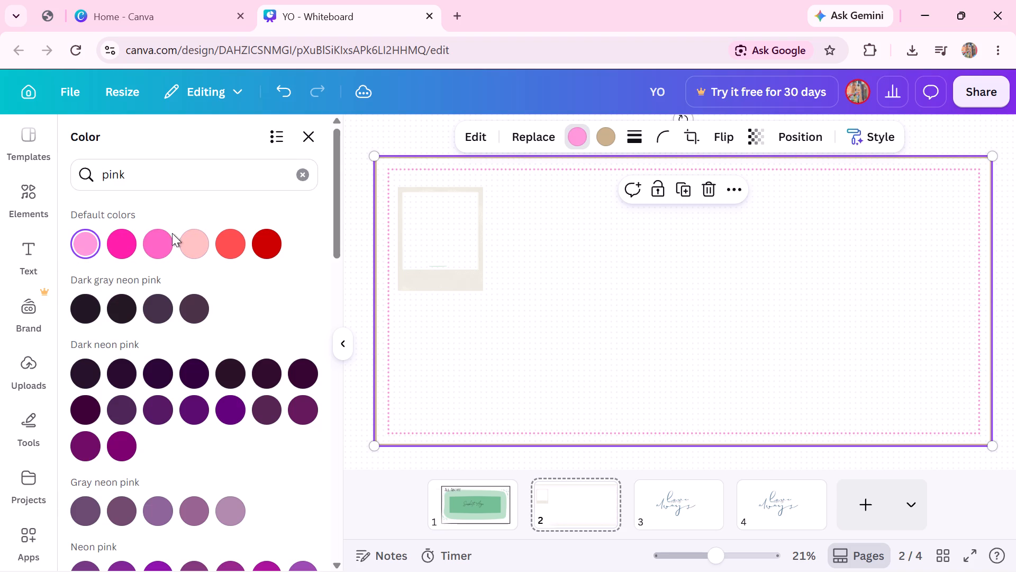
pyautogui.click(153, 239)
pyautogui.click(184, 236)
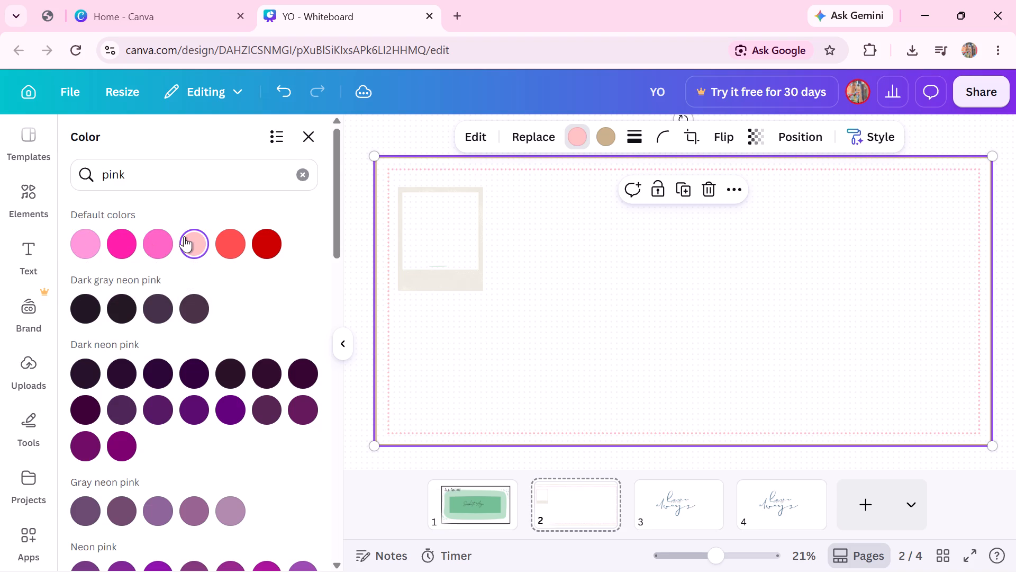
# Recolour the border's solid outer line with the same pastel pink.
pyautogui.click(605, 136)
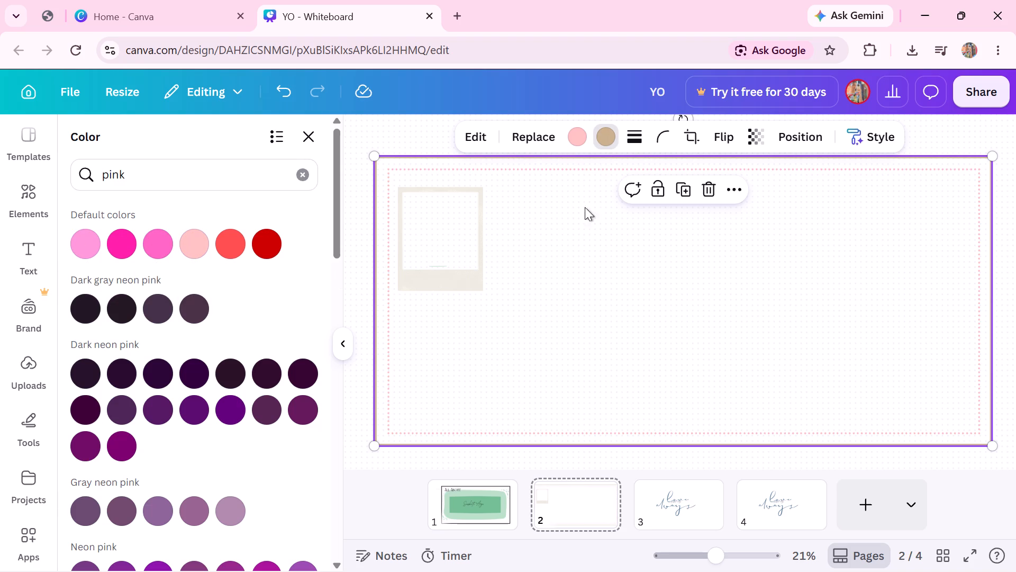
pyautogui.click(192, 237)
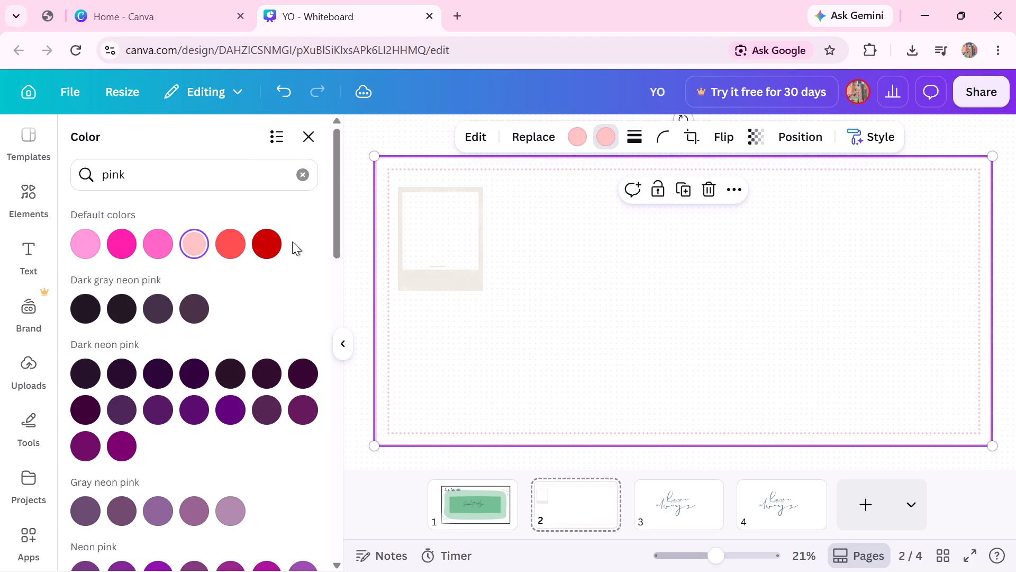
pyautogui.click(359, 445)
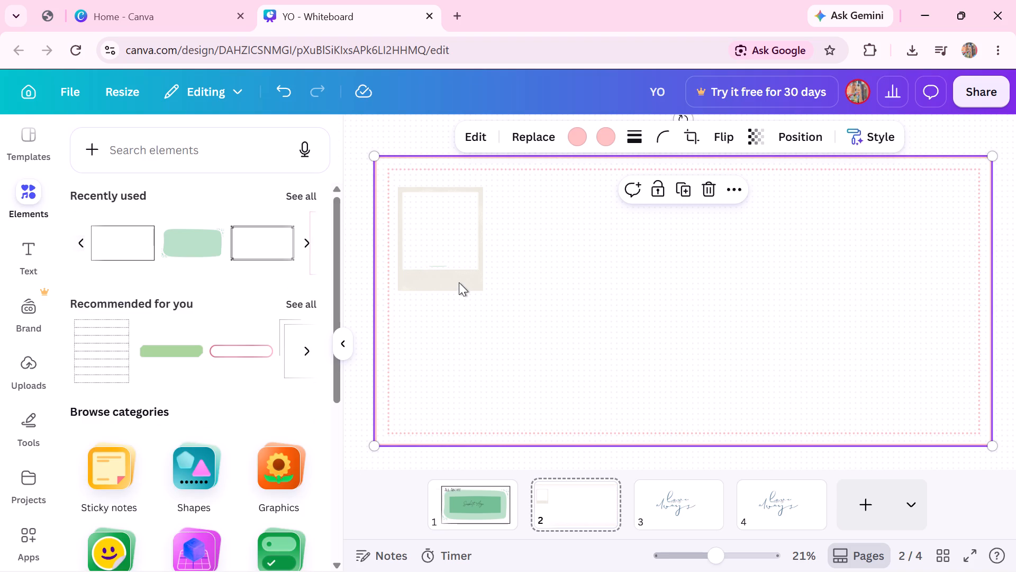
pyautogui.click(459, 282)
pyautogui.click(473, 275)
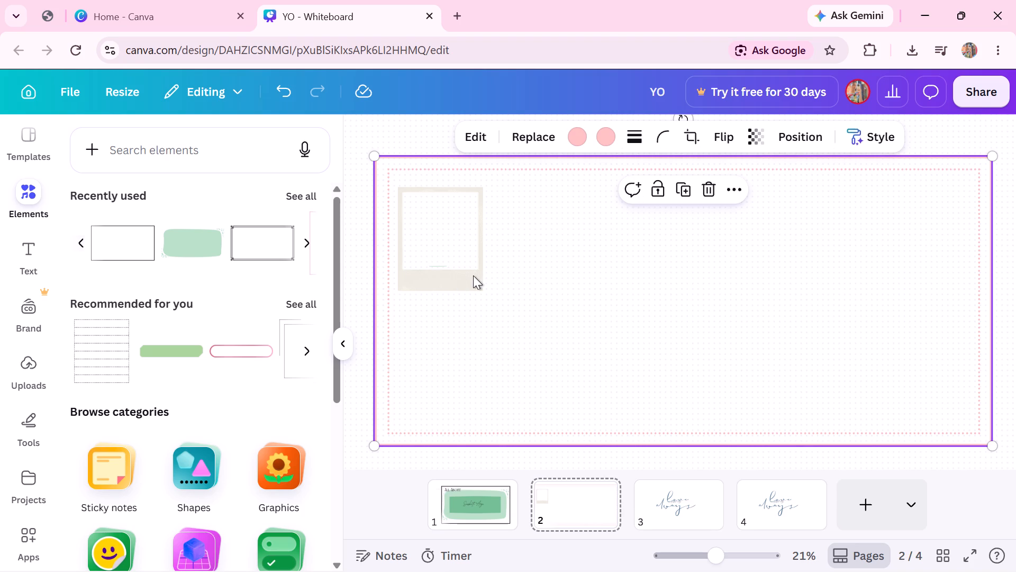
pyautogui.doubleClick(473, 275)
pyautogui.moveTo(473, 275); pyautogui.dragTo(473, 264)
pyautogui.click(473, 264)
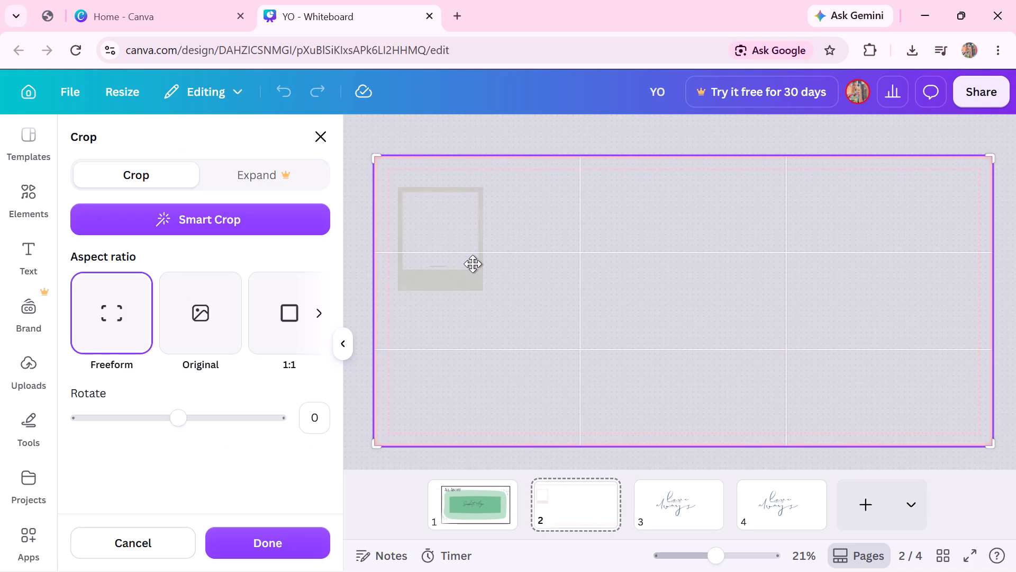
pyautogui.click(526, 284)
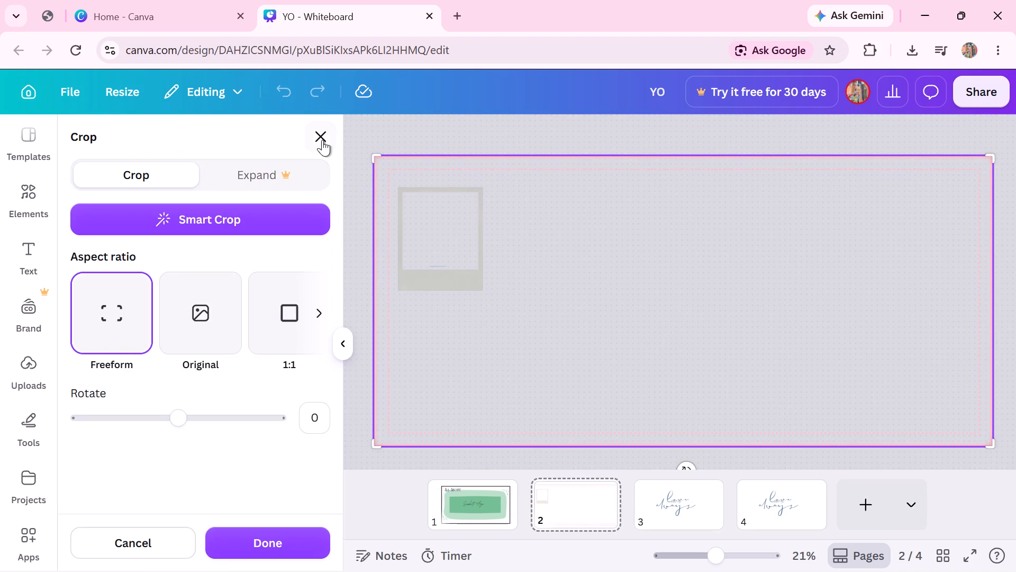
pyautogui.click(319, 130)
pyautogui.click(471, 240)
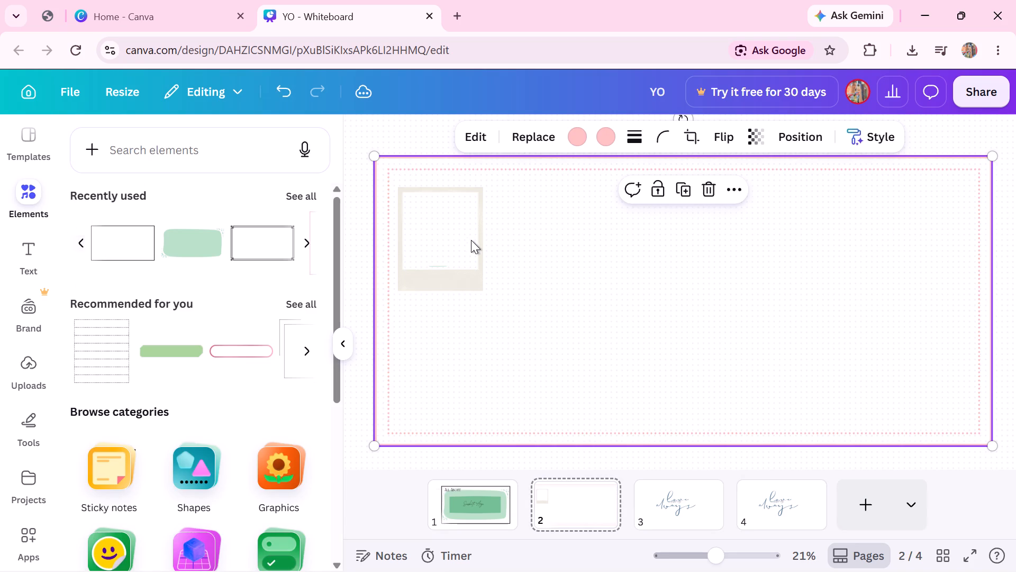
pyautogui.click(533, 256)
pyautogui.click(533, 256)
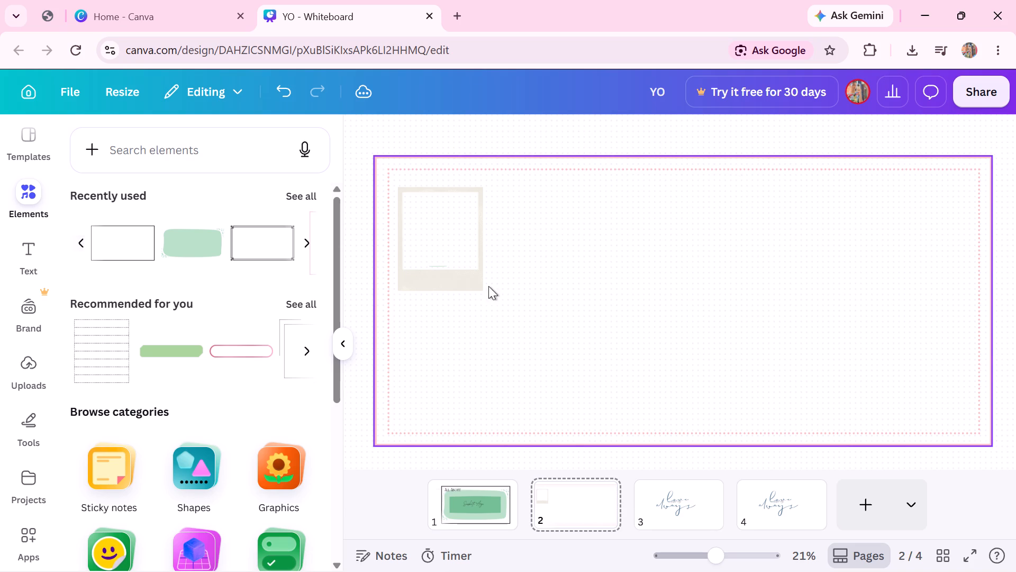
# Lock the pink dotted border on page 2 in place.
pyautogui.click(482, 288)
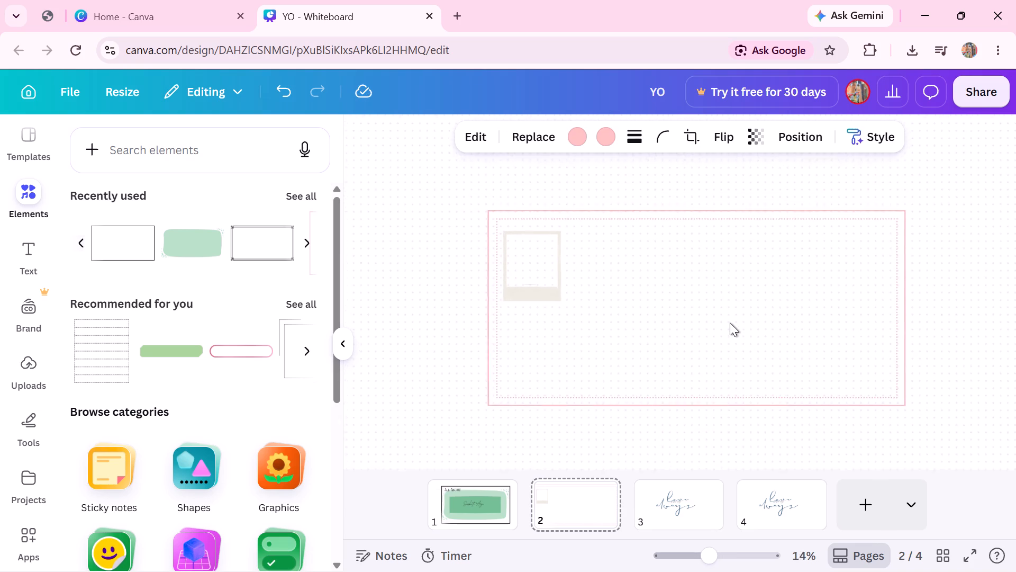
pyautogui.click(517, 254)
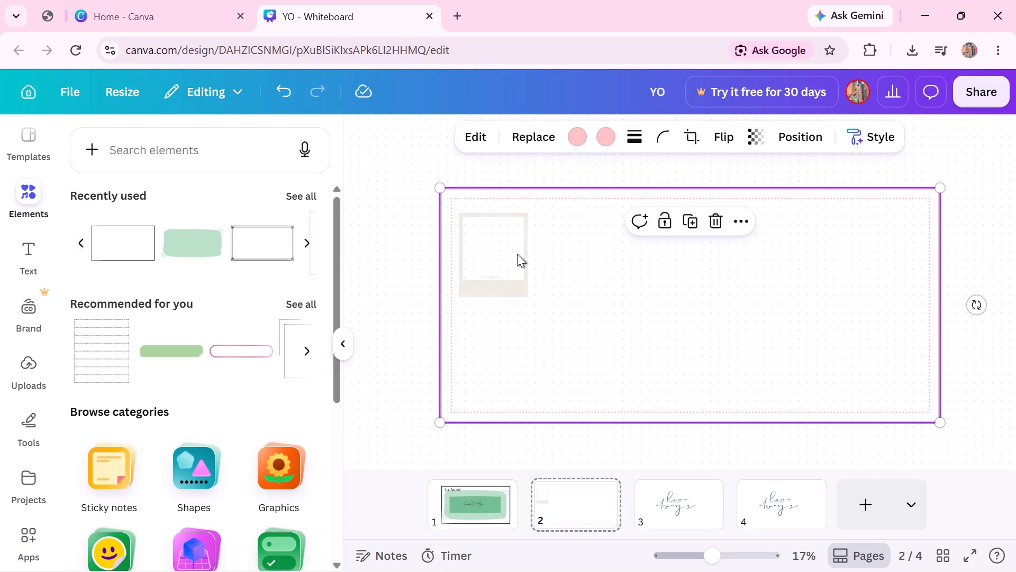
pyautogui.click(540, 245)
pyautogui.click(668, 221)
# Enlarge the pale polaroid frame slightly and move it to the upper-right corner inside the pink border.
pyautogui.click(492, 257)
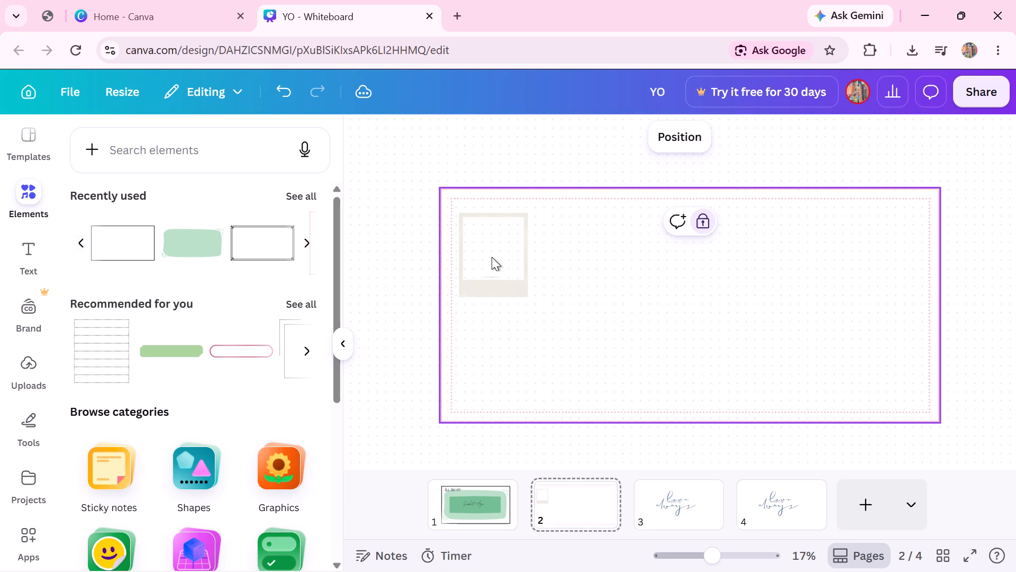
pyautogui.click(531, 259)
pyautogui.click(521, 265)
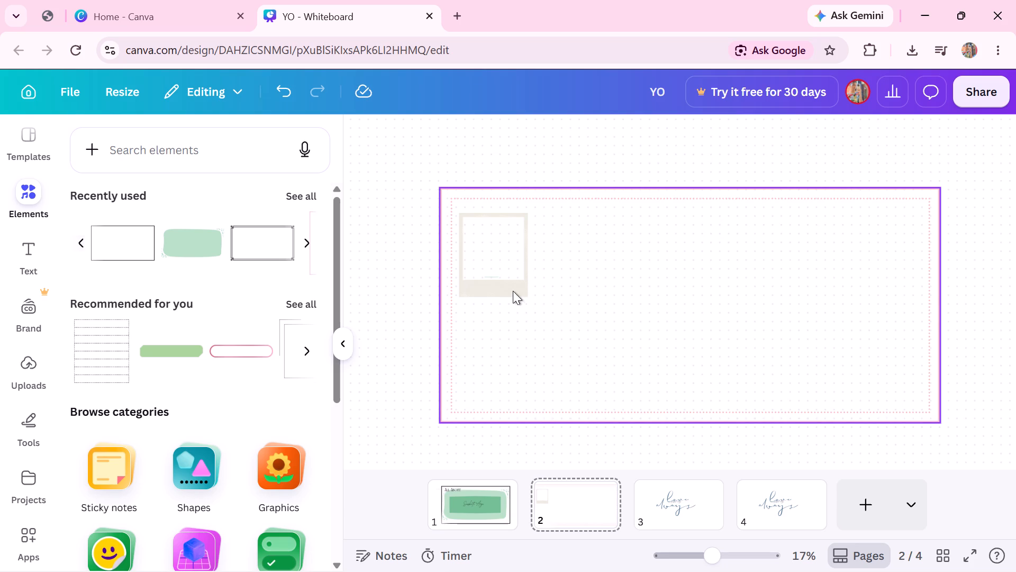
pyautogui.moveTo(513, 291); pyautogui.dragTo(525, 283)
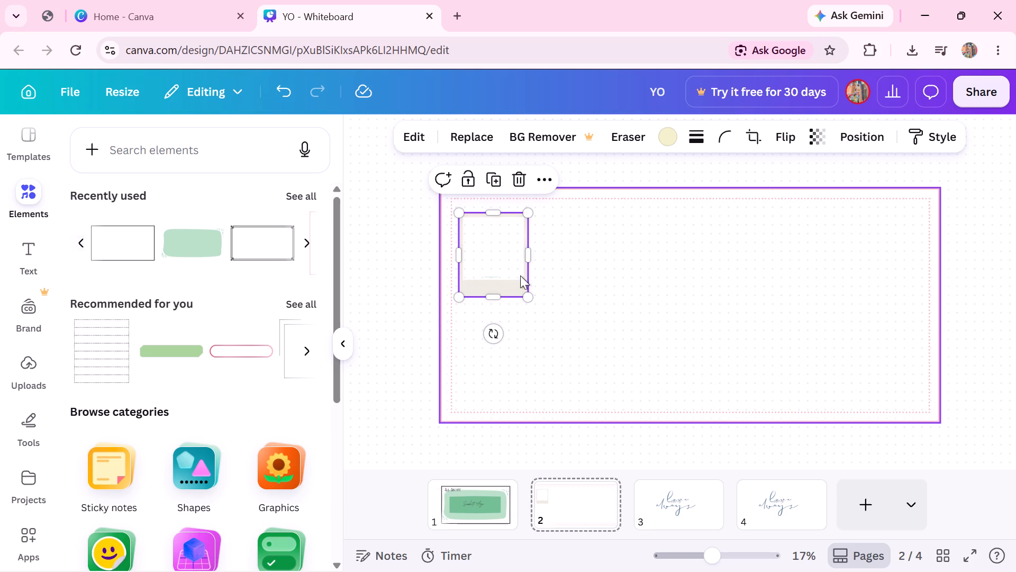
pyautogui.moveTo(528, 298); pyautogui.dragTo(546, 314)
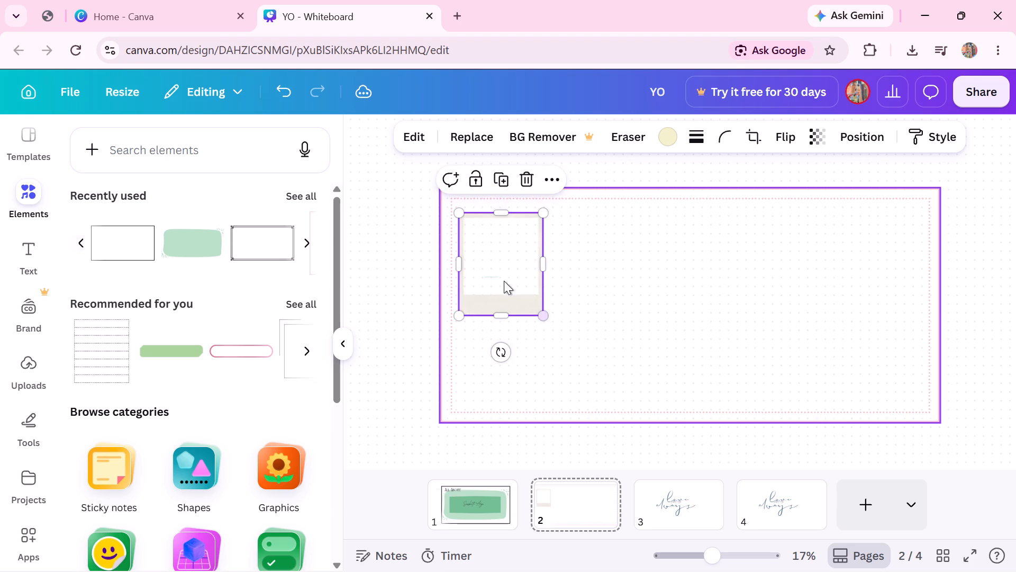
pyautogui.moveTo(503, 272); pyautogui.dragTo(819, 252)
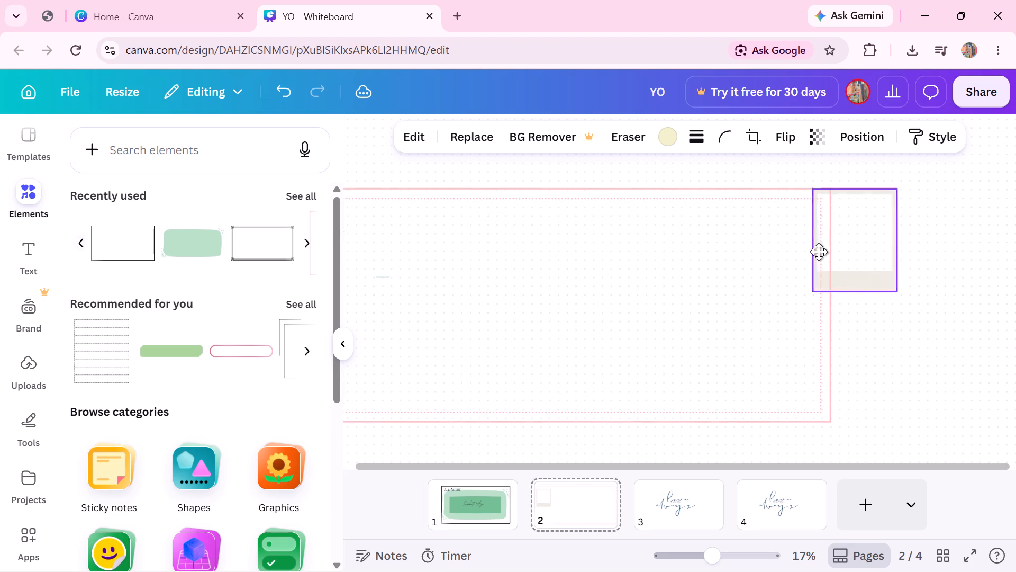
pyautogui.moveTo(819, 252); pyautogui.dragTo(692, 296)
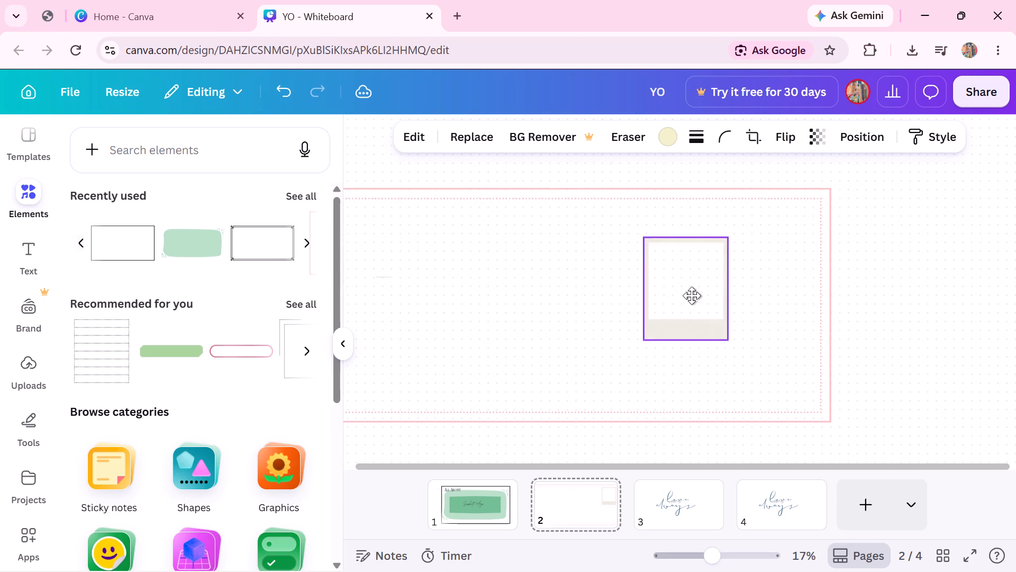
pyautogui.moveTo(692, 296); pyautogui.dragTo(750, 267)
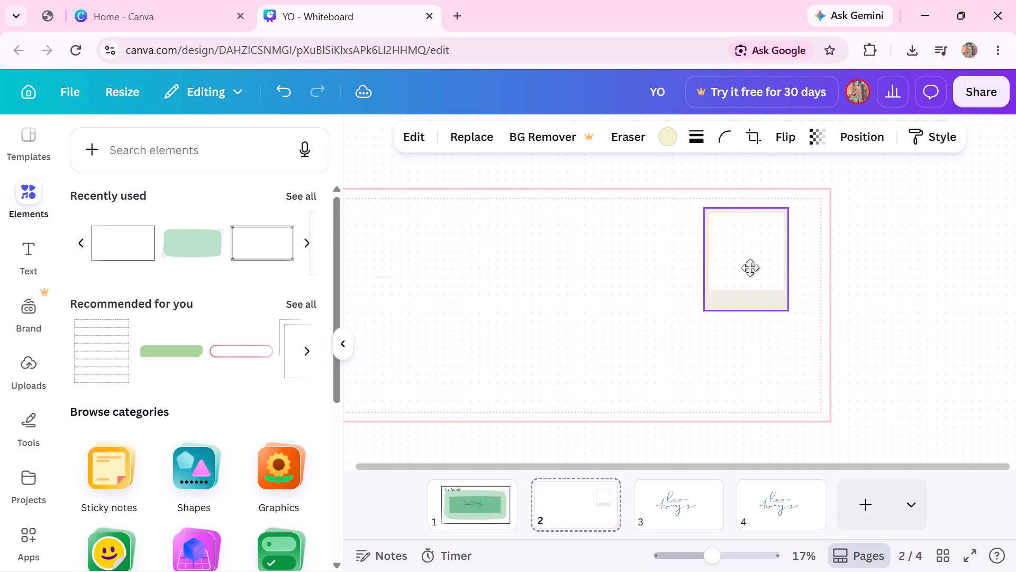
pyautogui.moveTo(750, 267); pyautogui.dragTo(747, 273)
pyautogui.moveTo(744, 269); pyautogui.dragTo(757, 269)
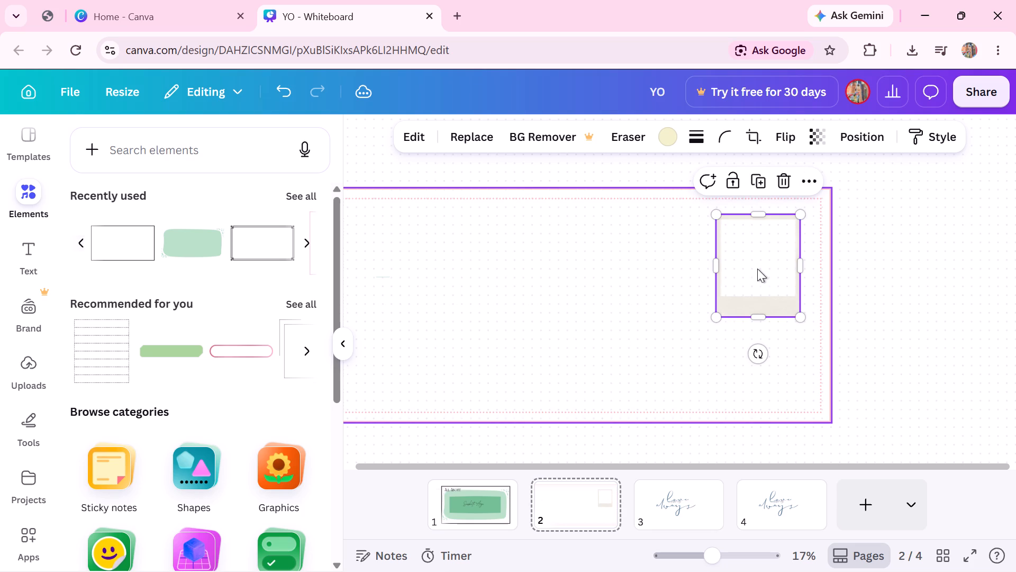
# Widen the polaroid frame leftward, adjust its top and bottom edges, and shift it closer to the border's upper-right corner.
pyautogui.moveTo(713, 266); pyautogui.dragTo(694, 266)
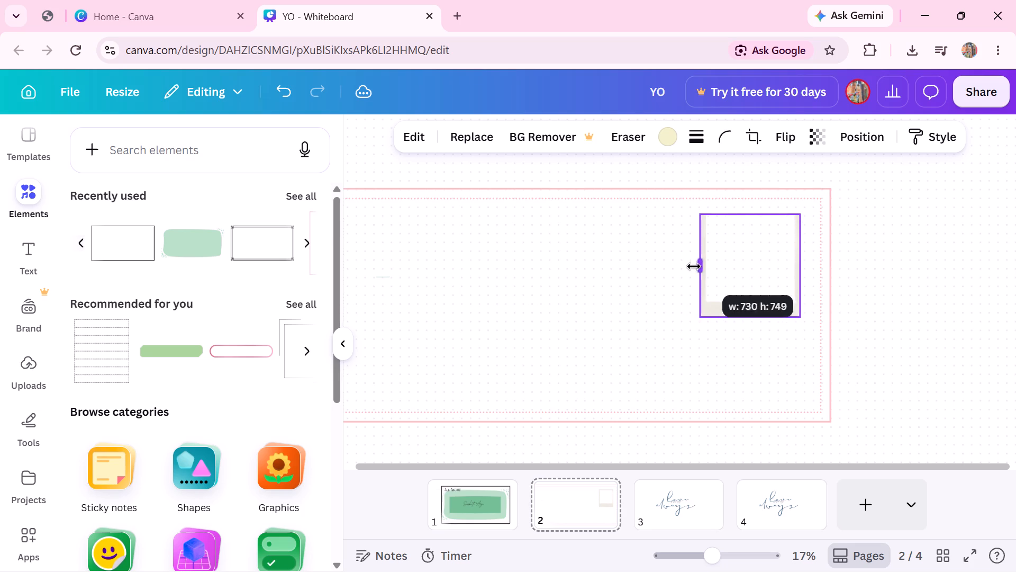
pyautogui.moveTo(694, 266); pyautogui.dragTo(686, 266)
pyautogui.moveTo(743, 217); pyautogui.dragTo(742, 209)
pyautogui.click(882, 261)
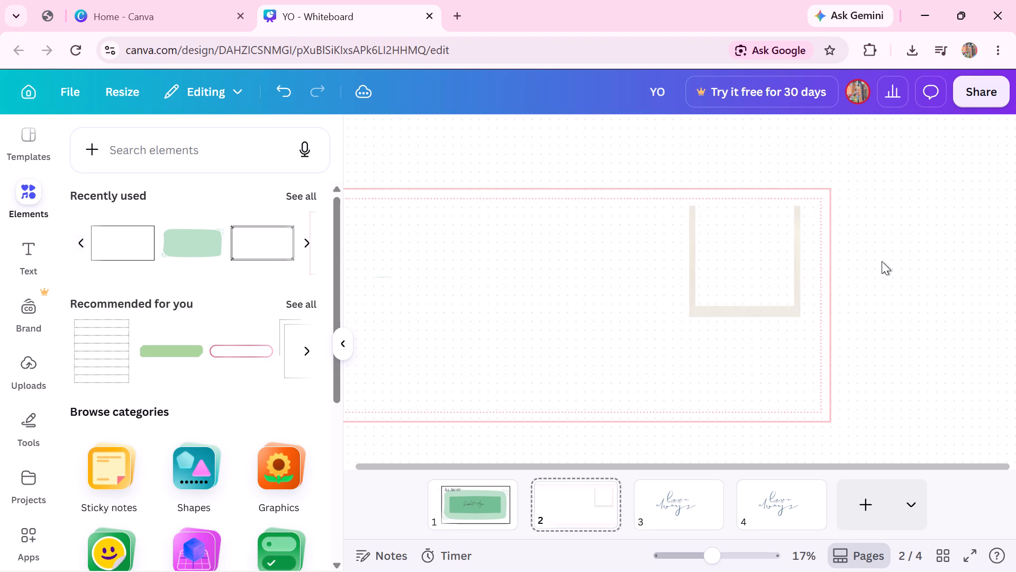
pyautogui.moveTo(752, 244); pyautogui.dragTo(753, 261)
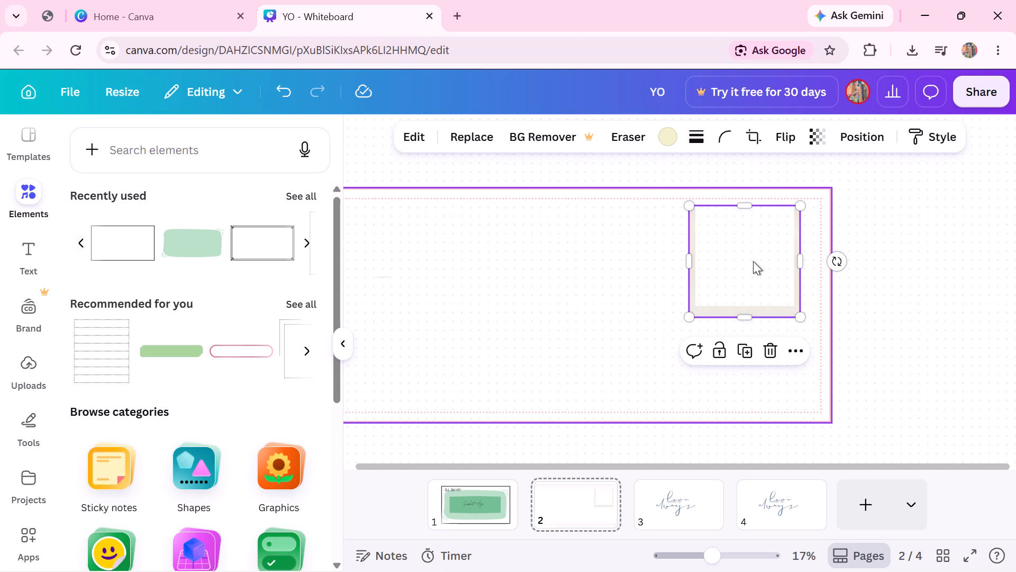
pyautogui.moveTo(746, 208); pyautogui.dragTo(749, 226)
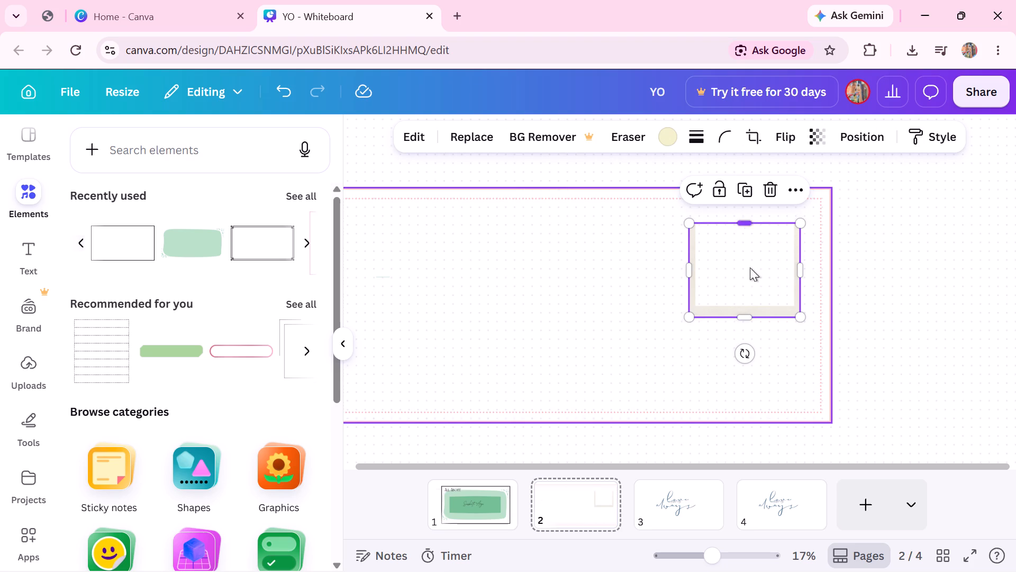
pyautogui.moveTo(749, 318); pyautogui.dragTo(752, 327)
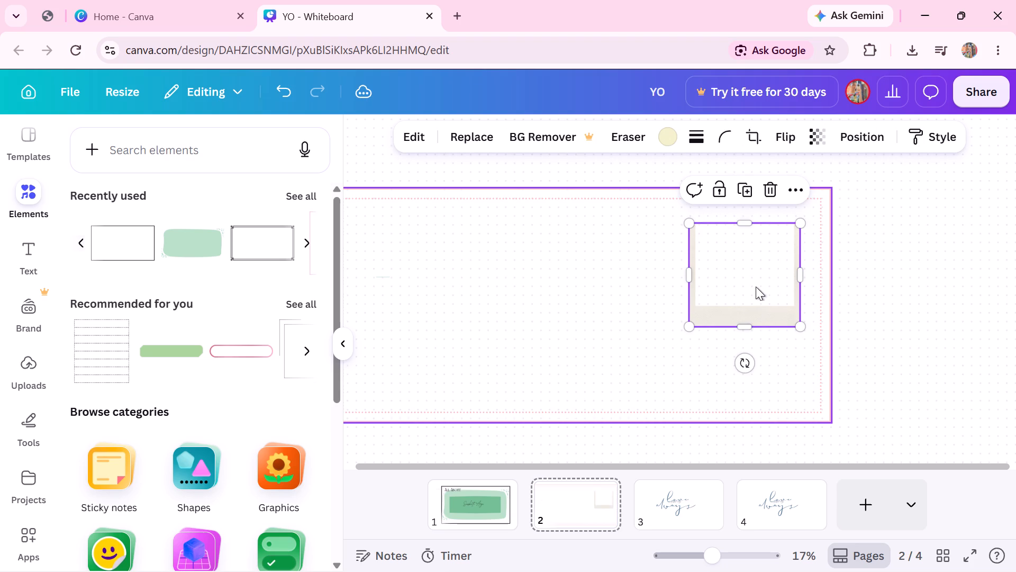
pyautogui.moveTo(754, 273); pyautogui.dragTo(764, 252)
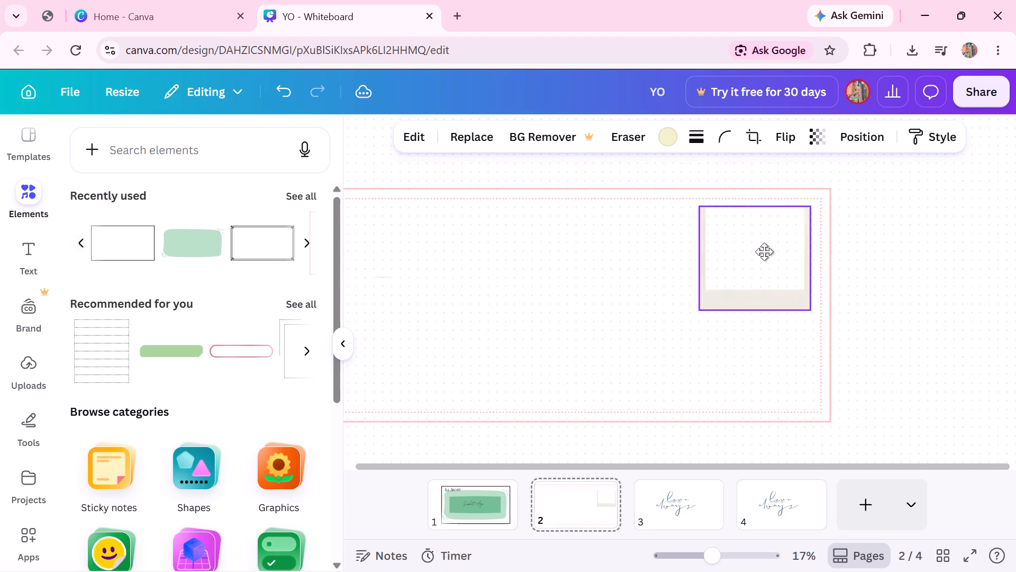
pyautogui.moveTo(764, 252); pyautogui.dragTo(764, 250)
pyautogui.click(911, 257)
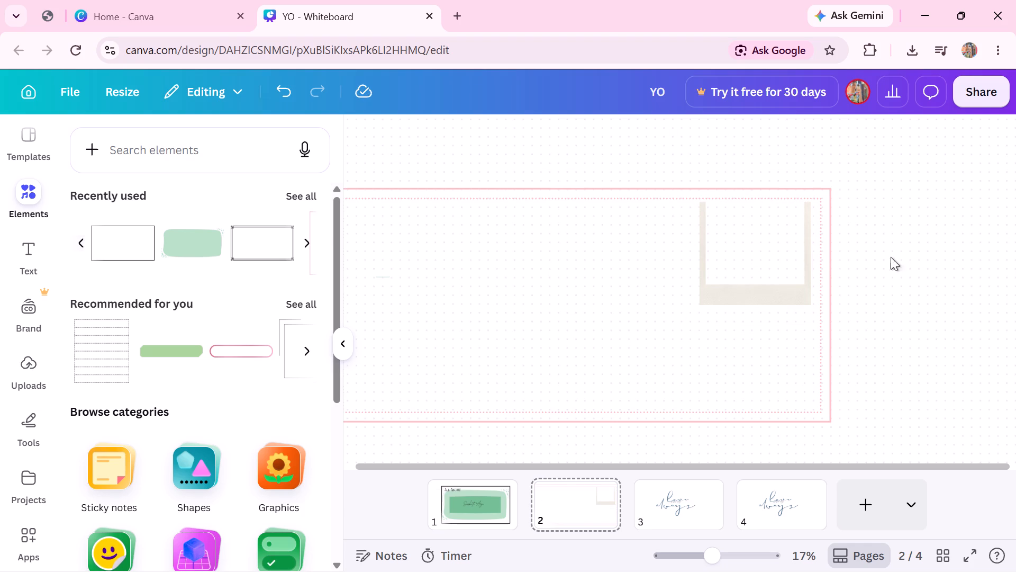
# Delete the pale polaroid frame from page 2.
pyautogui.click(758, 253)
pyautogui.moveTo(758, 253); pyautogui.dragTo(754, 287)
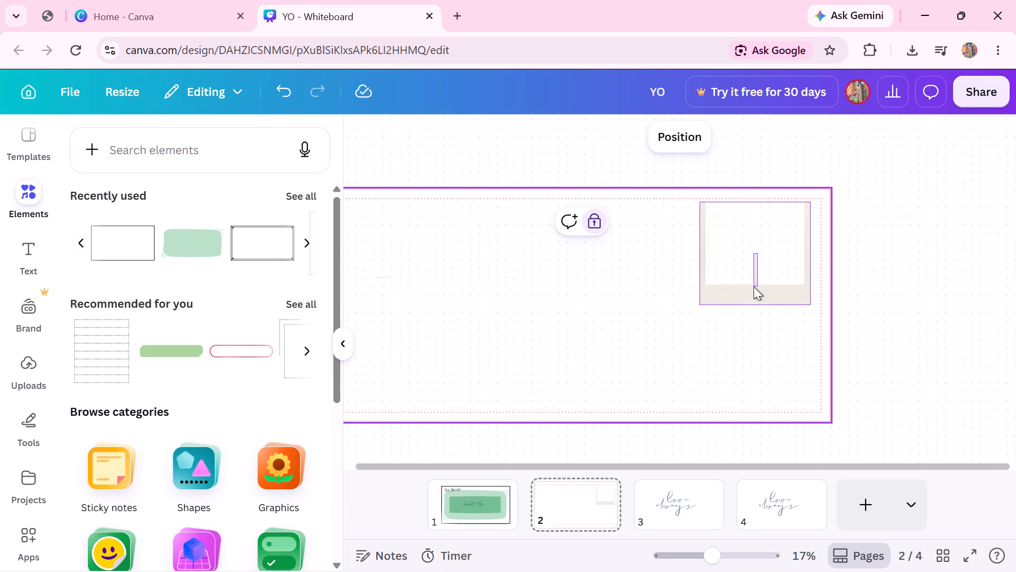
pyautogui.moveTo(754, 287); pyautogui.dragTo(748, 281)
pyautogui.click(776, 341)
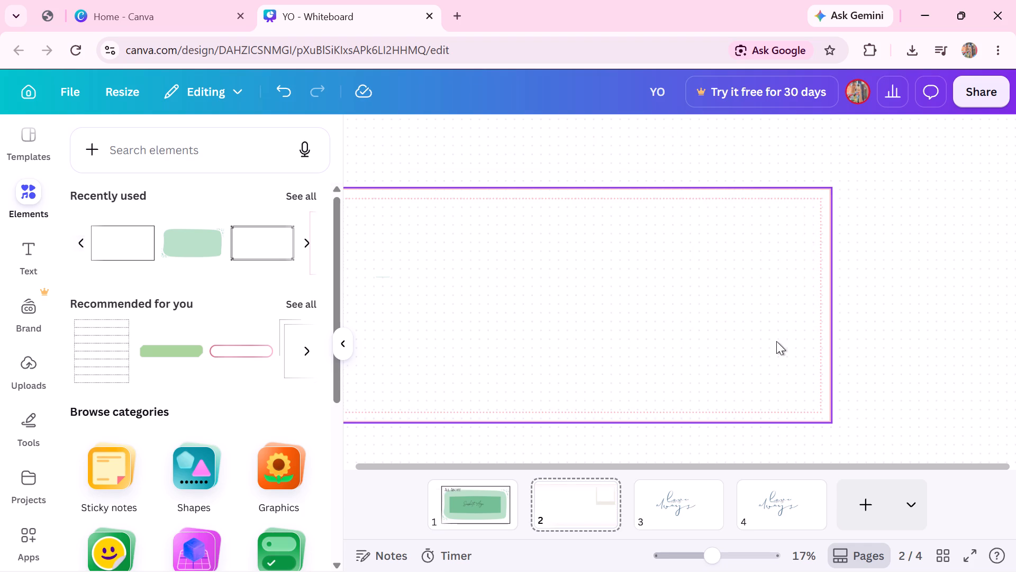
# Search the elements for "photo frame polaroid" and add the beige polaroid graphic with the small heart to page 2.
pyautogui.scroll(-1, 221, 306)
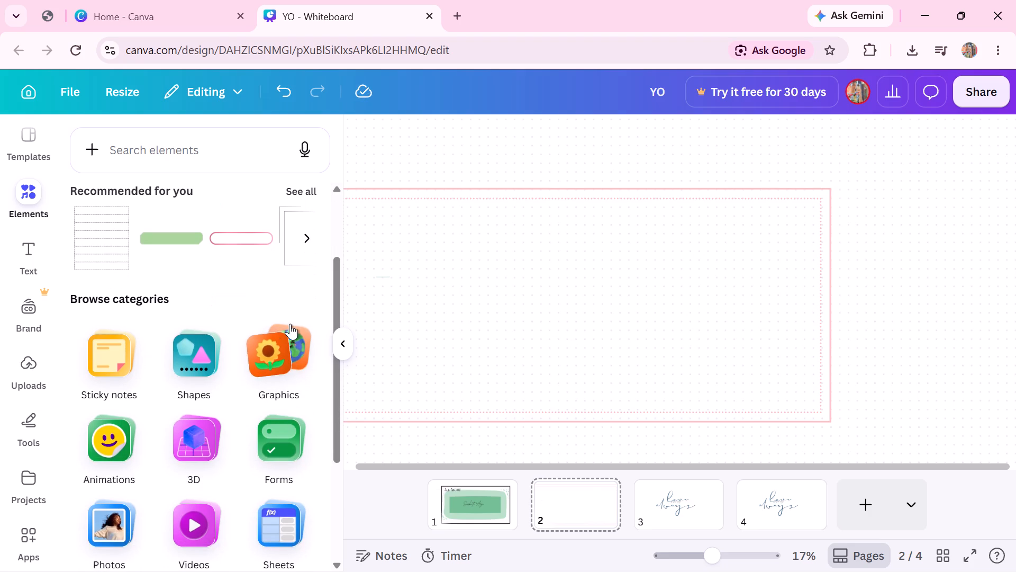
pyautogui.scroll(2, 186, 368)
pyautogui.click(173, 131)
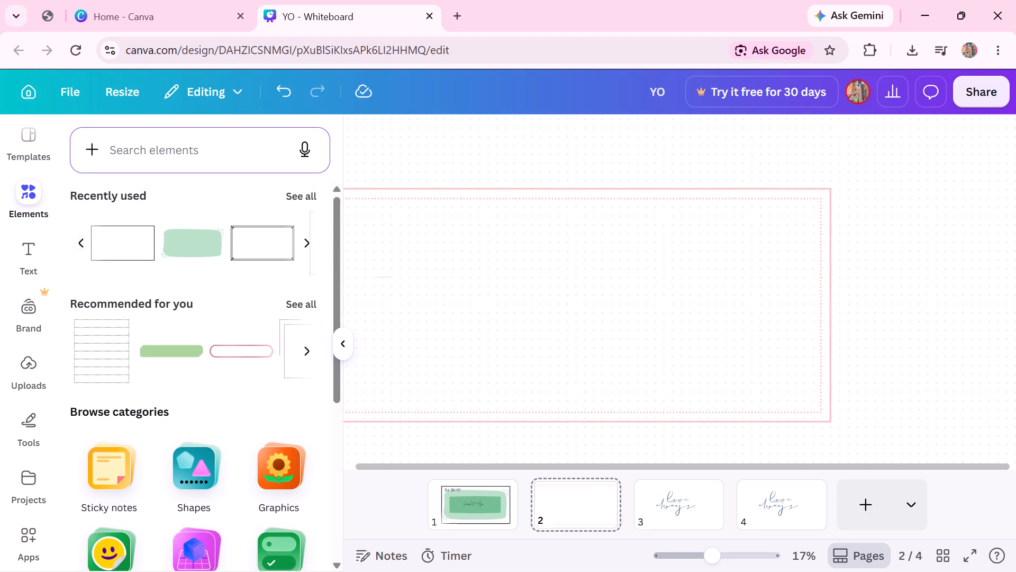
pyautogui.write('pj')
pyautogui.click(150, 151)
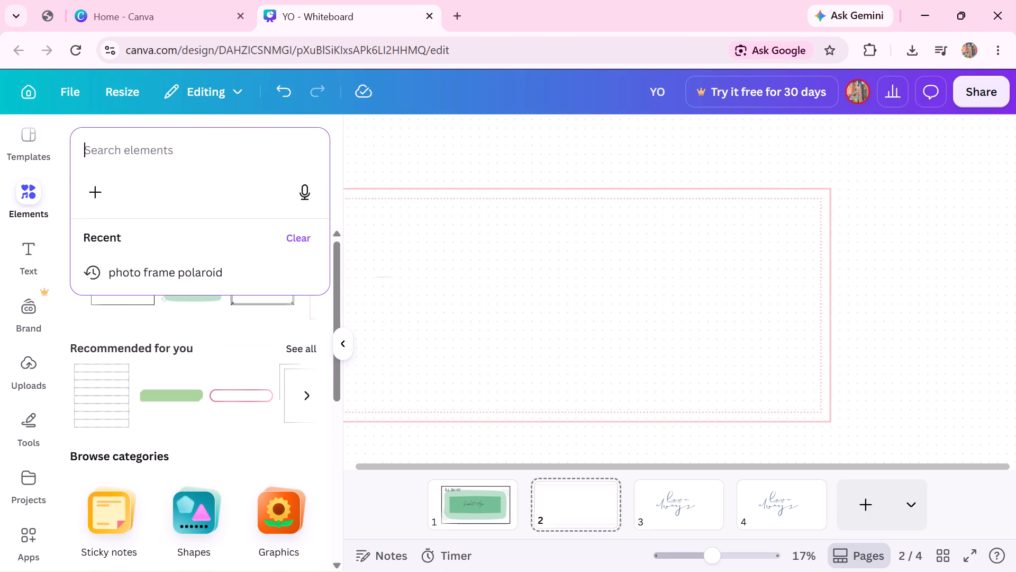
pyautogui.click(189, 261)
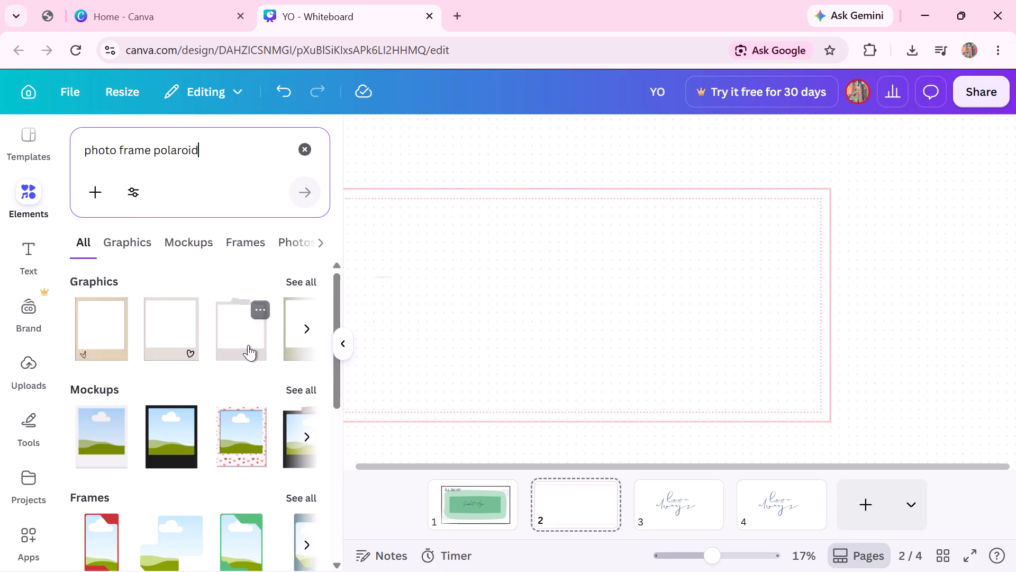
pyautogui.click(129, 334)
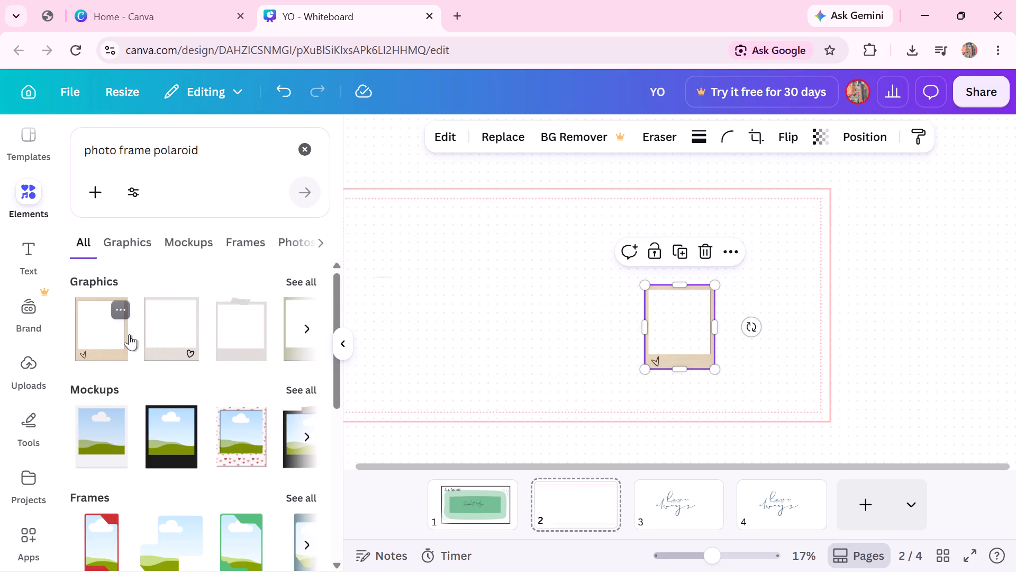
# Move the beige polaroid to the horizontal centre of the pink border, slightly above its middle.
pyautogui.moveTo(679, 316); pyautogui.dragTo(761, 243)
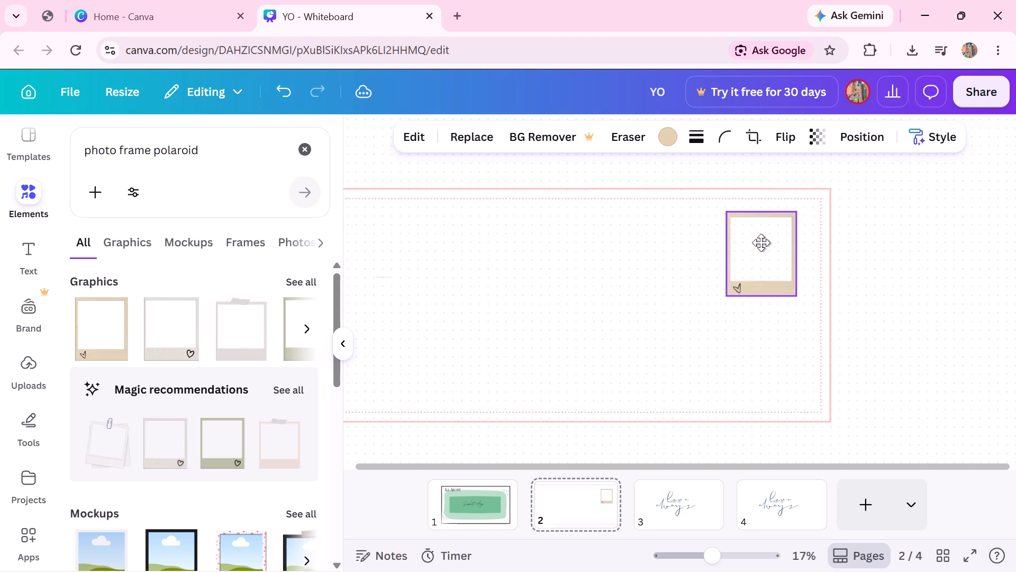
pyautogui.moveTo(761, 243); pyautogui.dragTo(507, 289)
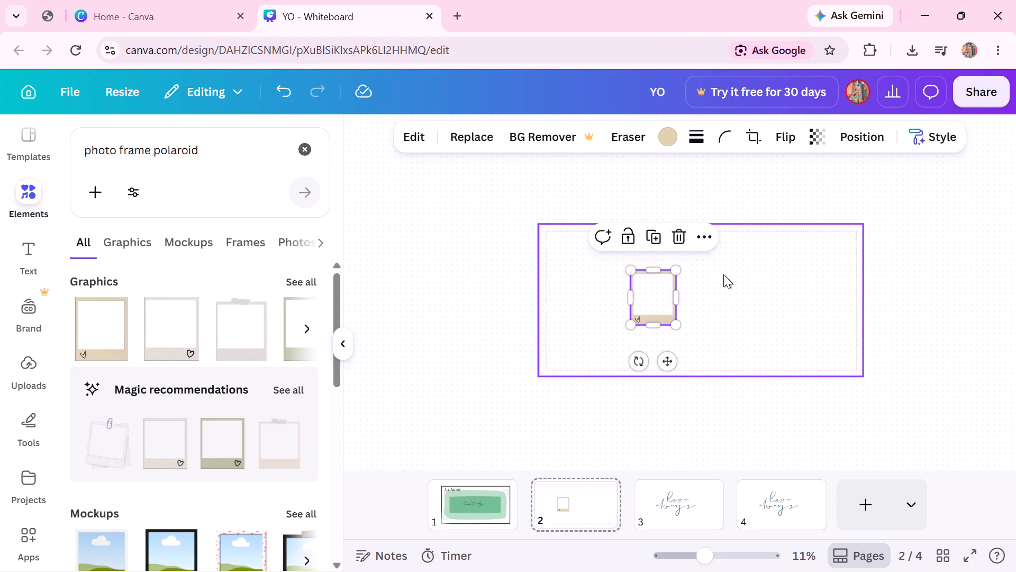
pyautogui.moveTo(657, 293); pyautogui.dragTo(701, 289)
pyautogui.click(701, 289)
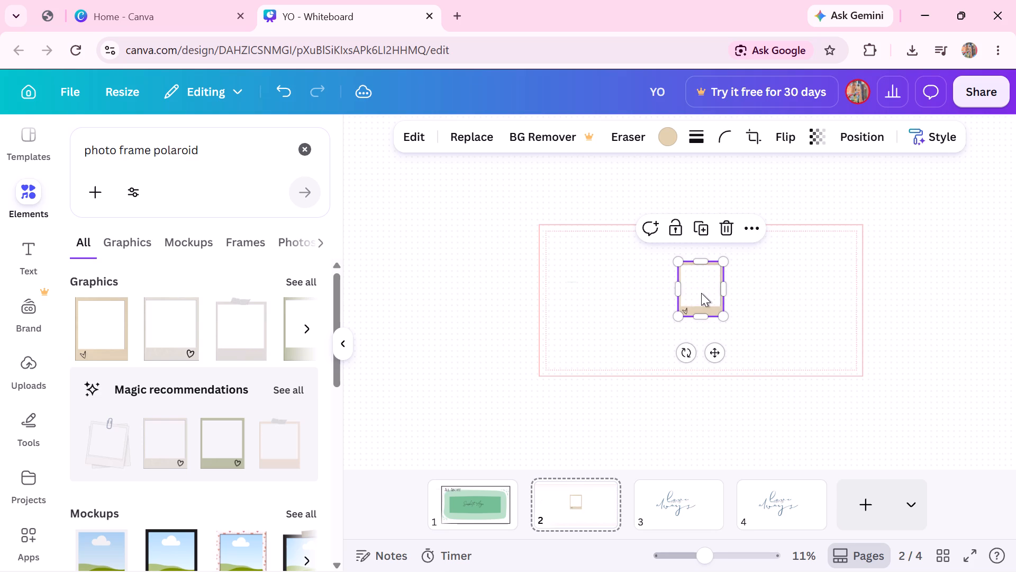
# Enlarge the beige polaroid by extending its top, bottom, left and right edges, keeping it centred and filling most of the pink border's height.
pyautogui.moveTo(701, 263); pyautogui.dragTo(695, 247)
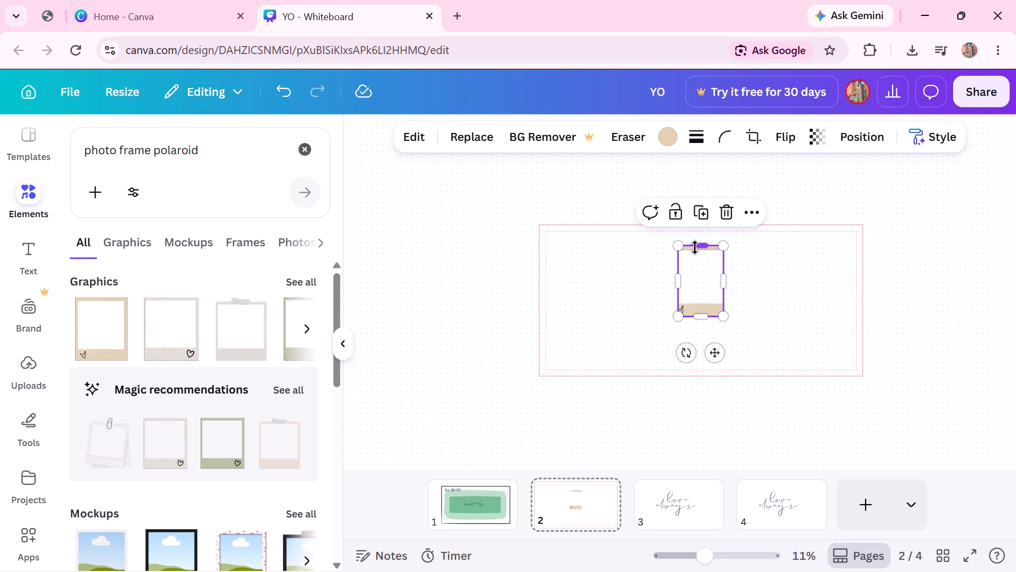
pyautogui.moveTo(704, 312); pyautogui.dragTo(719, 346)
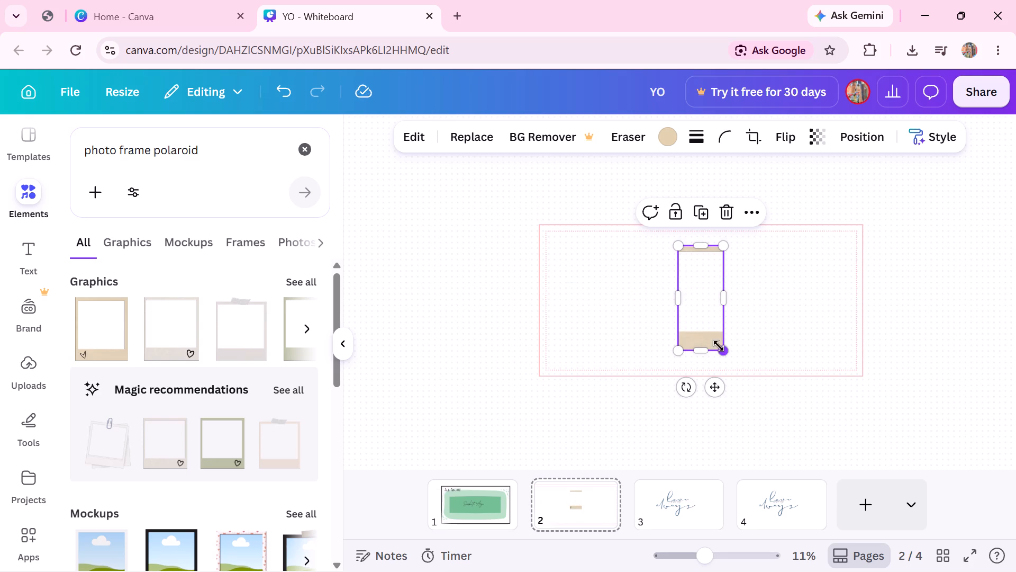
pyautogui.moveTo(681, 300); pyautogui.dragTo(647, 306)
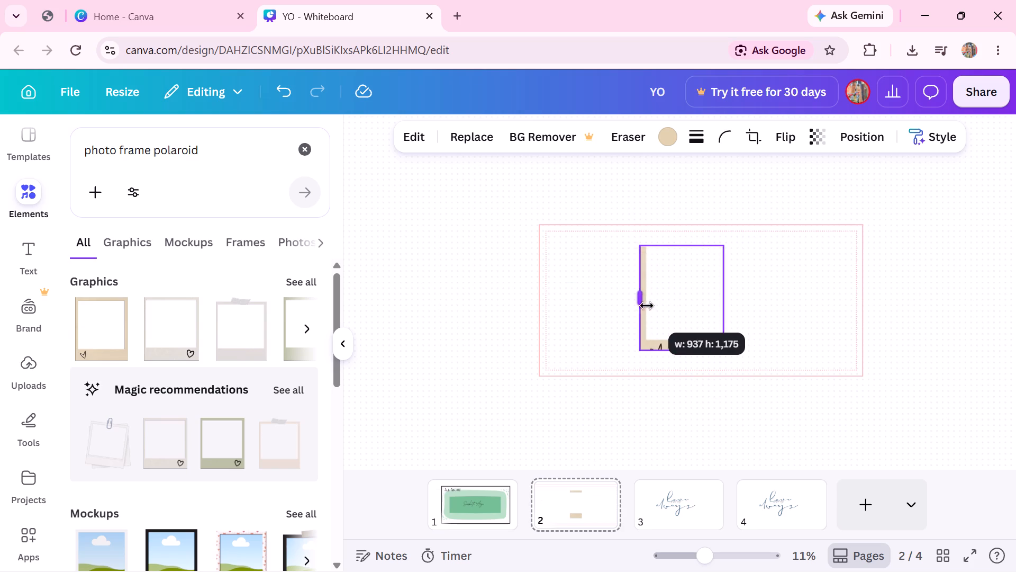
pyautogui.moveTo(647, 306); pyautogui.dragTo(662, 310)
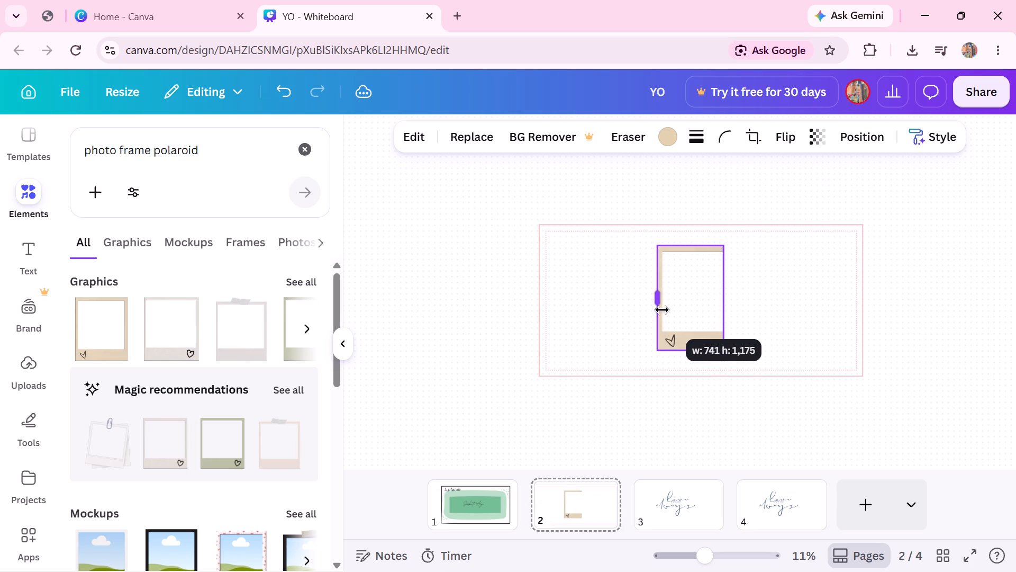
pyautogui.moveTo(662, 310); pyautogui.dragTo(659, 307)
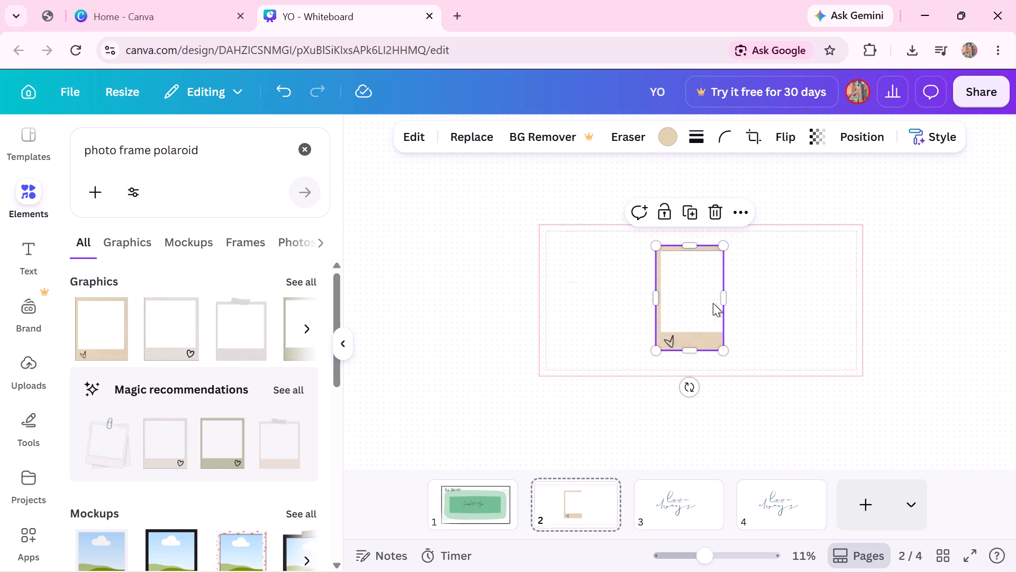
pyautogui.moveTo(727, 301); pyautogui.dragTo(763, 298)
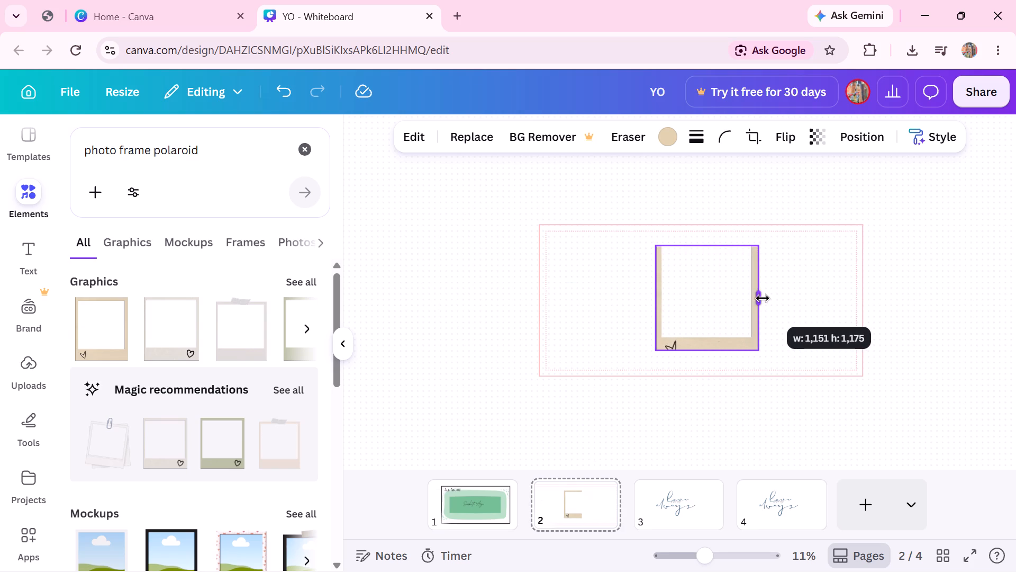
pyautogui.moveTo(763, 298); pyautogui.dragTo(746, 297)
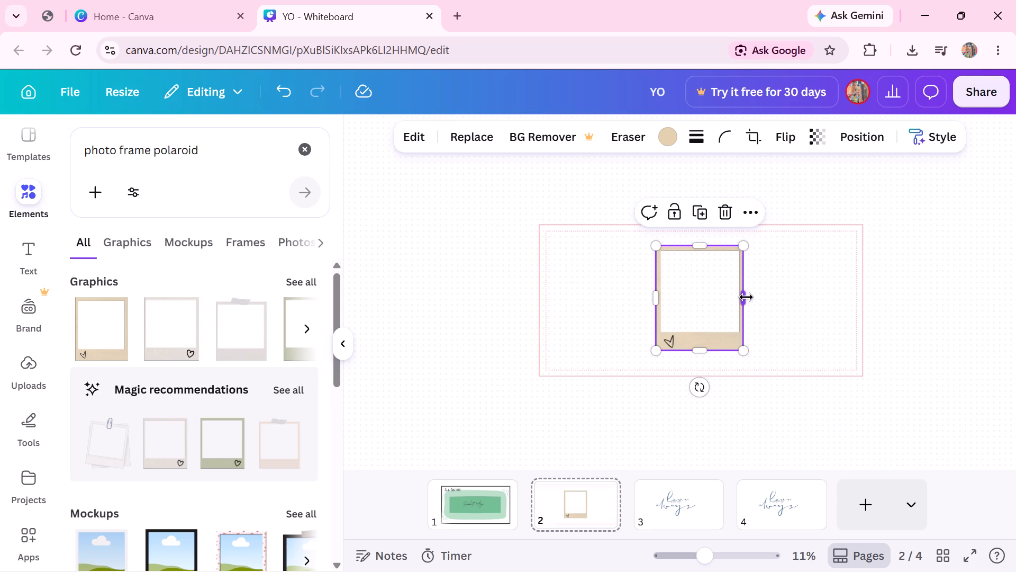
pyautogui.click(763, 298)
pyautogui.click(747, 295)
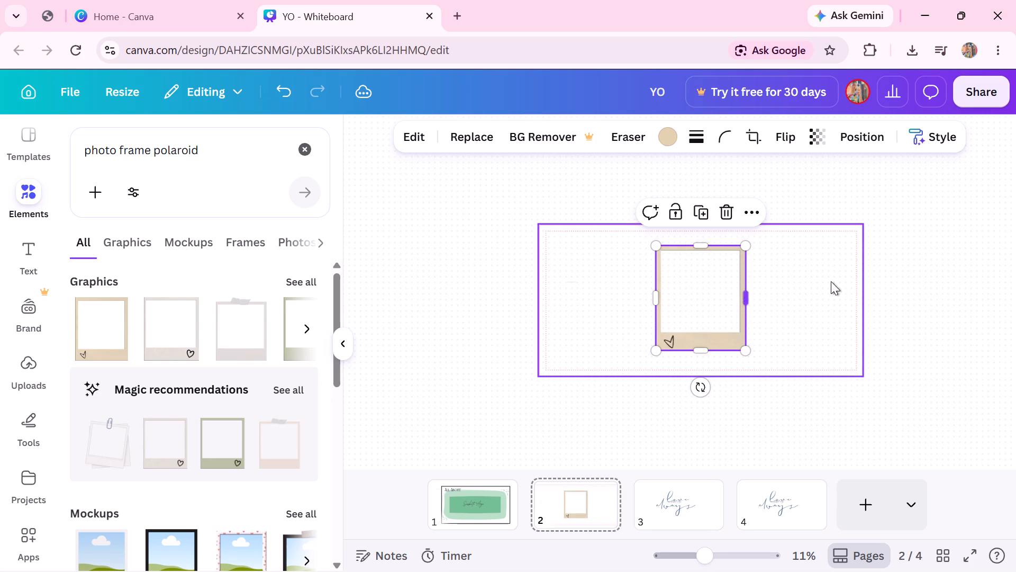
pyautogui.click(904, 278)
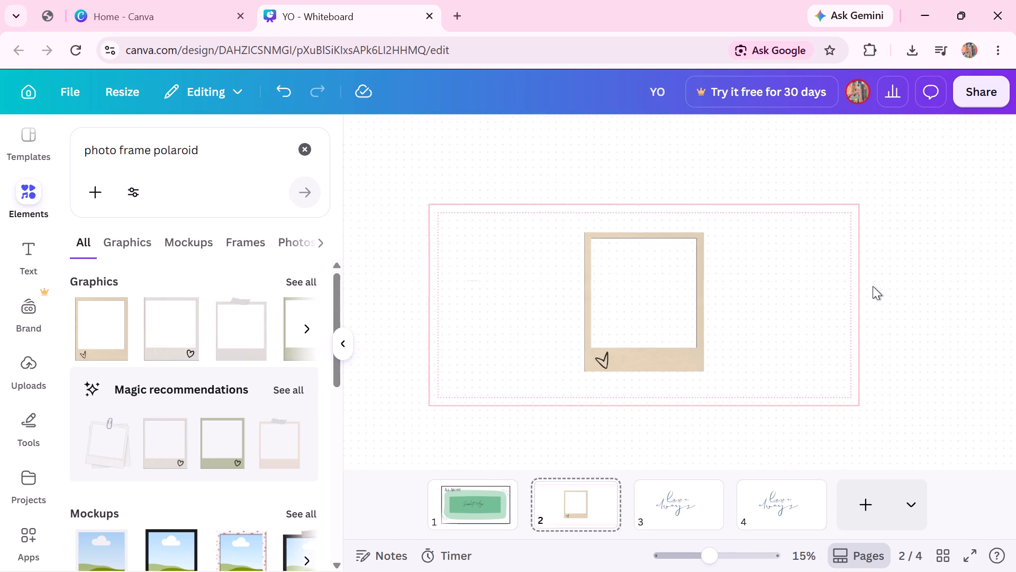
# Add a text box to page 2.
pyautogui.hscroll(1, 672, 283)
pyautogui.click(487, 217)
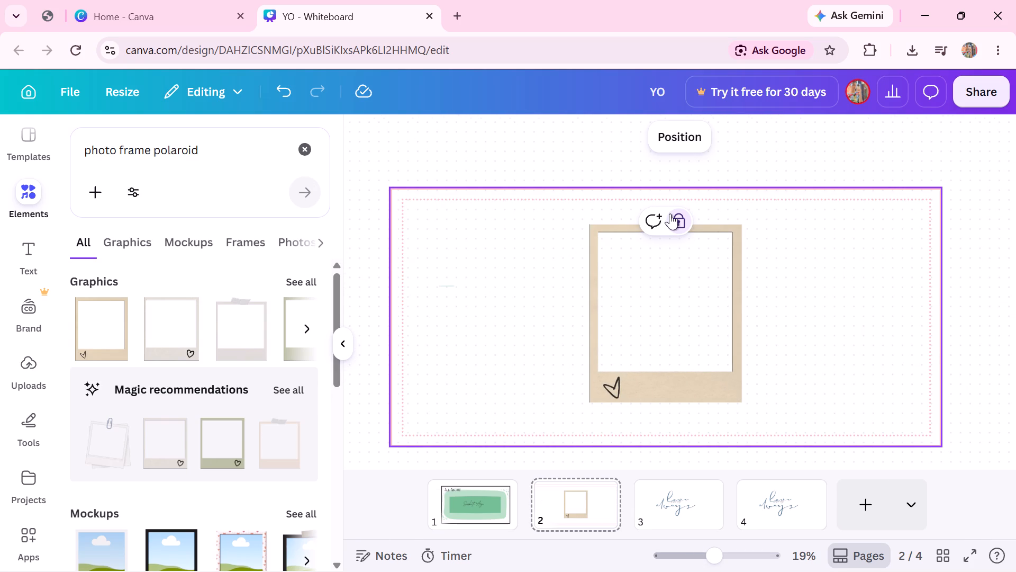
pyautogui.scroll(1, 29, 201)
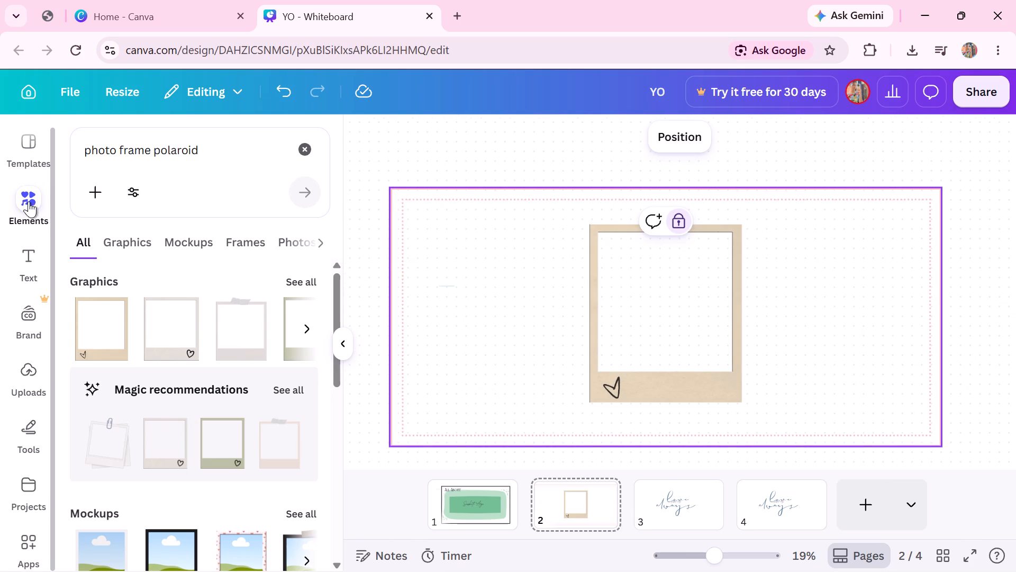
pyautogui.scroll(1, 29, 201)
pyautogui.click(23, 243)
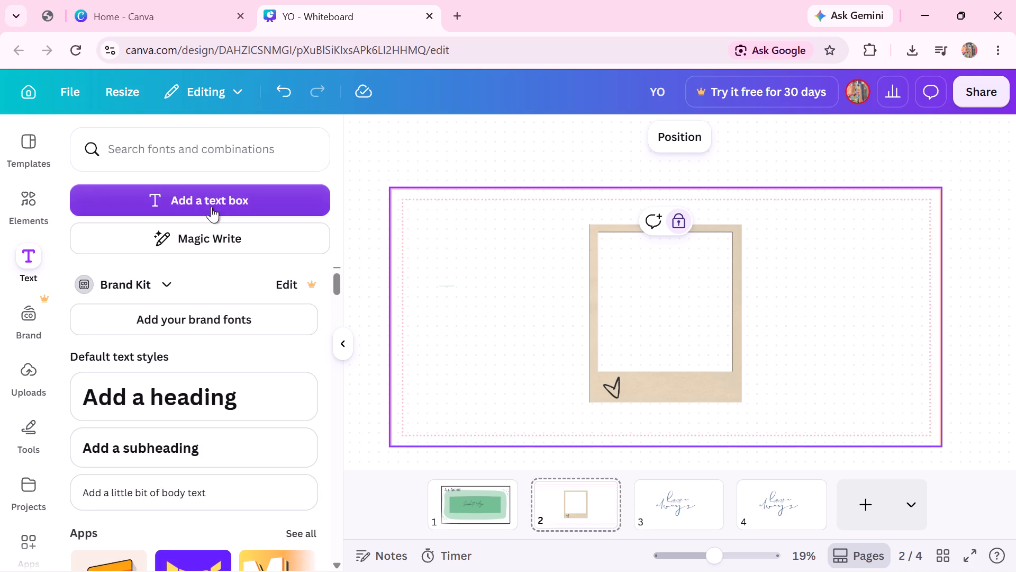
pyautogui.click(255, 189)
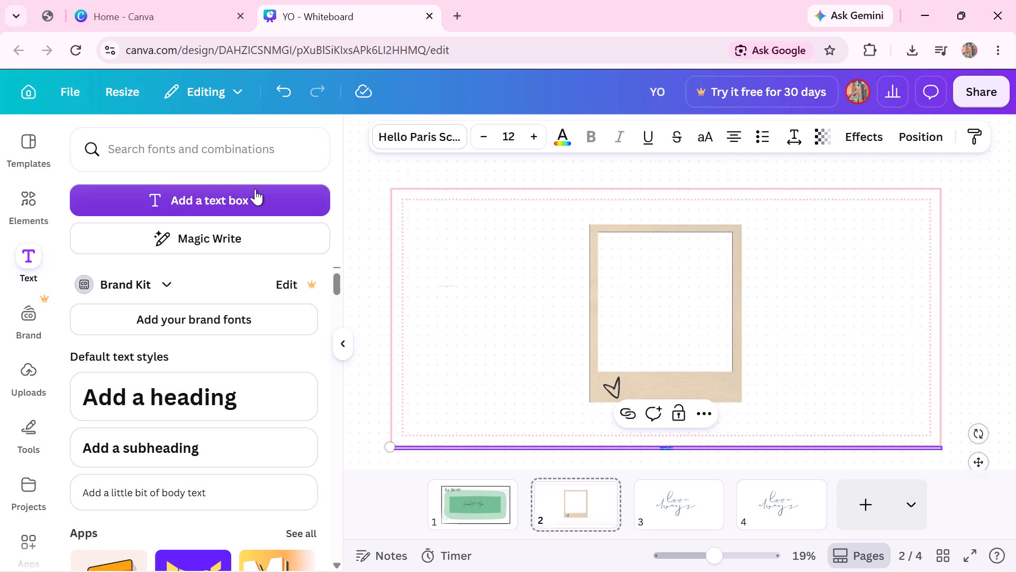
pyautogui.click(457, 231)
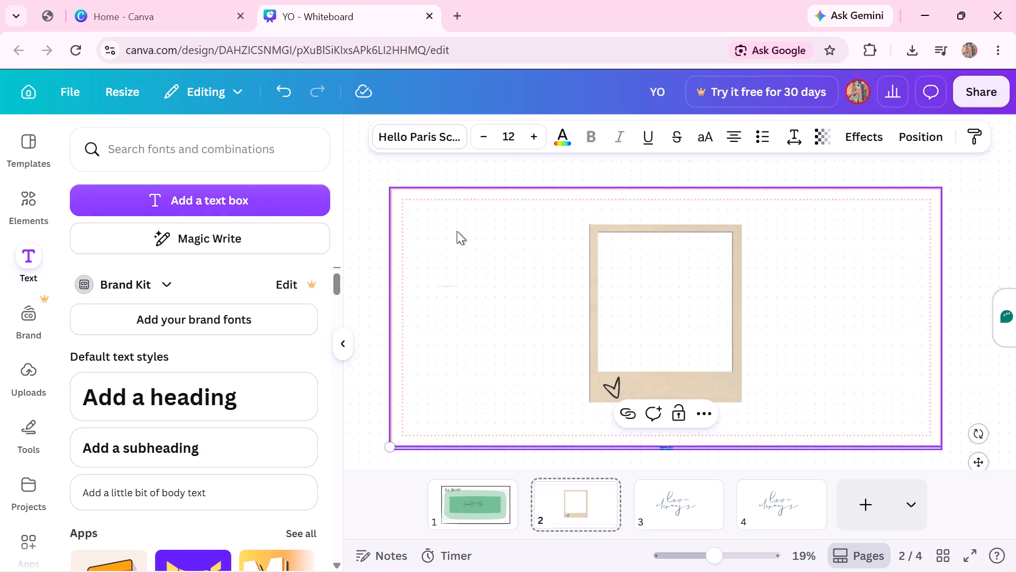
pyautogui.click(515, 249)
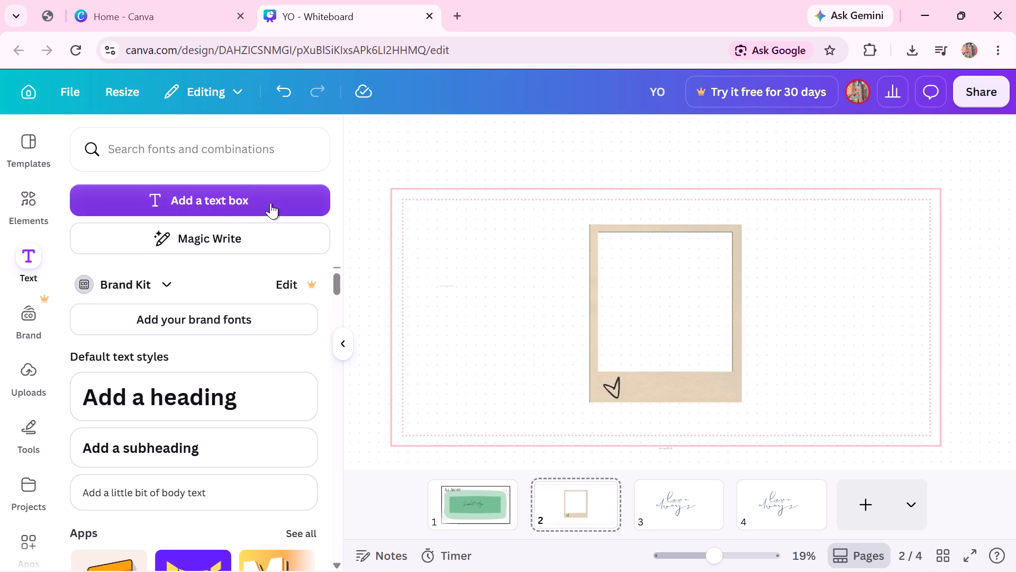
# Add another text box, place it in the pink border's upper-left area, and enlarge it to about font size 121.
pyautogui.click(269, 202)
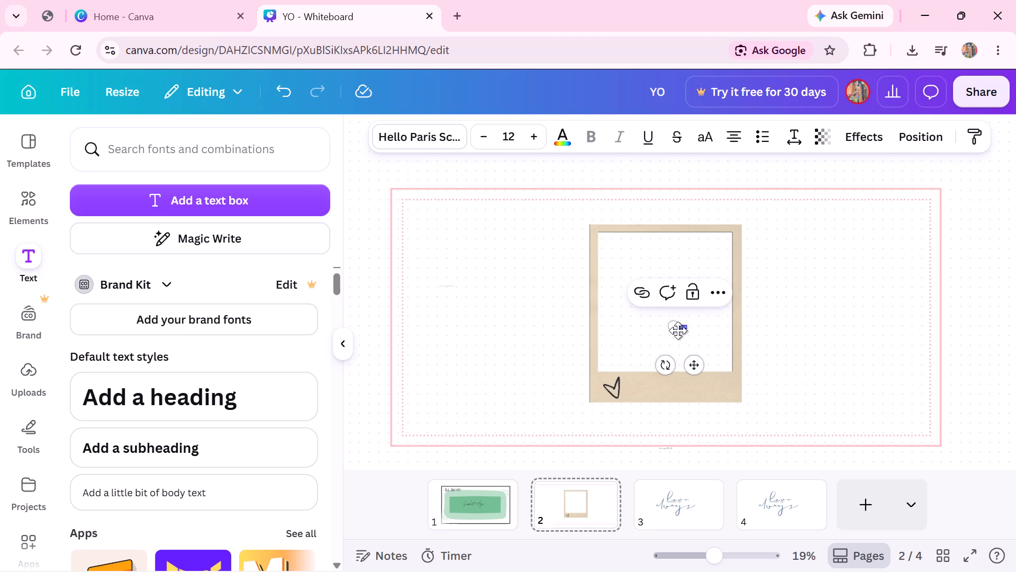
pyautogui.moveTo(678, 330); pyautogui.dragTo(435, 229)
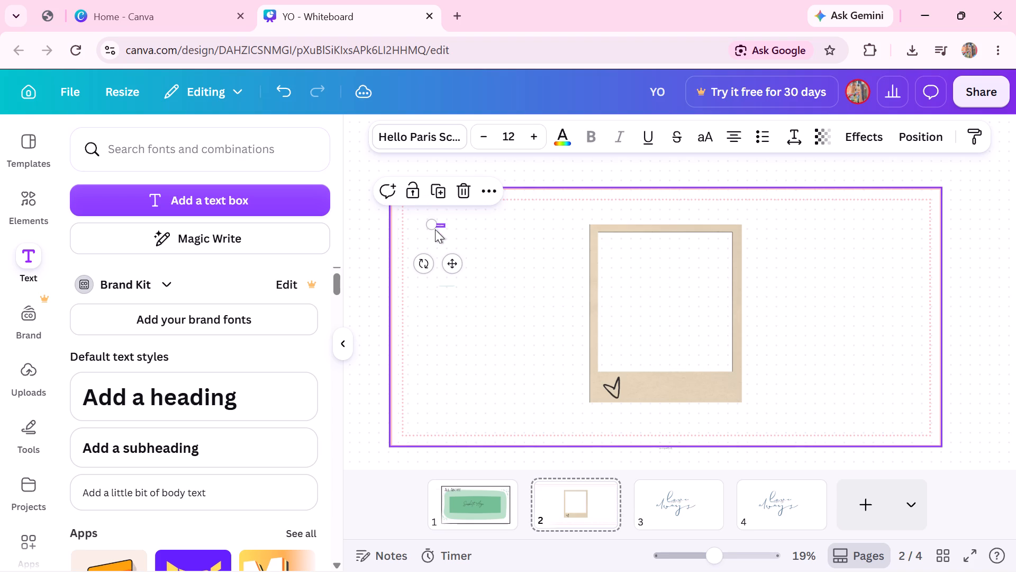
pyautogui.moveTo(429, 222); pyautogui.dragTo(413, 215)
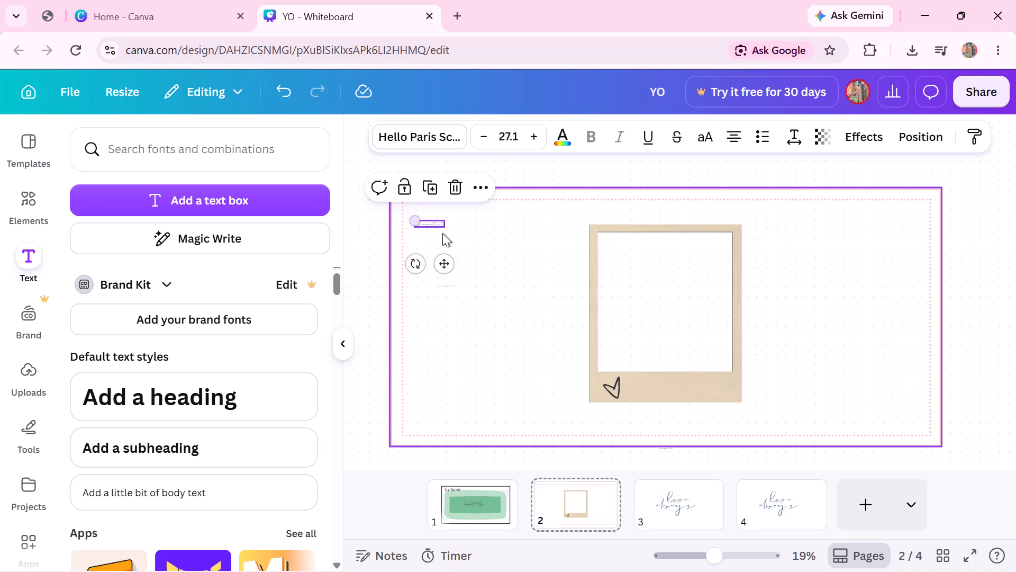
pyautogui.moveTo(442, 225); pyautogui.dragTo(456, 230)
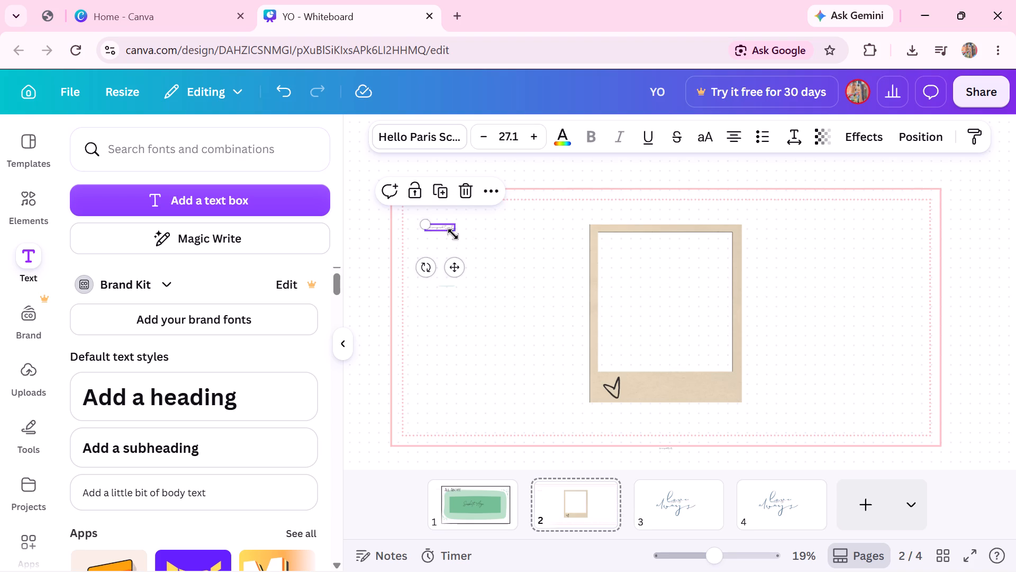
pyautogui.moveTo(452, 231); pyautogui.dragTo(546, 279)
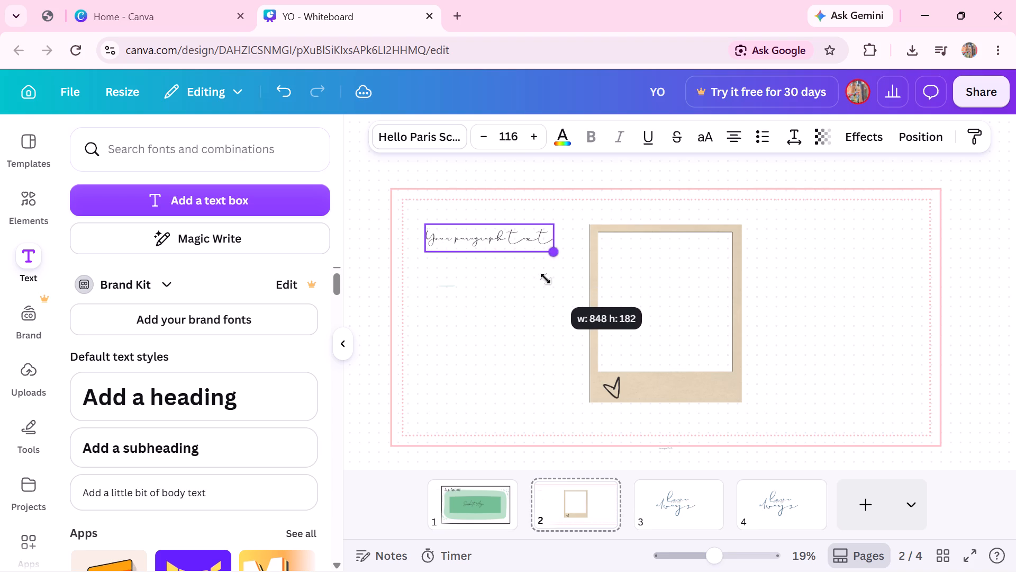
pyautogui.moveTo(546, 279); pyautogui.dragTo(551, 280)
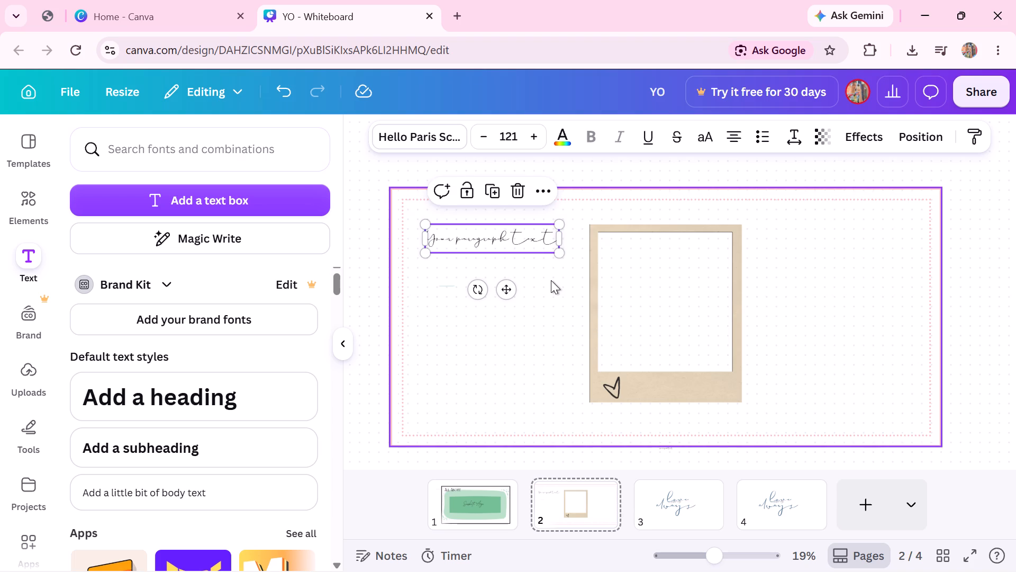
# Clear the placeholder text from the enlarged text box.
pyautogui.click(547, 242)
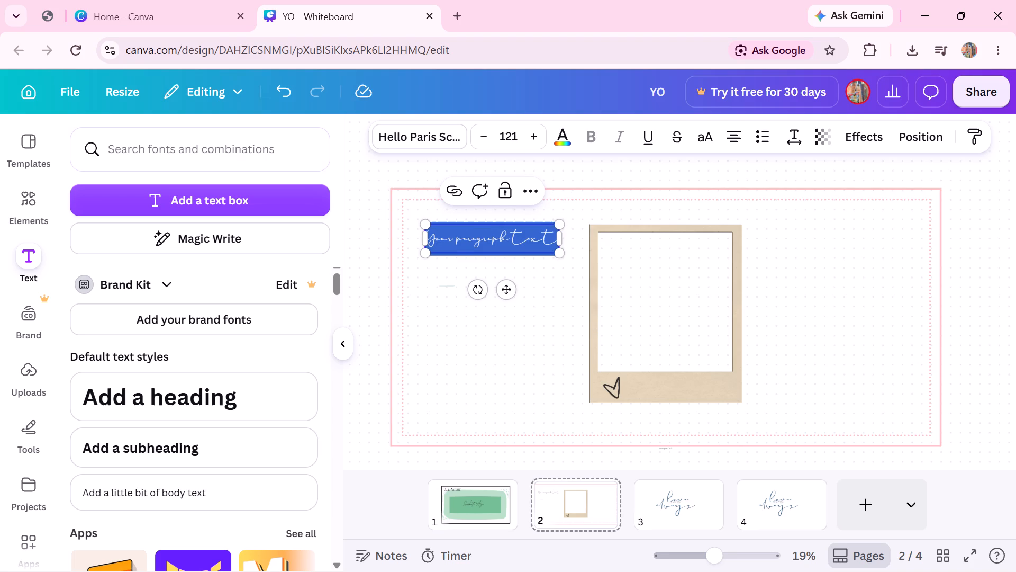
pyautogui.press('BackSpace')
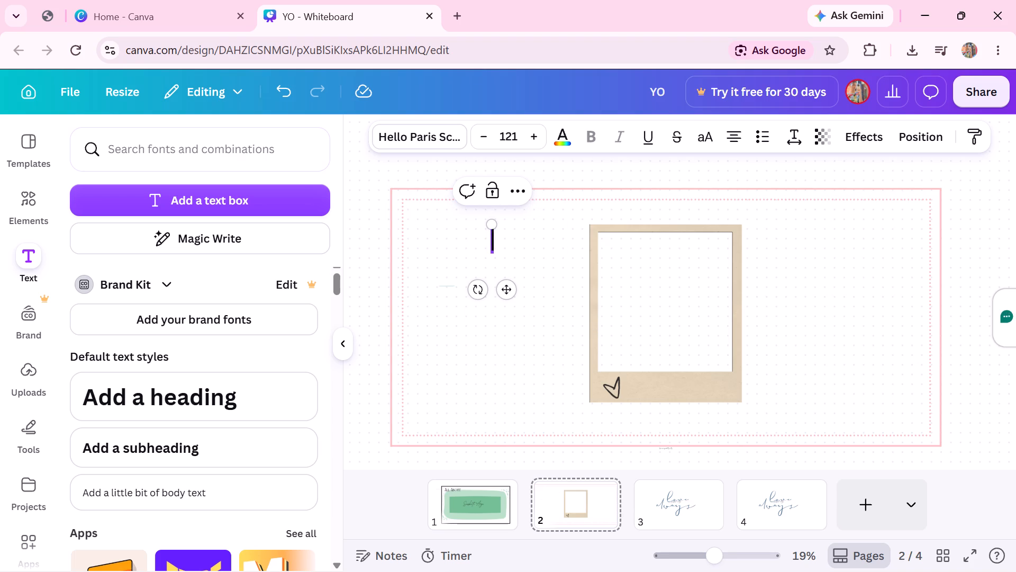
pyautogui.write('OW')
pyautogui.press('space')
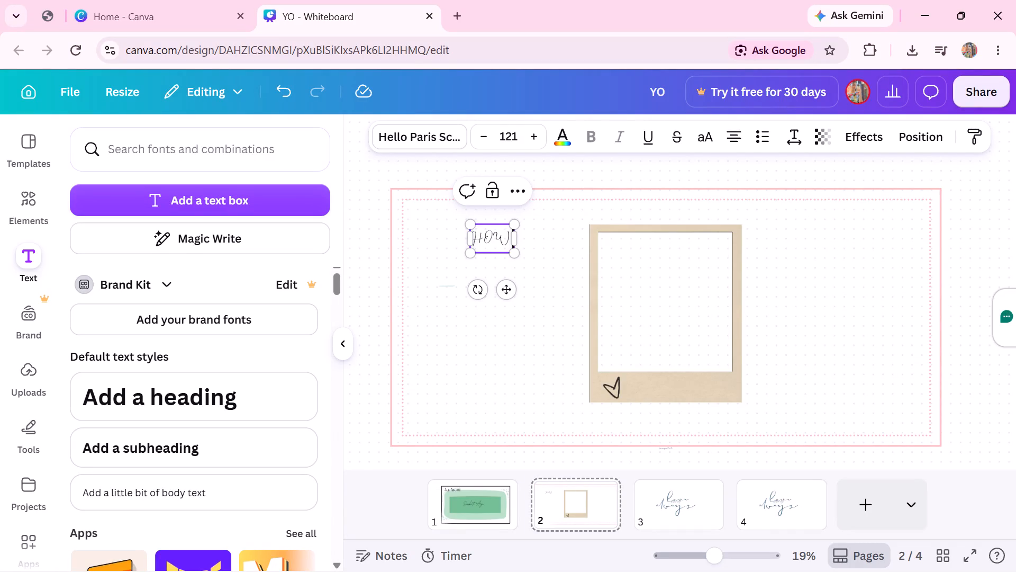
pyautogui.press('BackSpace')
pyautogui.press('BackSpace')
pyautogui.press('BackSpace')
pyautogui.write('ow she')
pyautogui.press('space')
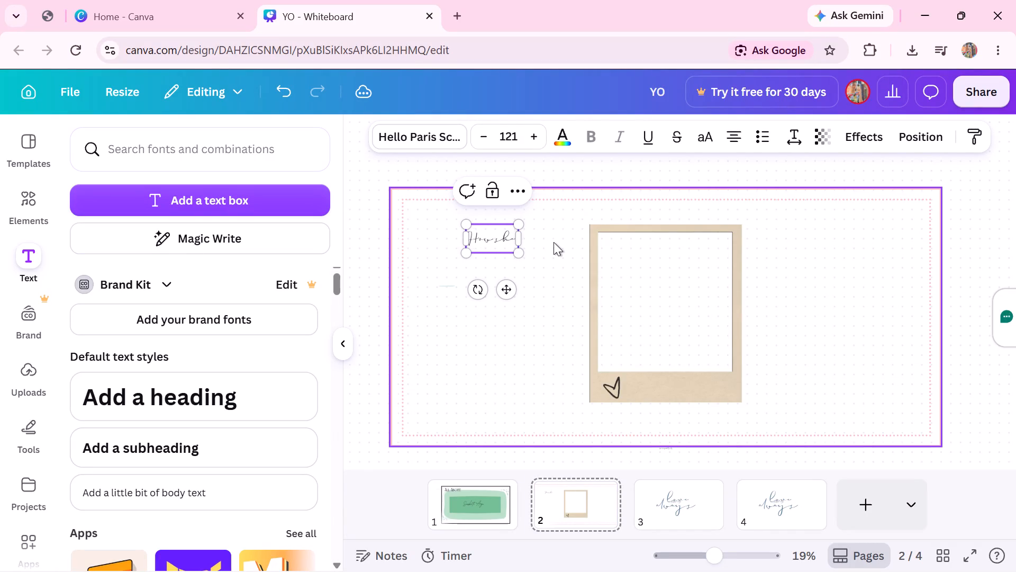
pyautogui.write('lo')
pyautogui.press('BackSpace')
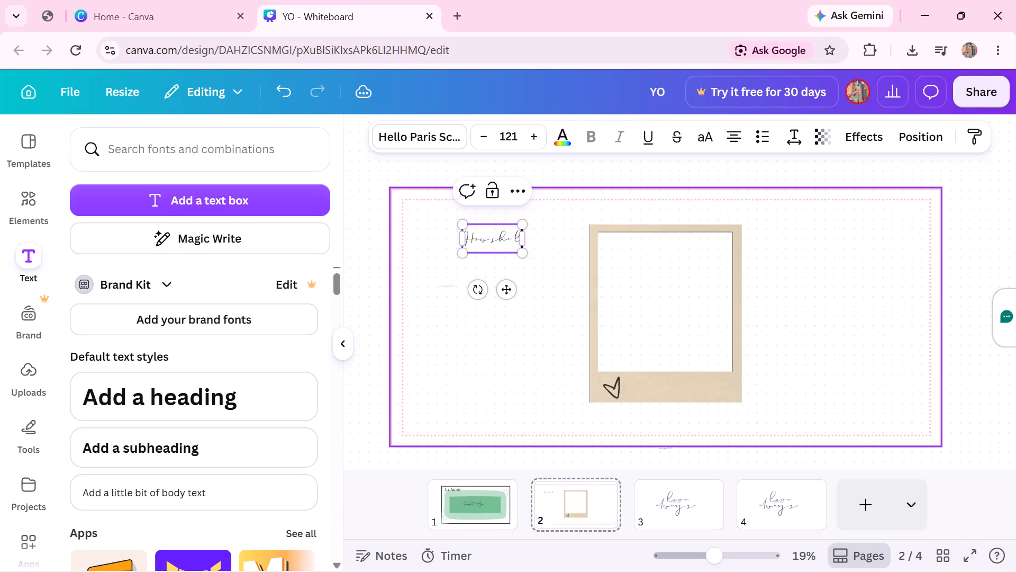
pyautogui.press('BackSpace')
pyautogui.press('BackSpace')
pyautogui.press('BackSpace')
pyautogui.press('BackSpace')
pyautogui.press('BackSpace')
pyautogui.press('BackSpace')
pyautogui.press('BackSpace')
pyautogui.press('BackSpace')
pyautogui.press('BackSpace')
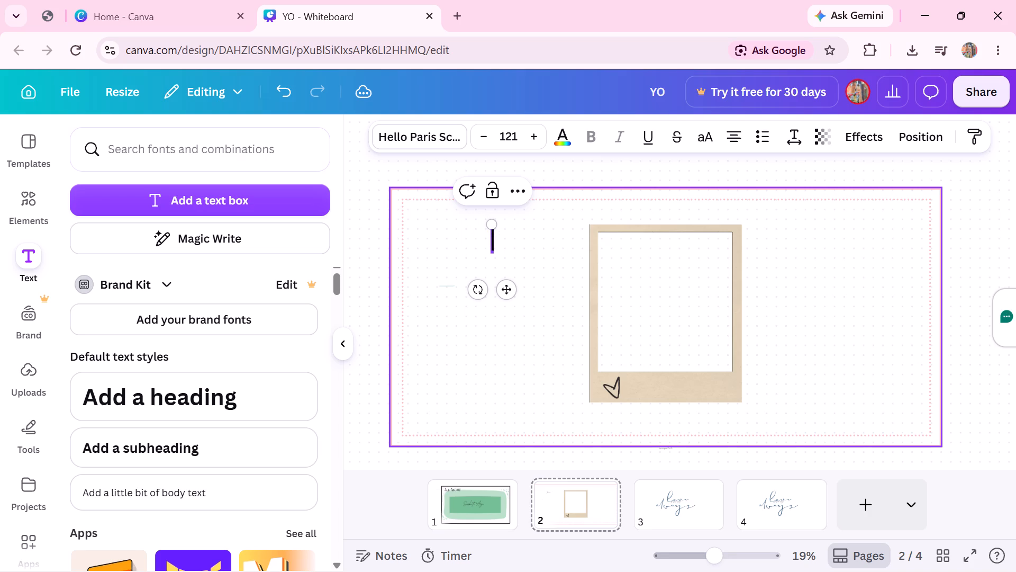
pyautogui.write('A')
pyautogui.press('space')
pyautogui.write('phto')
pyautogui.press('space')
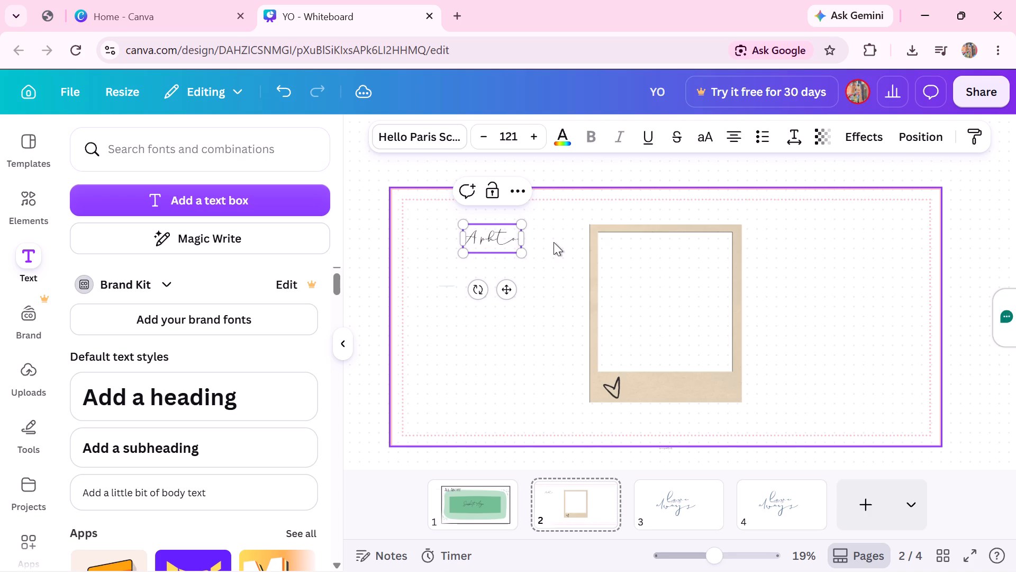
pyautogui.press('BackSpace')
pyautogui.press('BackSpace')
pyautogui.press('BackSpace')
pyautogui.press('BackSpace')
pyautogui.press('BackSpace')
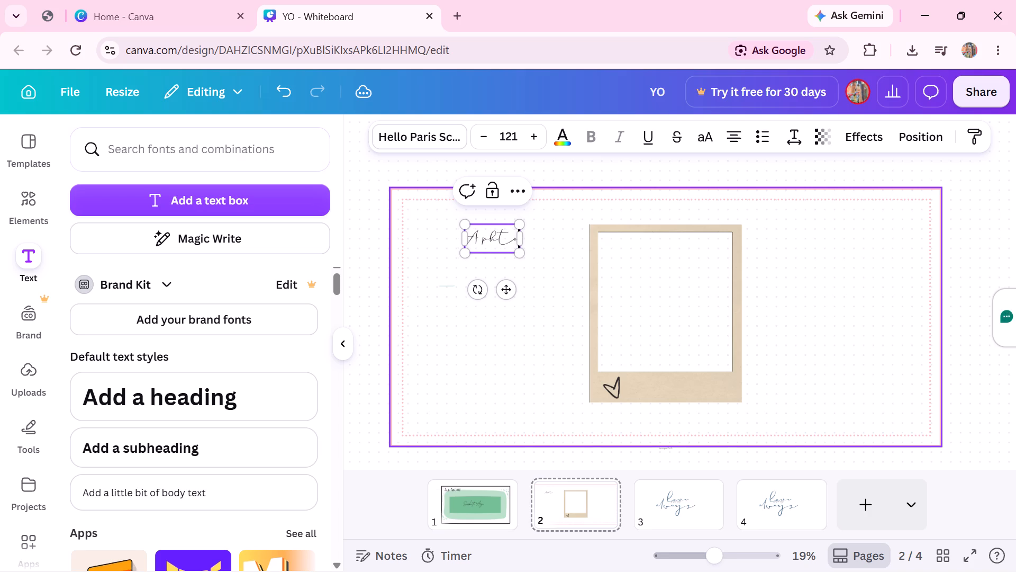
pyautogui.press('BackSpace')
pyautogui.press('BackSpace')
# Enter "How would you recognise her?" in the text box beside the polaroid.
pyautogui.write('How would')
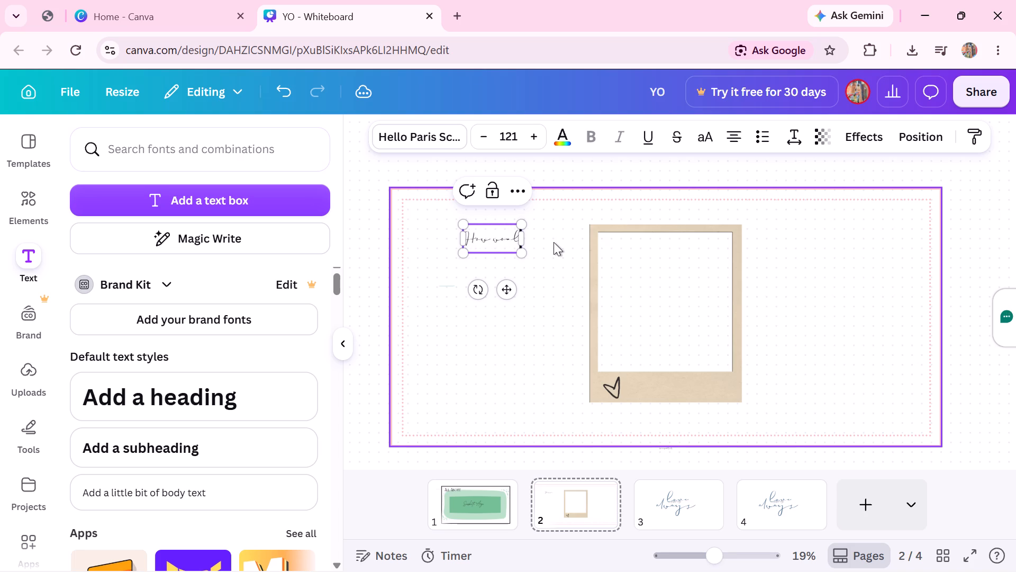
pyautogui.press('space')
pyautogui.write('you r')
pyautogui.press('e')
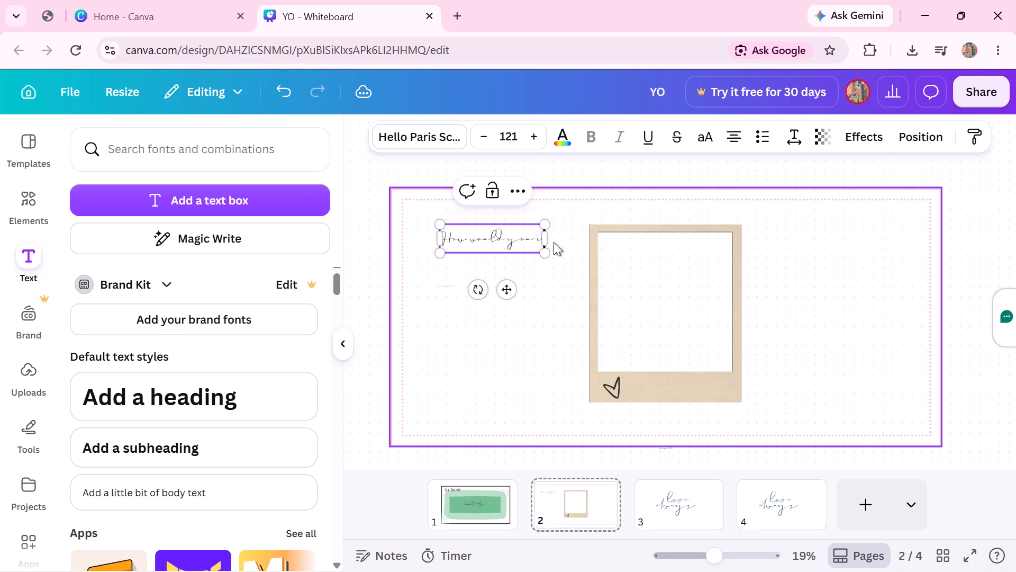
pyautogui.write('cognise')
pyautogui.press('space')
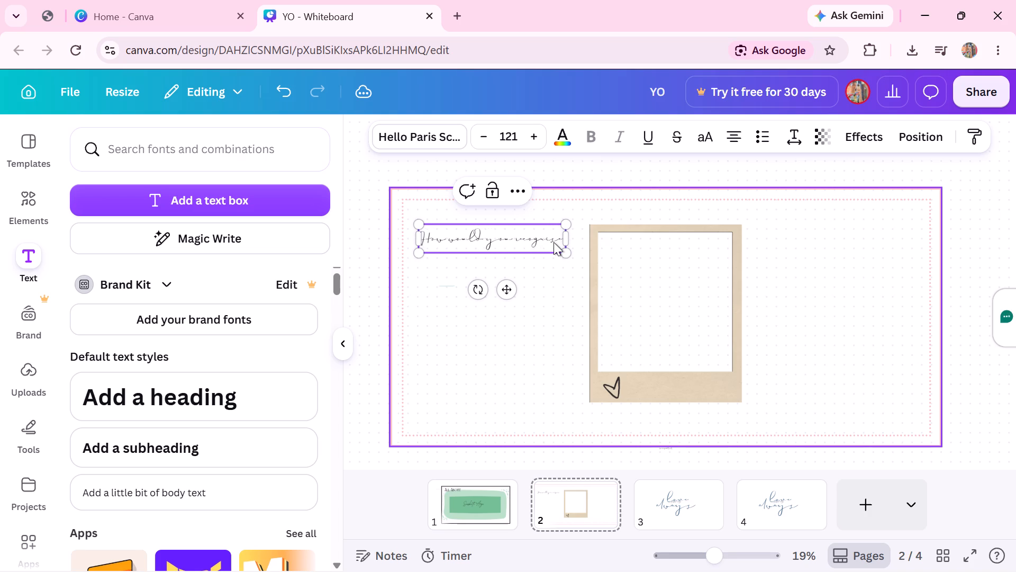
pyautogui.write('her')
pyautogui.hotkey('shift', '?')
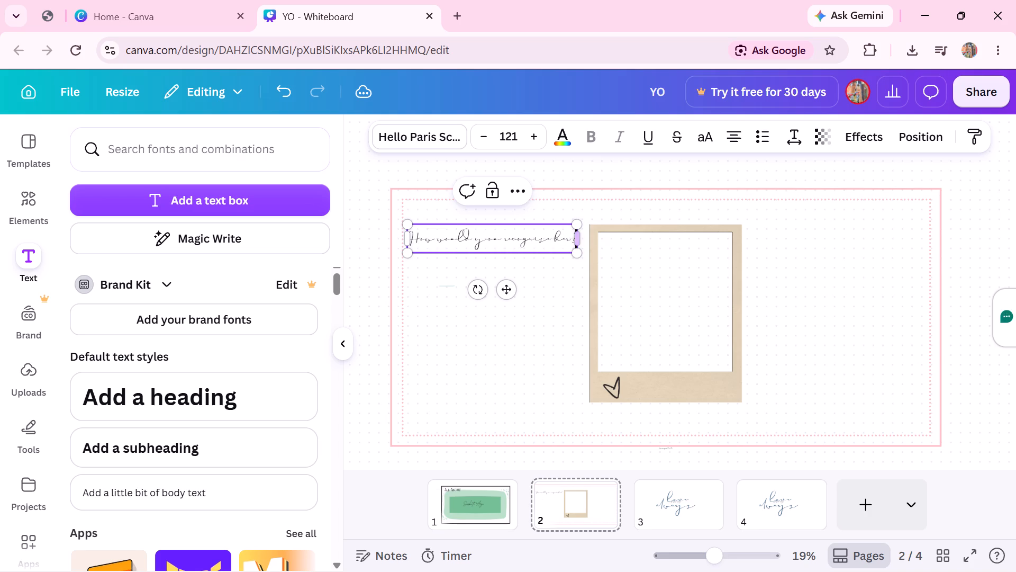
# Move the "How would you recognise her?" text up into the upper-left corner of the pink dotted border.
pyautogui.moveTo(513, 239); pyautogui.dragTo(513, 229)
pyautogui.click(460, 252)
pyautogui.click(442, 271)
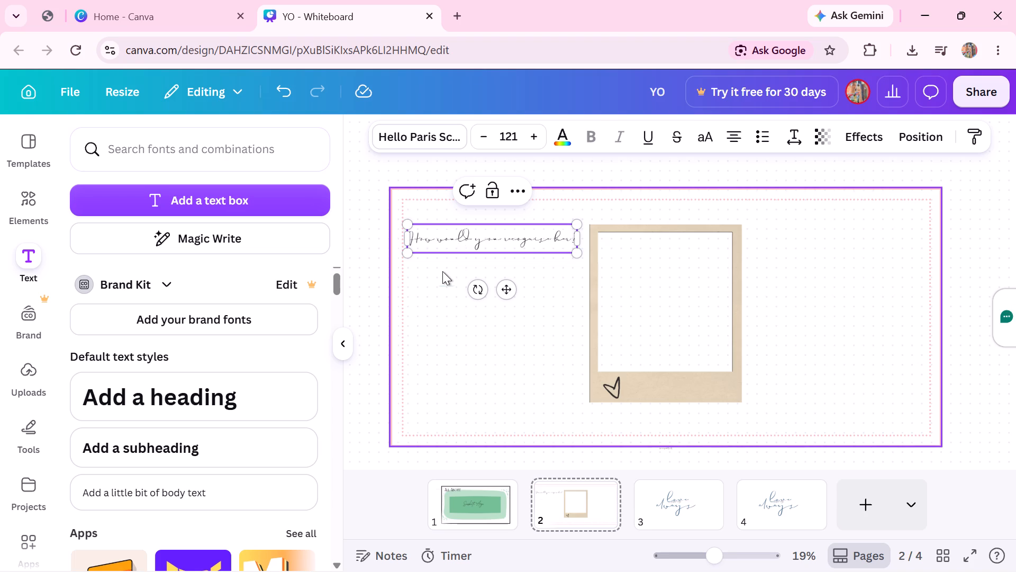
pyautogui.moveTo(476, 233); pyautogui.dragTo(476, 227)
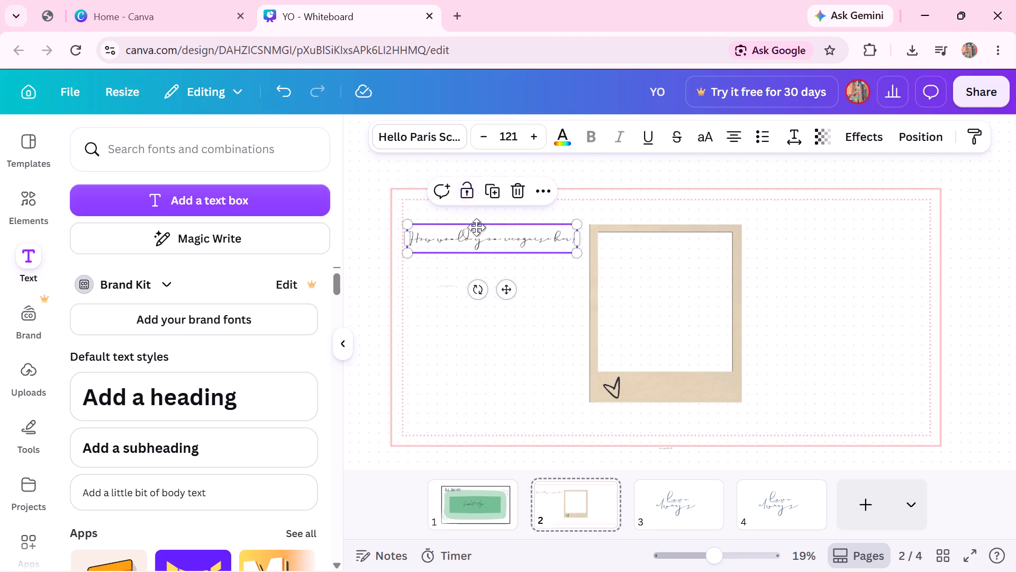
pyautogui.moveTo(476, 227); pyautogui.dragTo(468, 211)
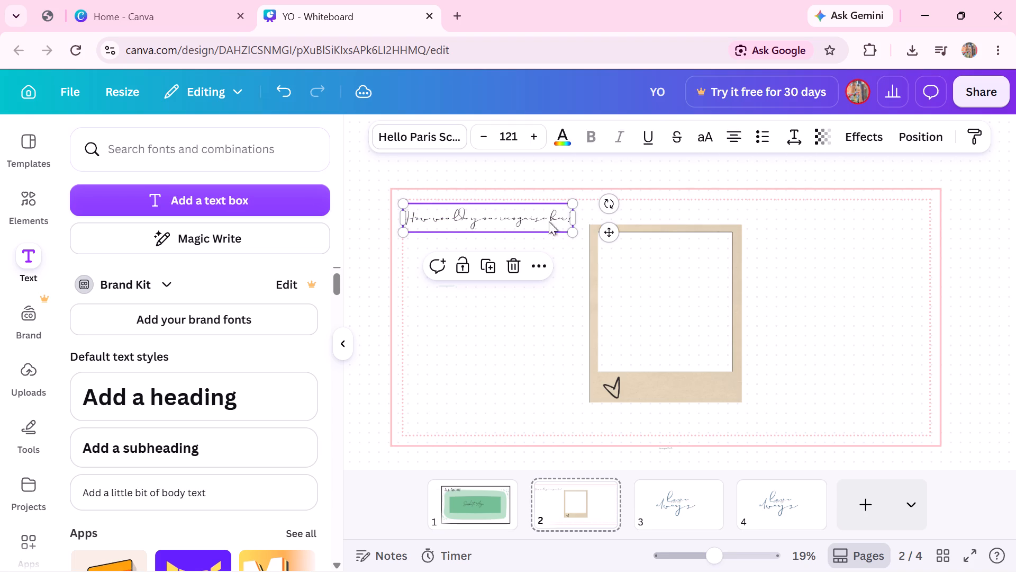
# Move the polaroid frame slightly down, keeping it horizontally centred inside the pink border.
pyautogui.moveTo(655, 224); pyautogui.dragTo(656, 237)
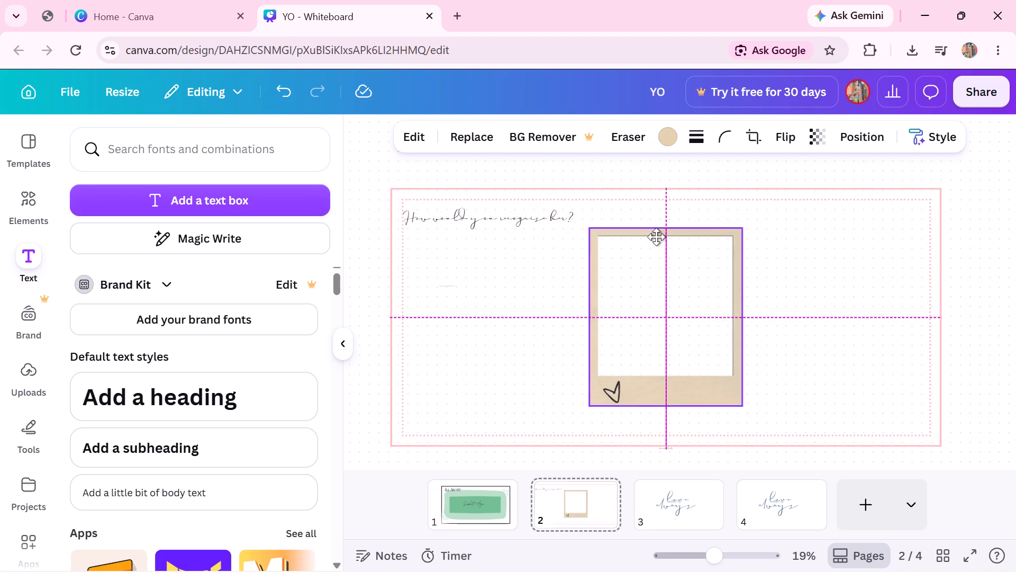
pyautogui.moveTo(656, 237); pyautogui.dragTo(656, 239)
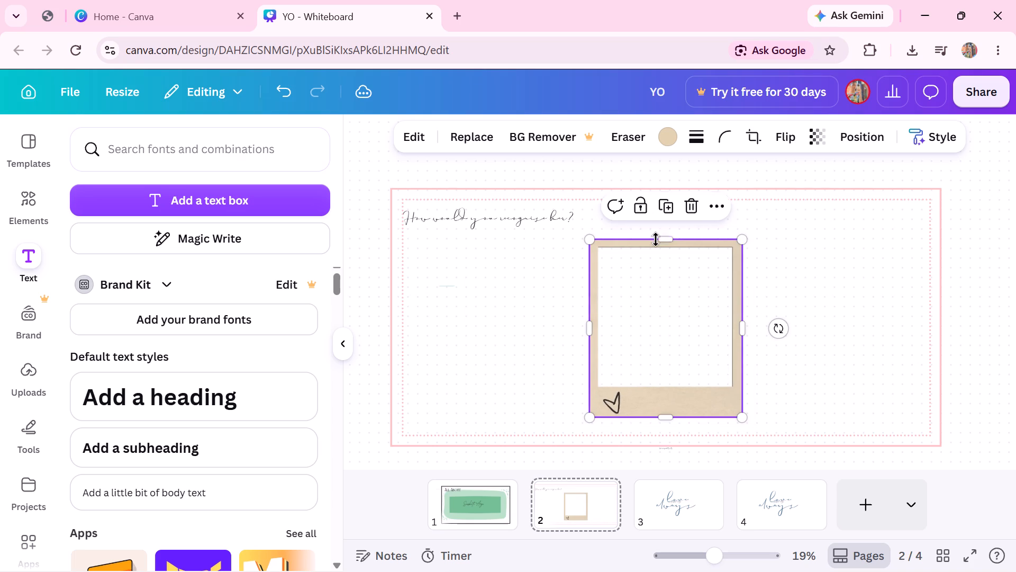
# Enlarge the "How would you recognise her?" text to about font size 133.
pyautogui.click(567, 224)
pyautogui.moveTo(580, 232); pyautogui.dragTo(614, 233)
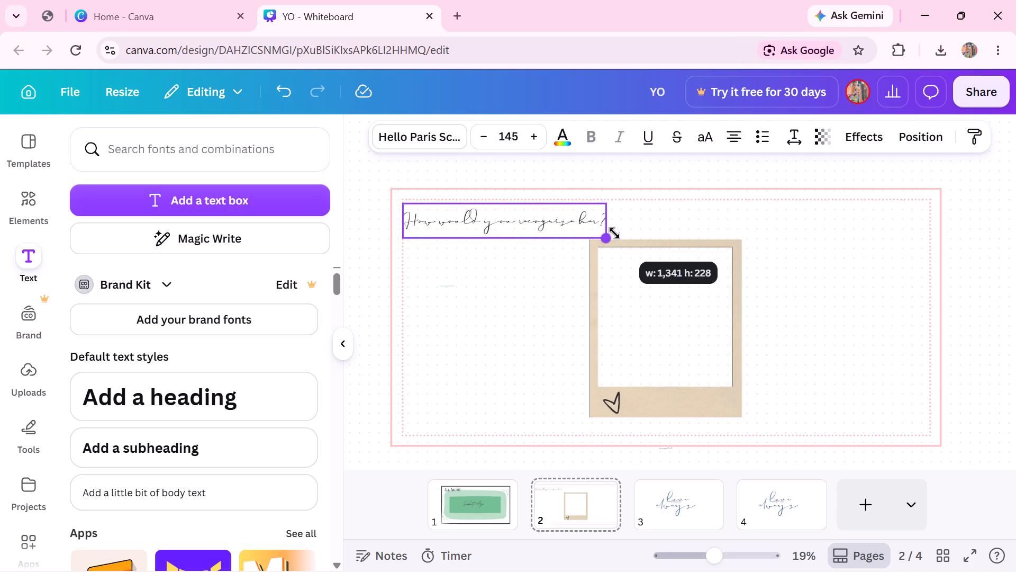
pyautogui.moveTo(614, 233); pyautogui.dragTo(701, 238)
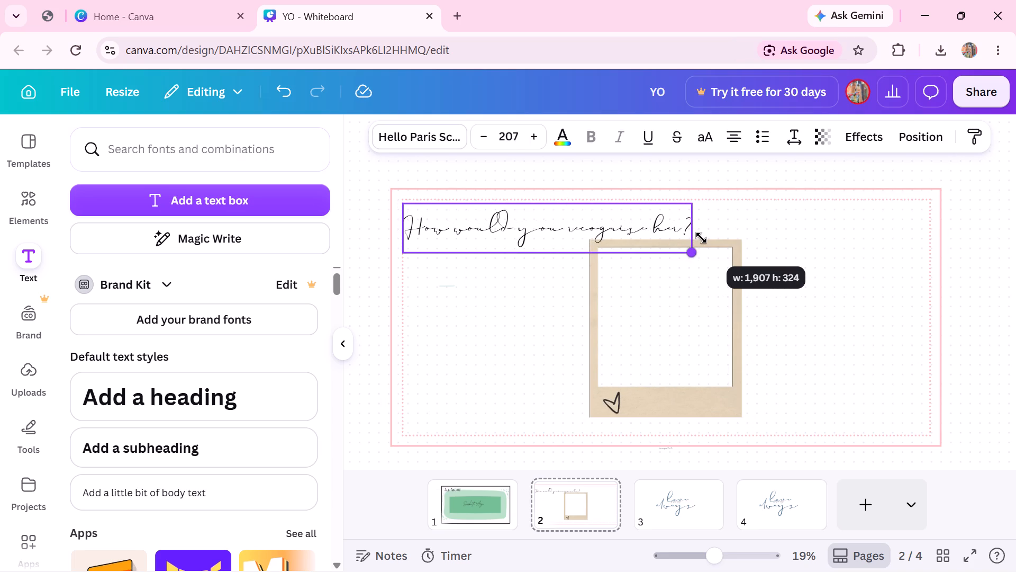
pyautogui.moveTo(701, 238); pyautogui.dragTo(627, 217)
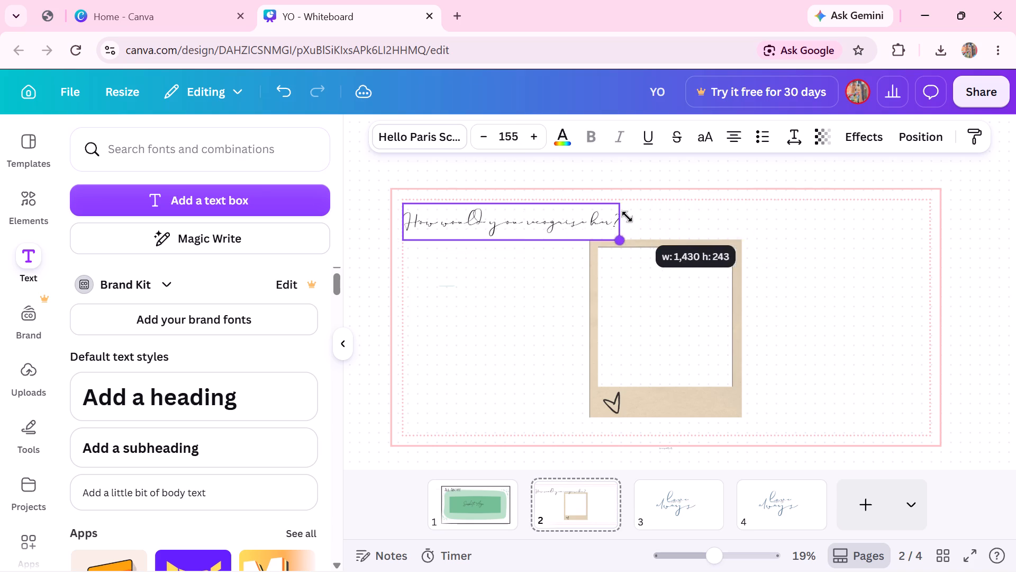
pyautogui.moveTo(627, 217); pyautogui.dragTo(604, 213)
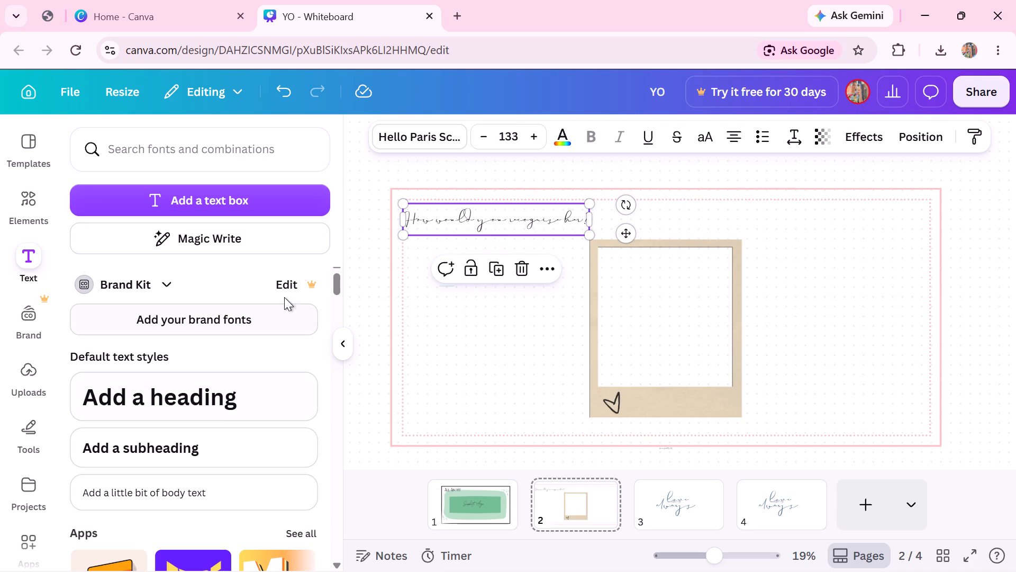
# Try the Vintage Rotter font on the question text and settle on Vintage Goods.
pyautogui.click(421, 134)
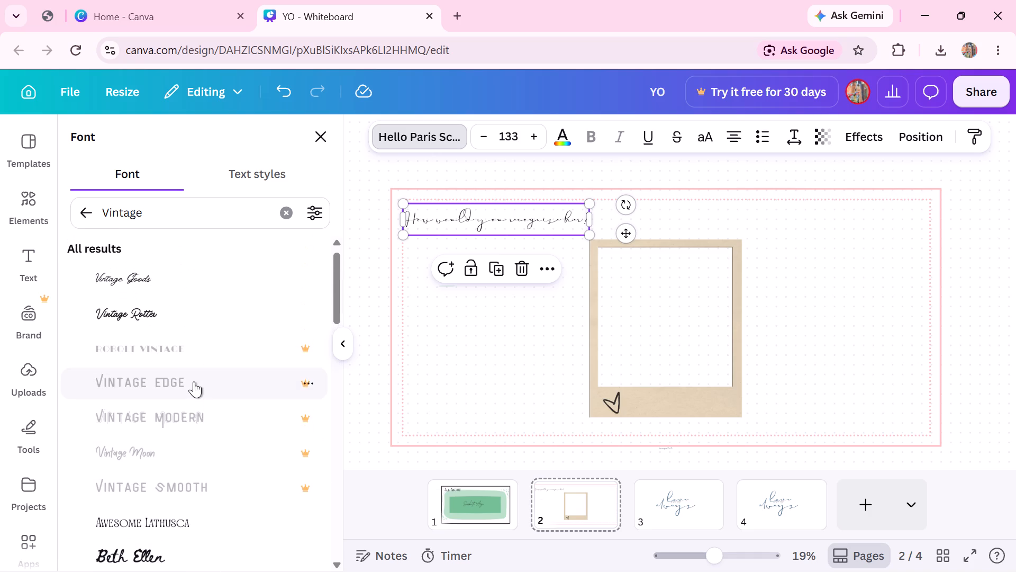
pyautogui.click(192, 291)
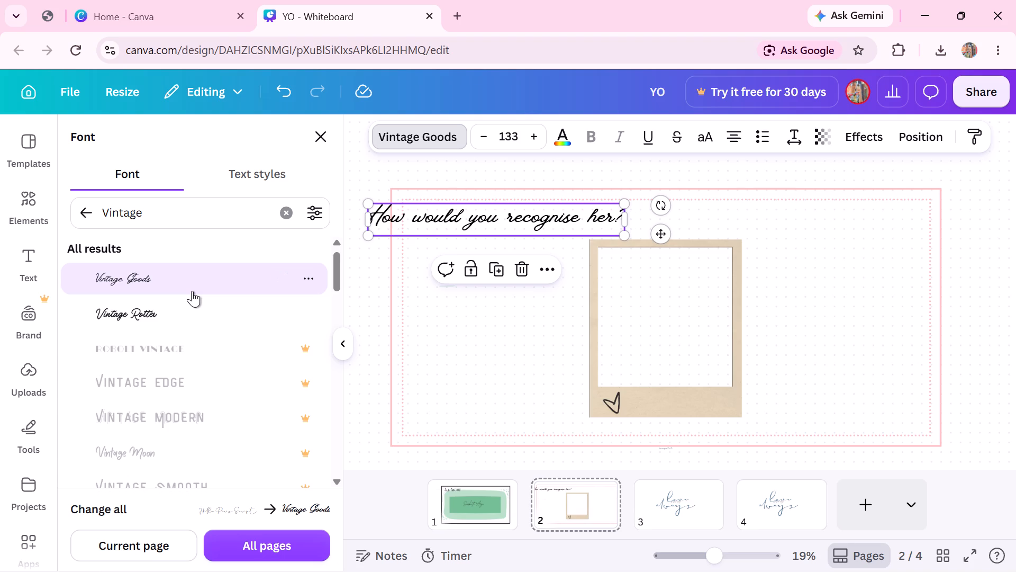
pyautogui.click(197, 309)
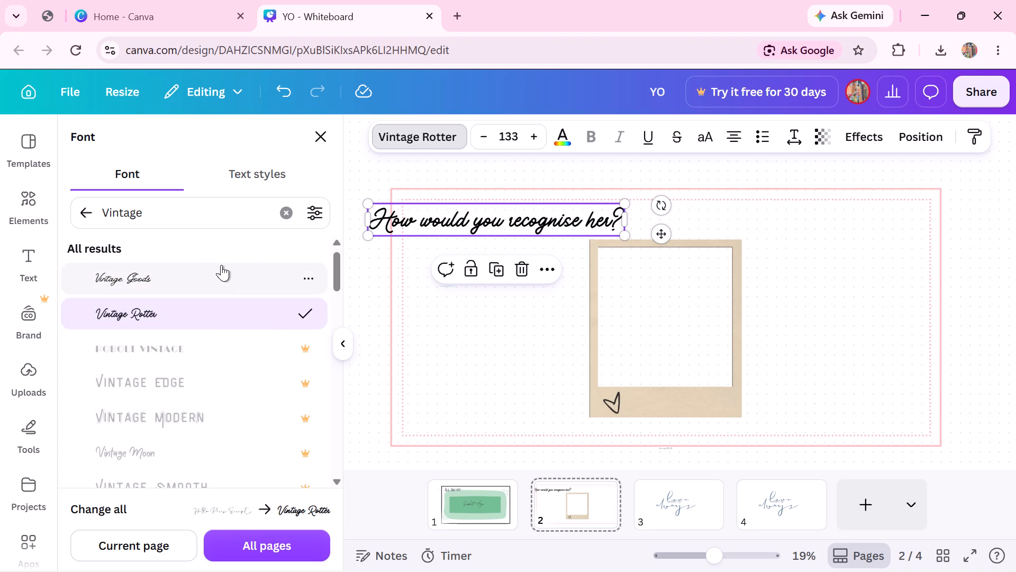
pyautogui.click(206, 278)
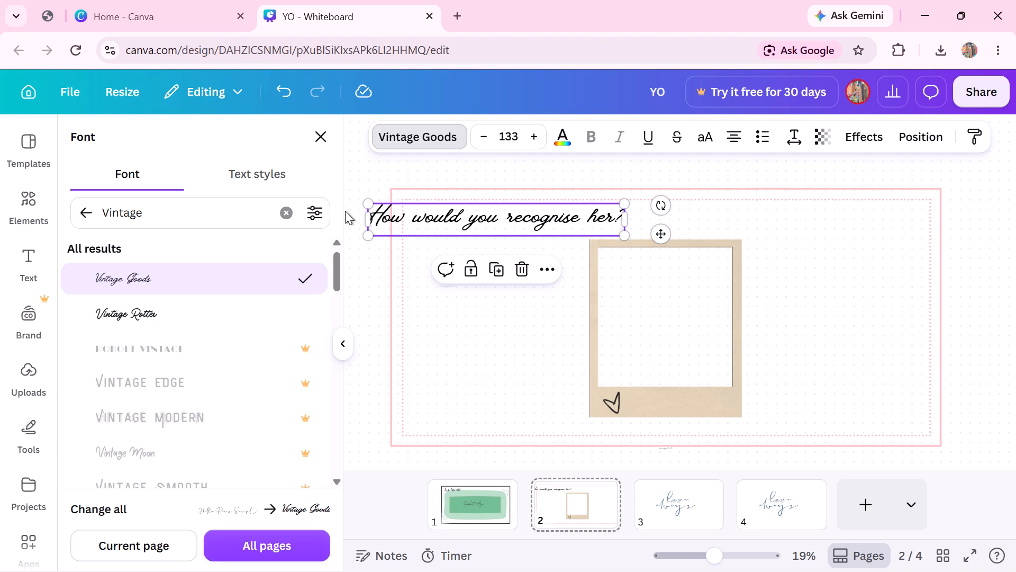
# Shrink the question text to about font size 114 so it fits inside the pink border.
pyautogui.moveTo(367, 201); pyautogui.dragTo(417, 204)
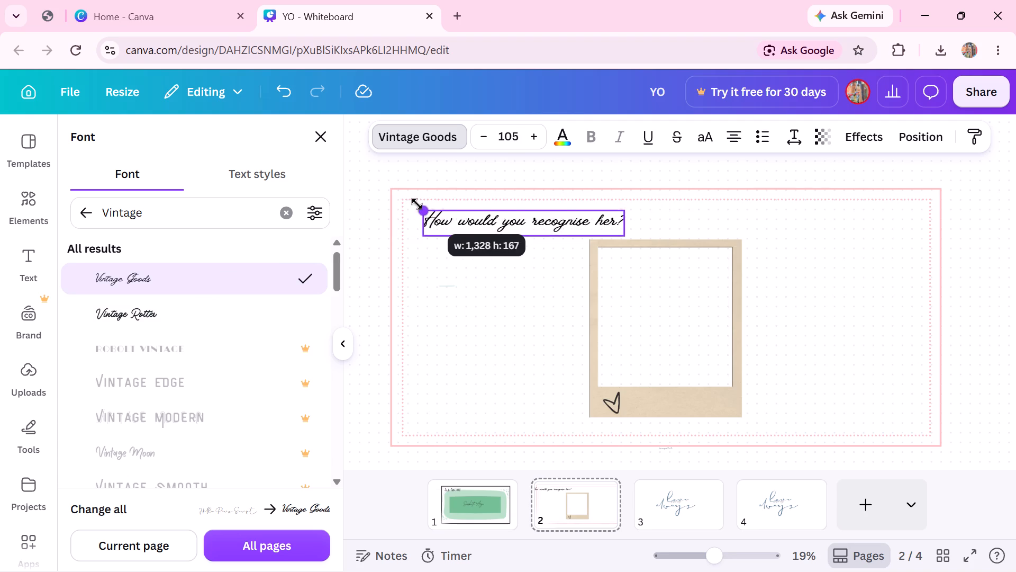
pyautogui.moveTo(417, 204); pyautogui.dragTo(404, 205)
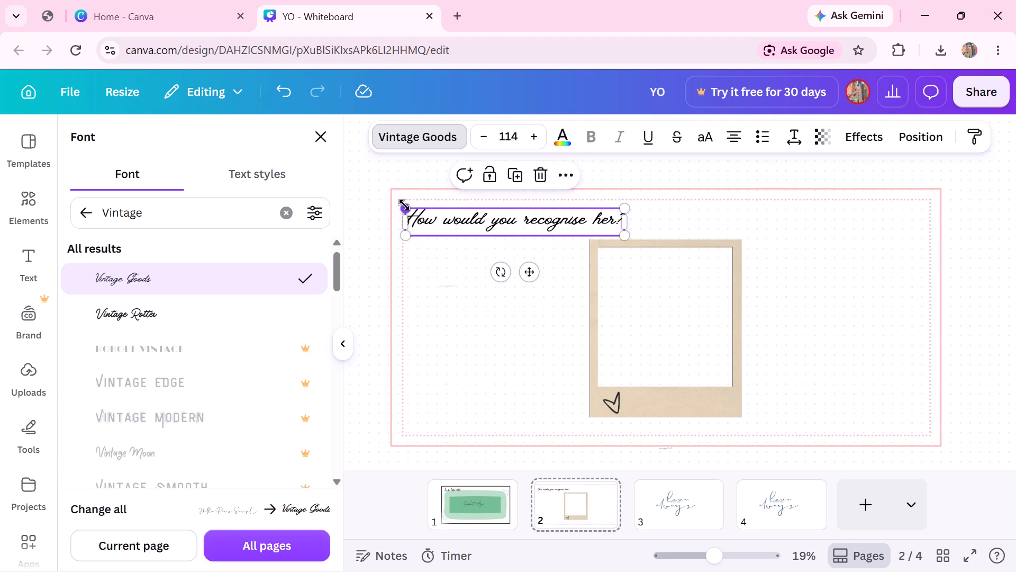
# Unlock the pink border on page 2 and delete it.
pyautogui.click(829, 172)
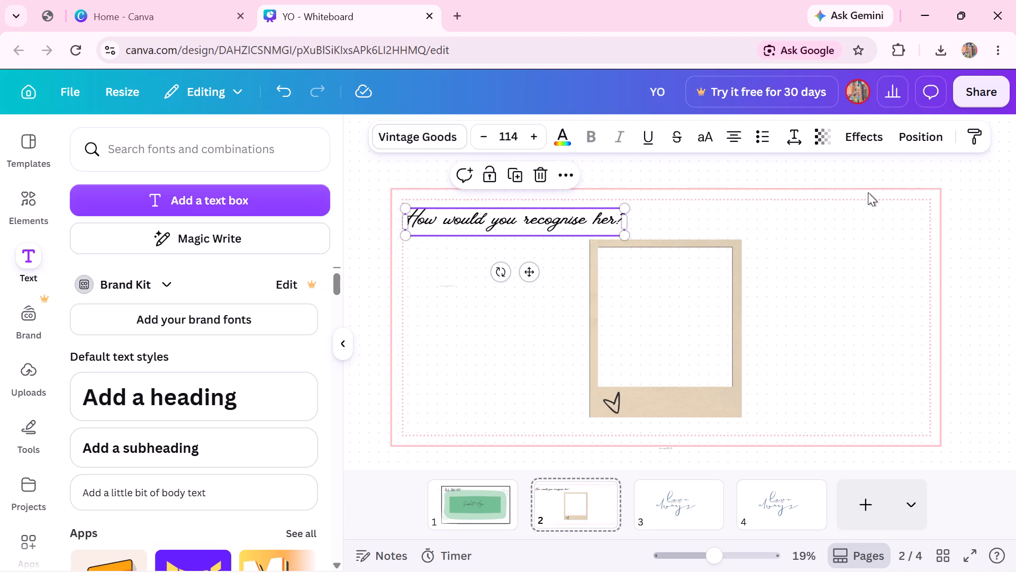
pyautogui.click(876, 196)
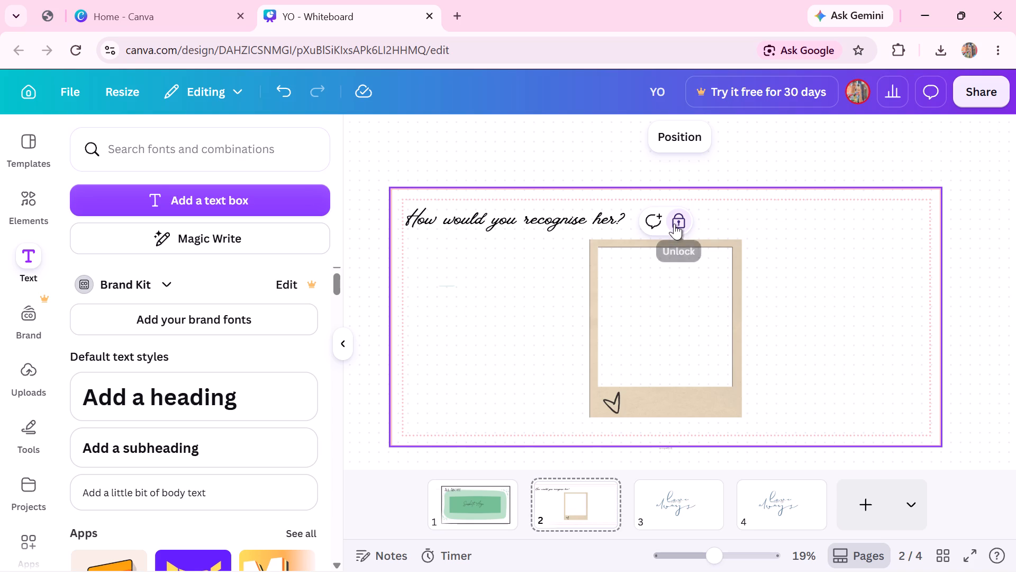
pyautogui.click(674, 224)
pyautogui.click(689, 221)
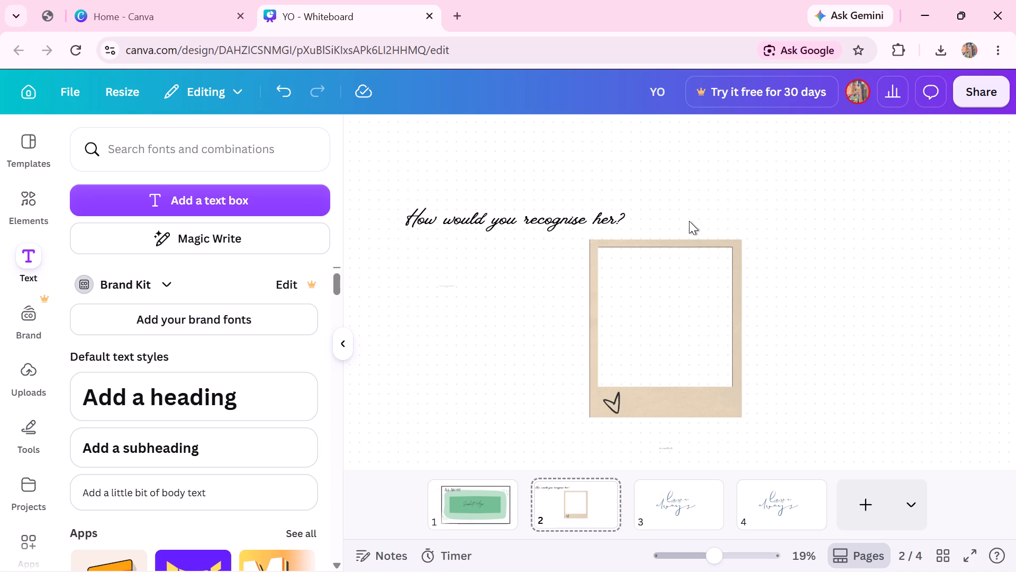
# Look through the "photo frame polaroid" element results, including the frames and shapes categories.
pyautogui.scroll(-1, 162, 429)
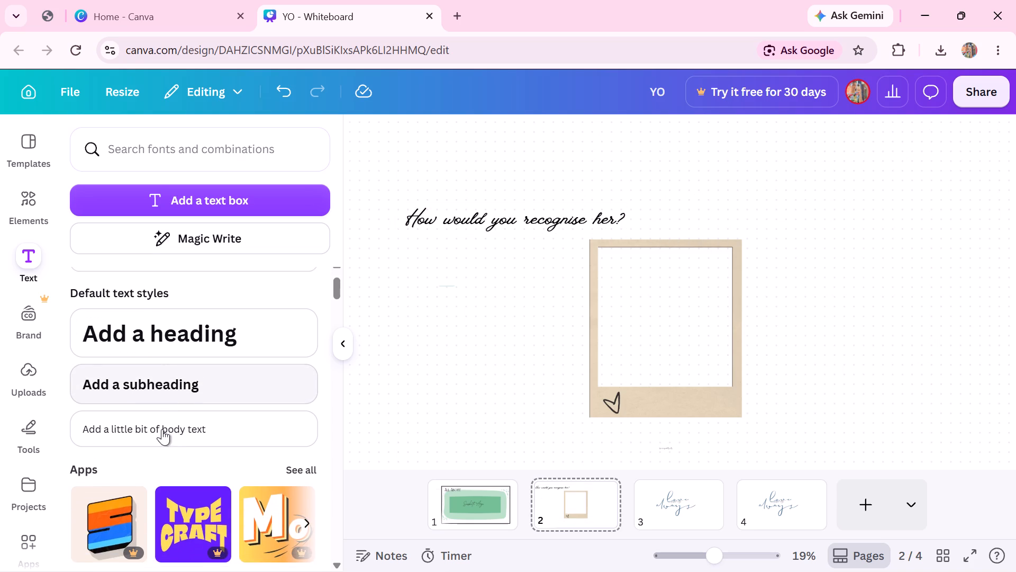
pyautogui.click(30, 195)
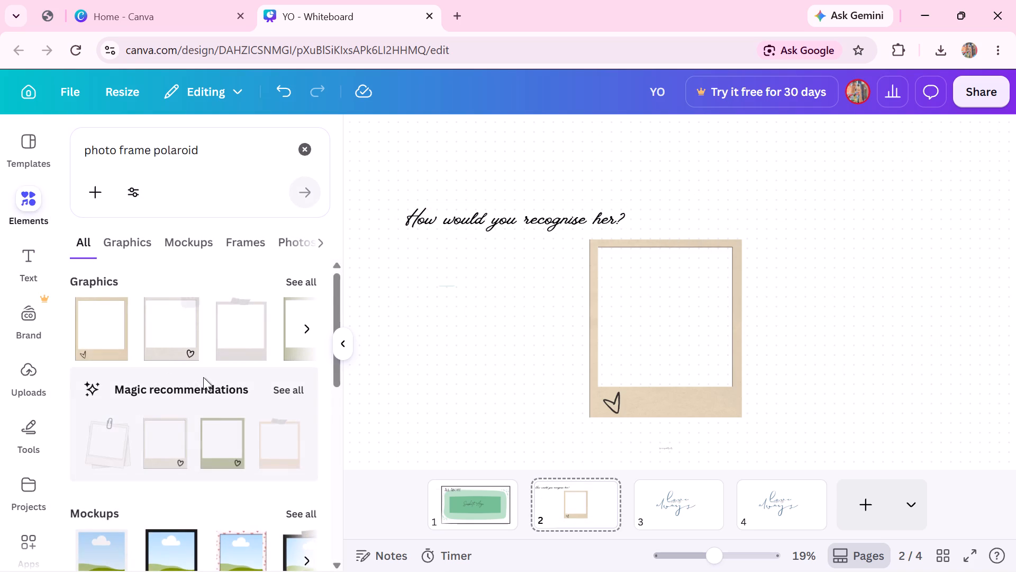
pyautogui.scroll(-1, 203, 377)
pyautogui.hscroll(-1, 203, 377)
pyautogui.click(239, 240)
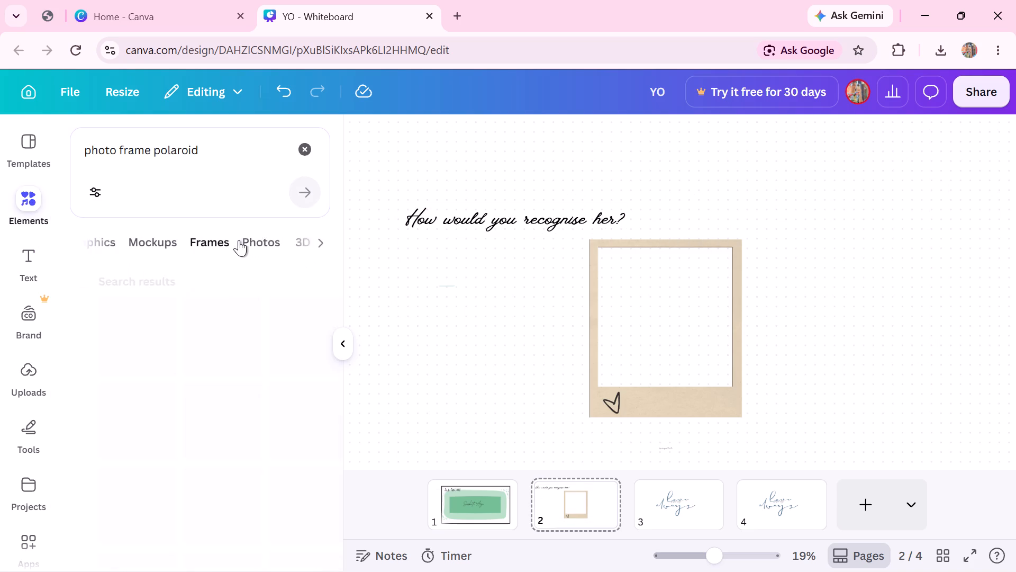
pyautogui.scroll(-2, 183, 344)
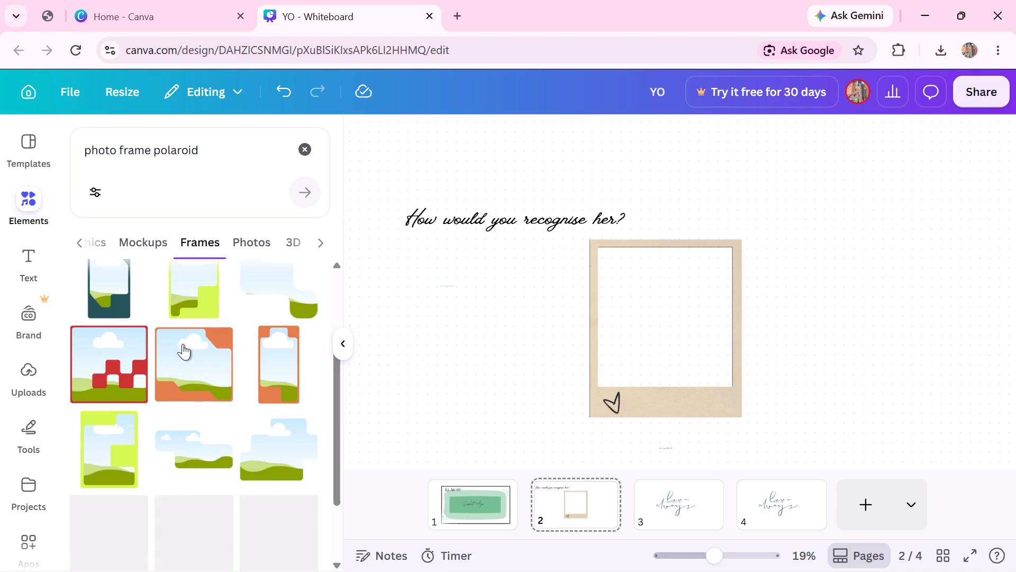
pyautogui.hscroll(-2, 228, 239)
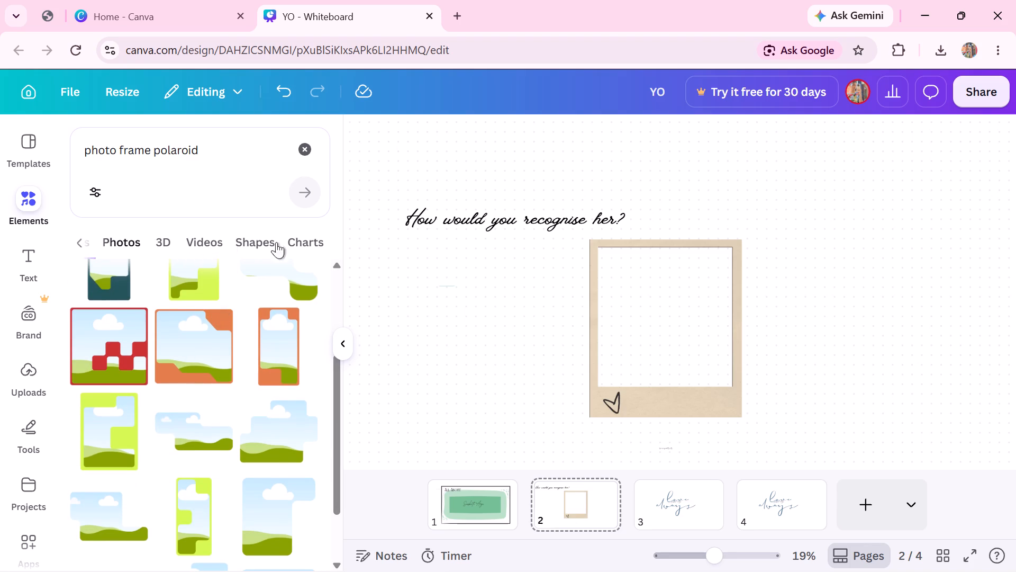
pyautogui.click(229, 245)
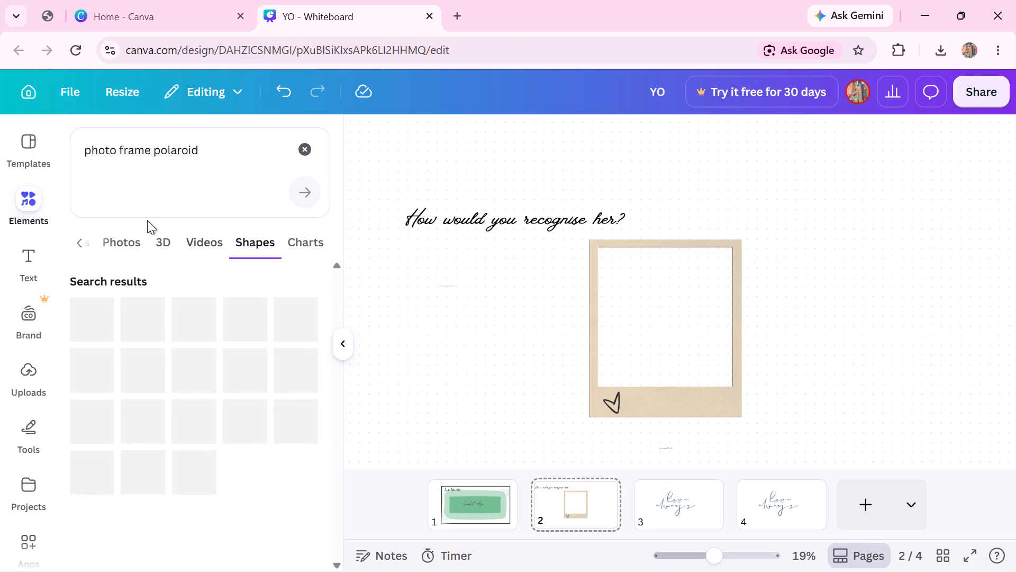
pyautogui.click(83, 237)
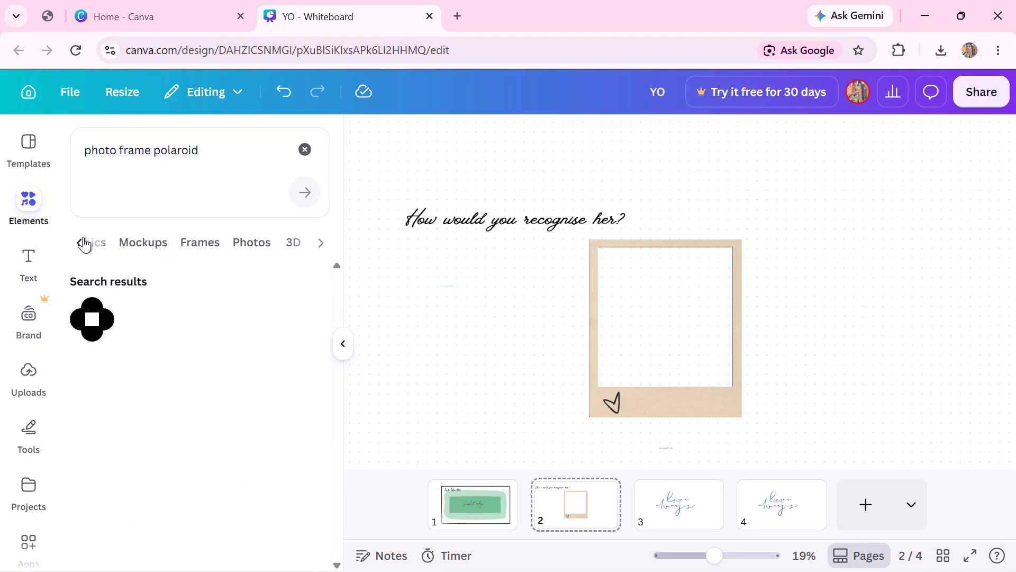
pyautogui.hscroll(2, 124, 245)
pyautogui.click(80, 233)
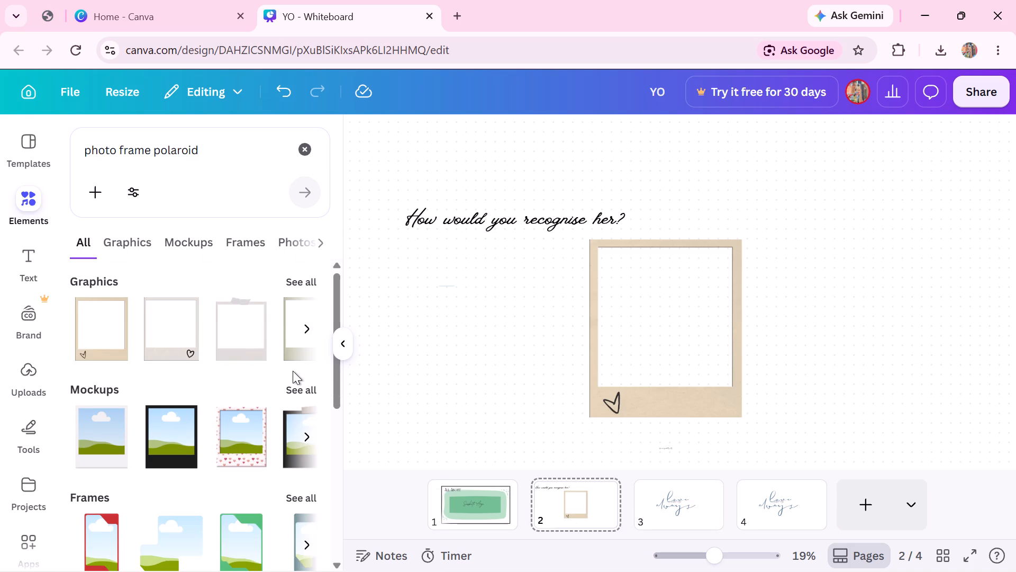
pyautogui.scroll(-2, 288, 571)
# Search the elements for "background" and add the pink watercolour photo and the beige crumpled-paper photo to page 2.
pyautogui.click(310, 156)
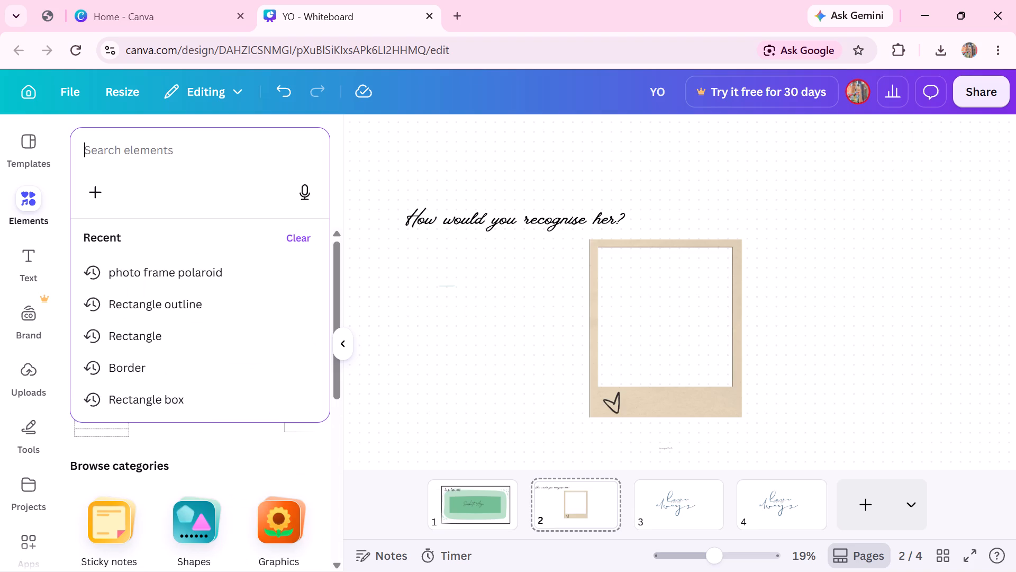
pyautogui.write('background')
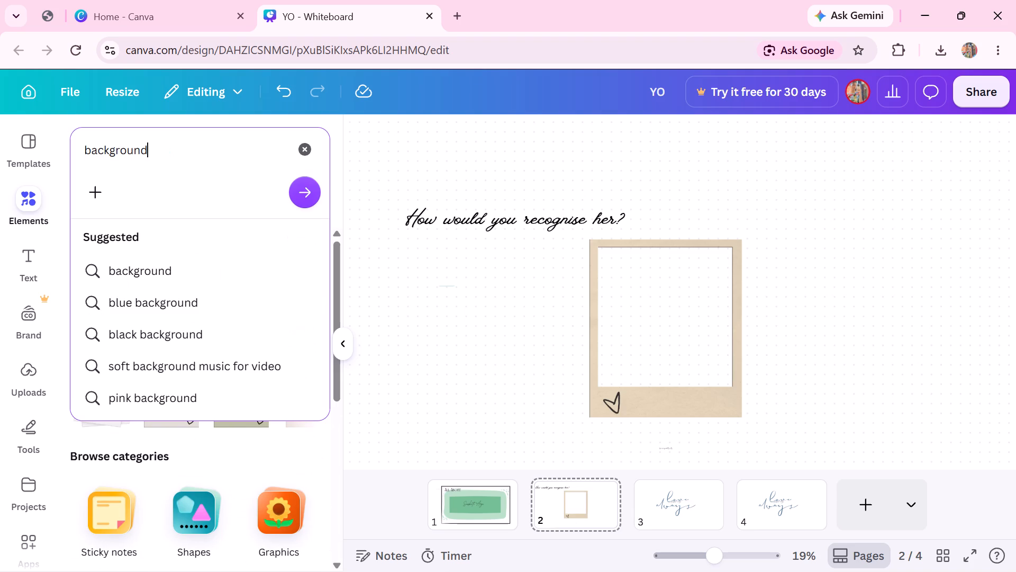
pyautogui.press('Return')
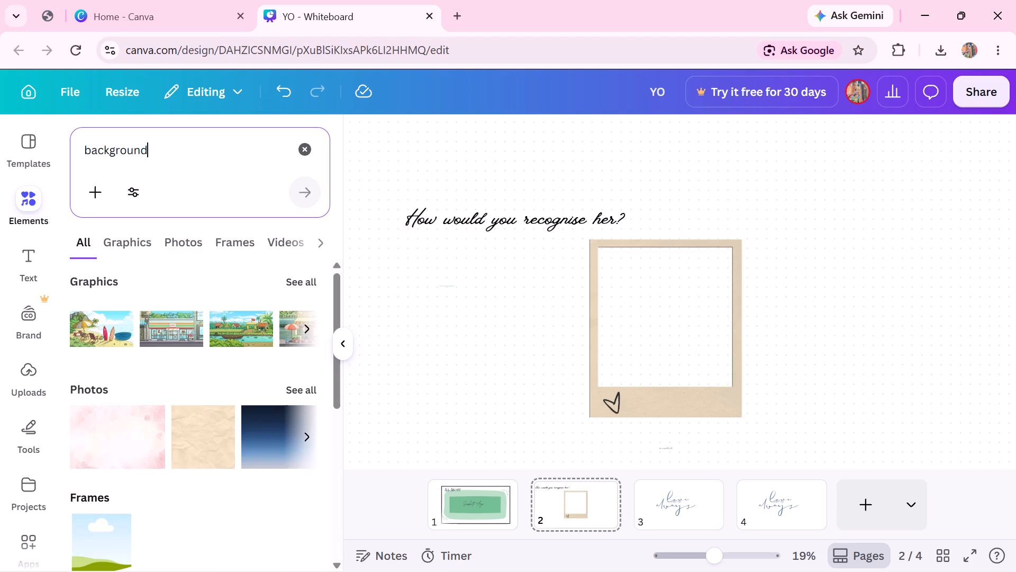
pyautogui.scroll(-1, 140, 384)
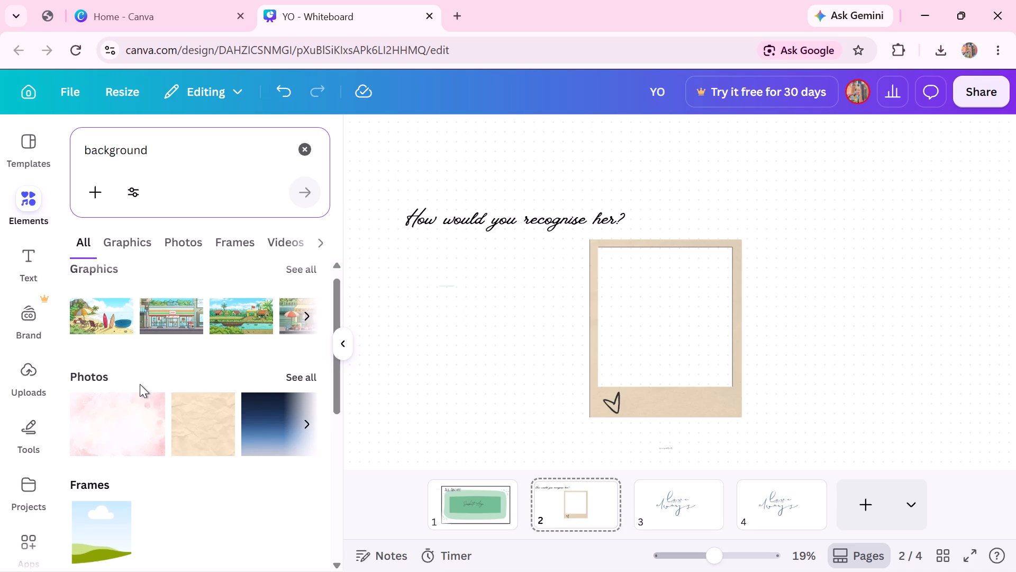
pyautogui.scroll(-1, 140, 384)
pyautogui.click(137, 398)
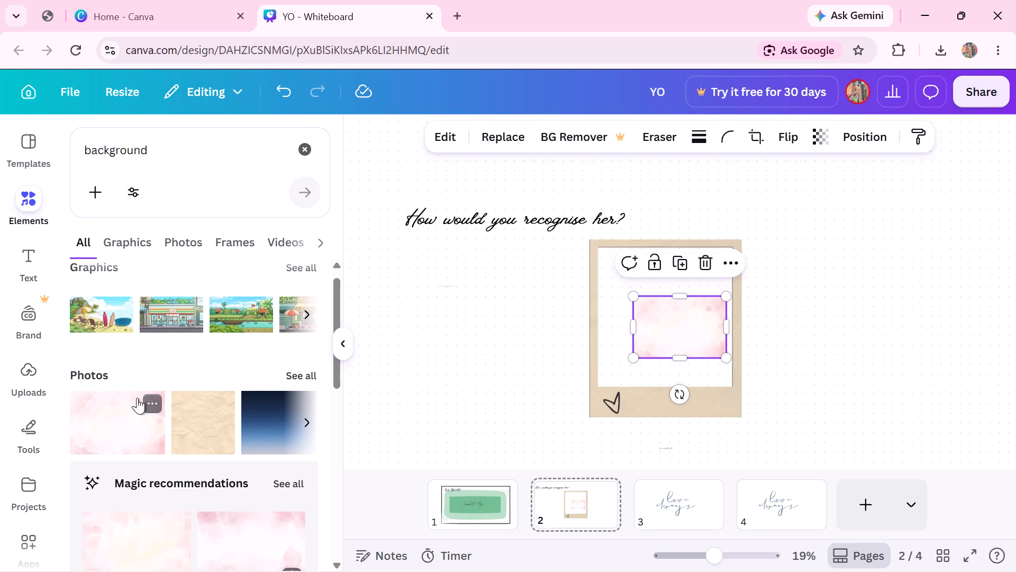
pyautogui.click(210, 427)
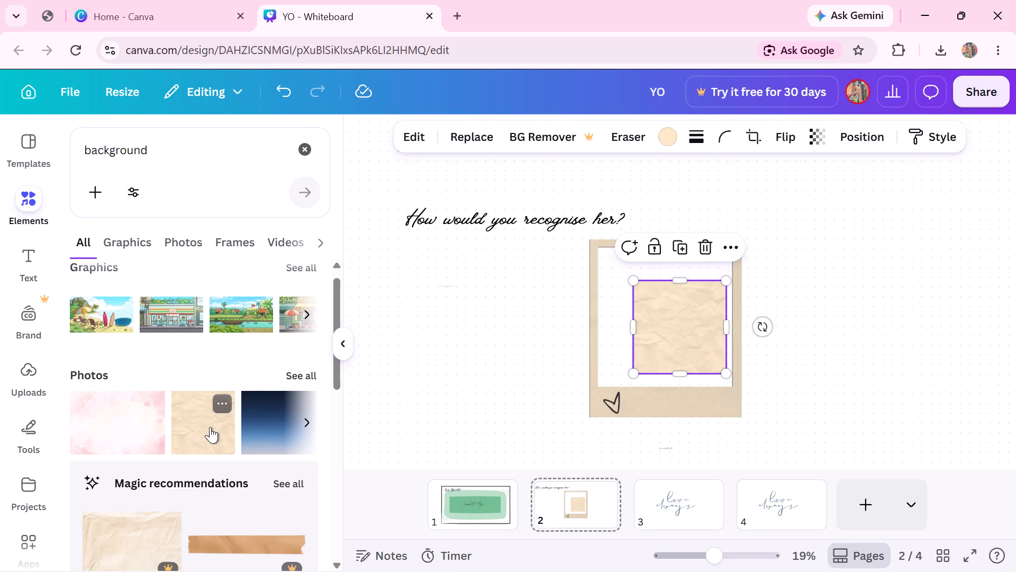
# Browse further through the background photos and add the grey crumpled-paper photo to page 2.
pyautogui.hscroll(-3, 208, 427)
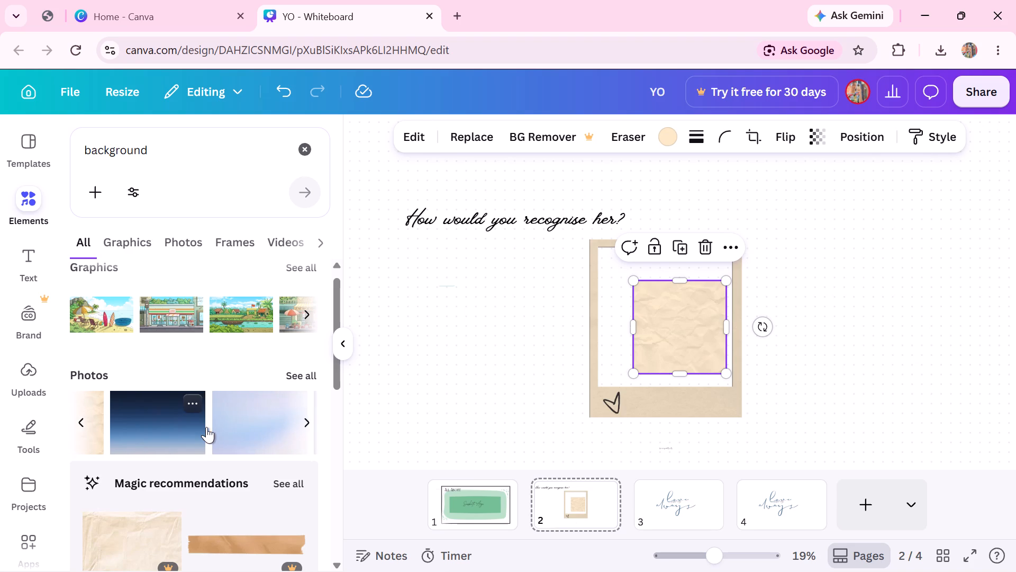
pyautogui.hscroll(-2, 206, 427)
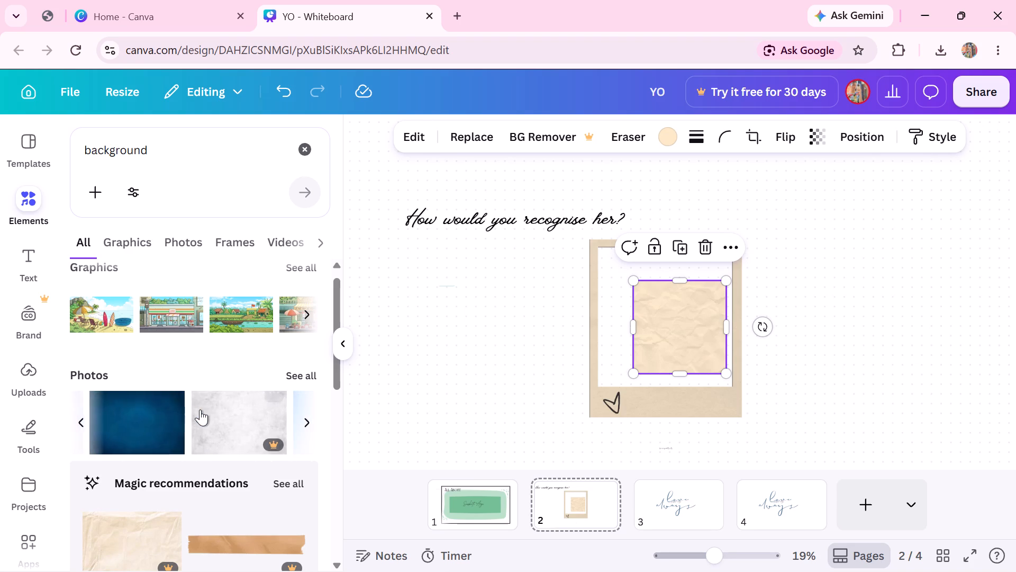
pyautogui.hscroll(-6, 200, 409)
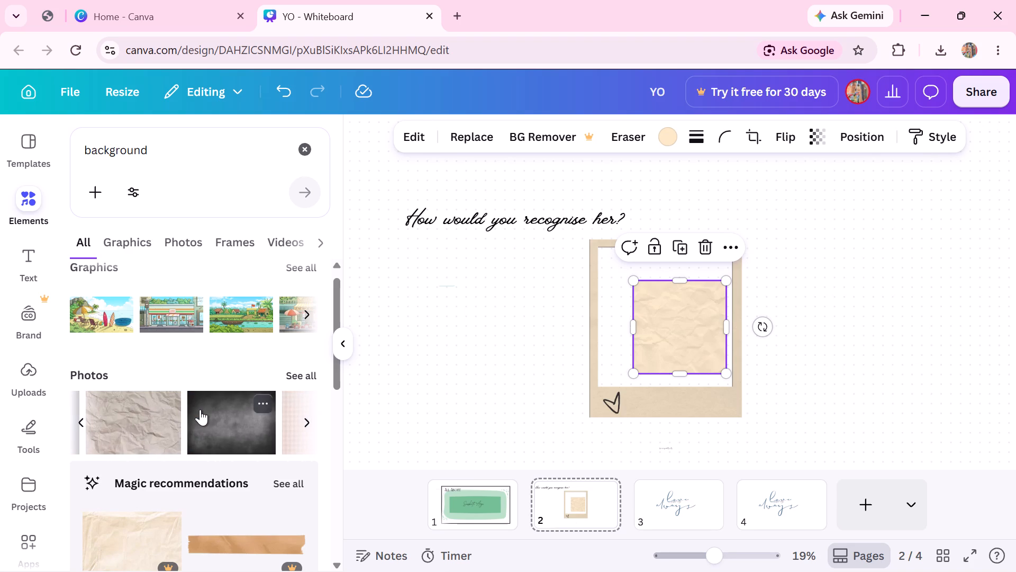
pyautogui.click(126, 433)
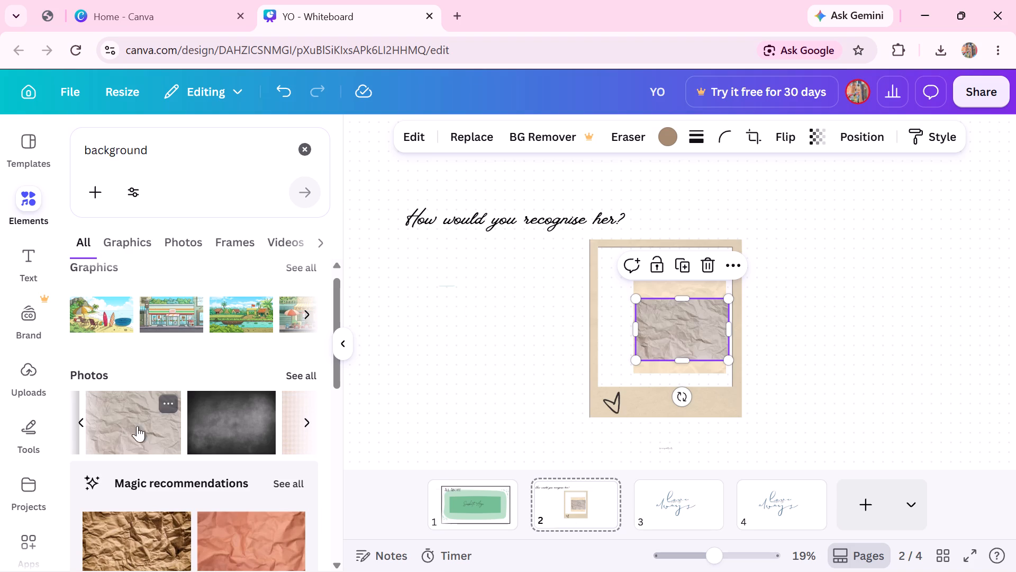
# Delete the beige crumpled-paper photo lying behind the grey one on page 2.
pyautogui.click(675, 290)
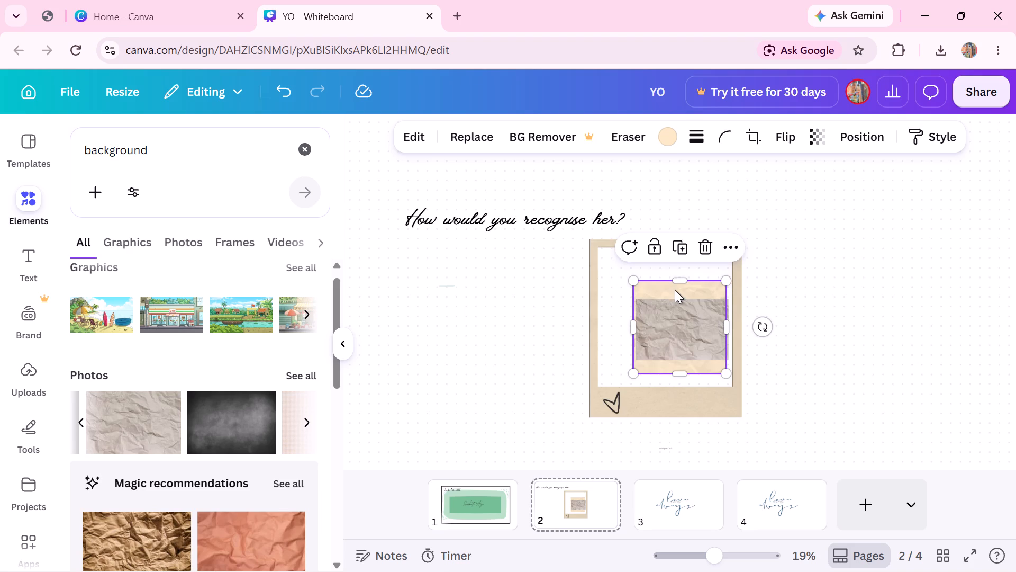
pyautogui.click(705, 238)
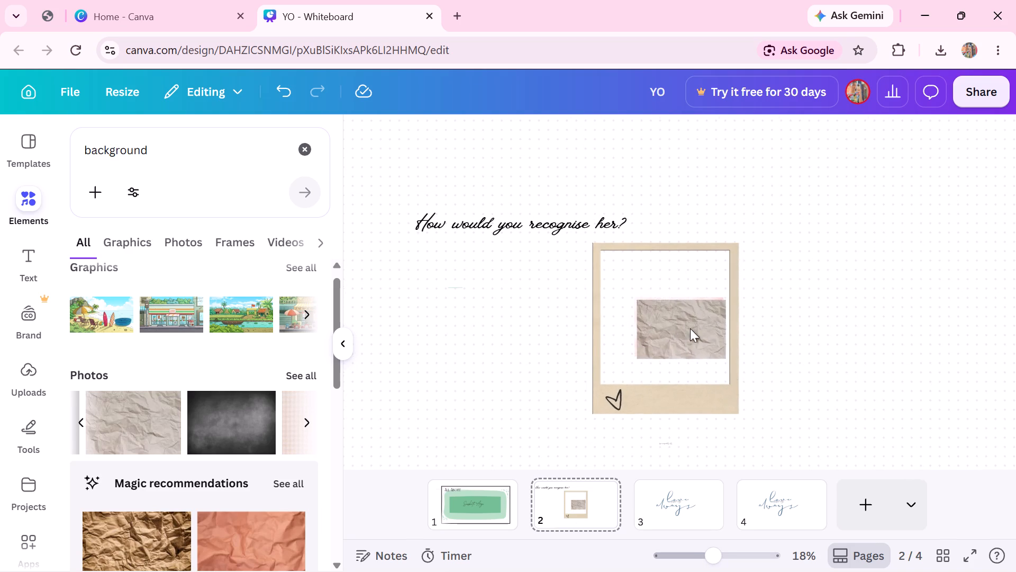
pyautogui.moveTo(634, 354); pyautogui.dragTo(510, 379)
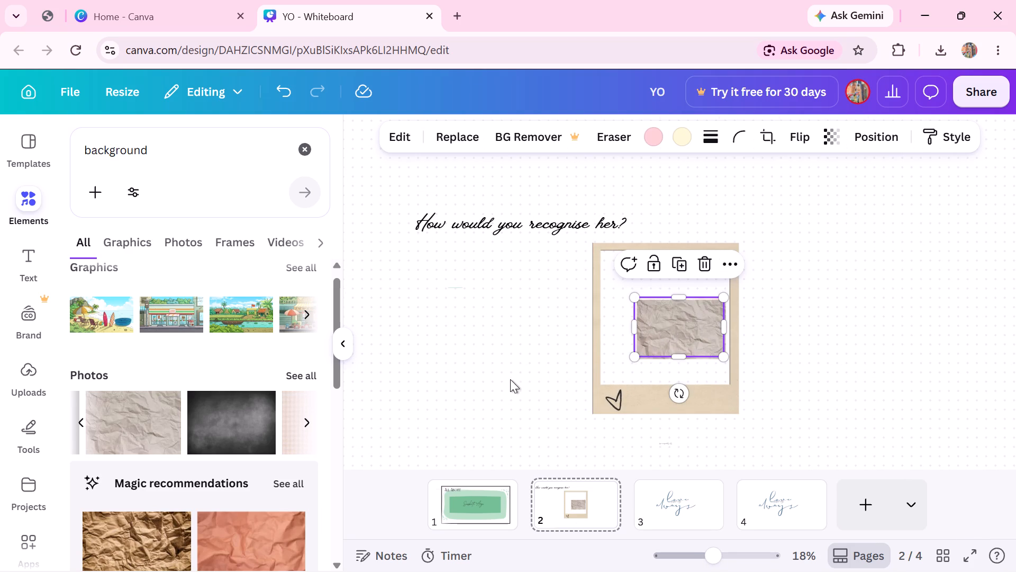
pyautogui.moveTo(510, 379); pyautogui.dragTo(504, 378)
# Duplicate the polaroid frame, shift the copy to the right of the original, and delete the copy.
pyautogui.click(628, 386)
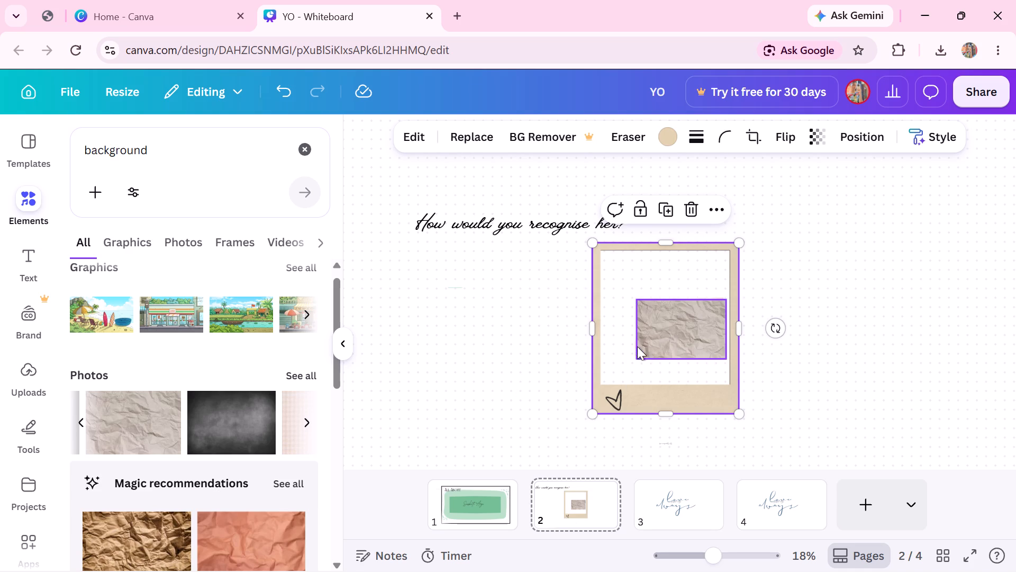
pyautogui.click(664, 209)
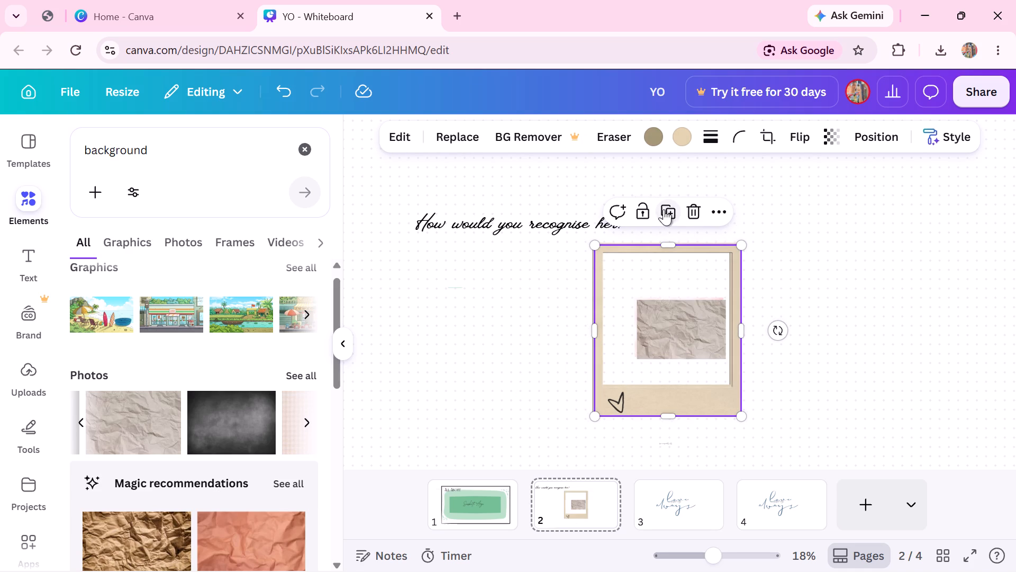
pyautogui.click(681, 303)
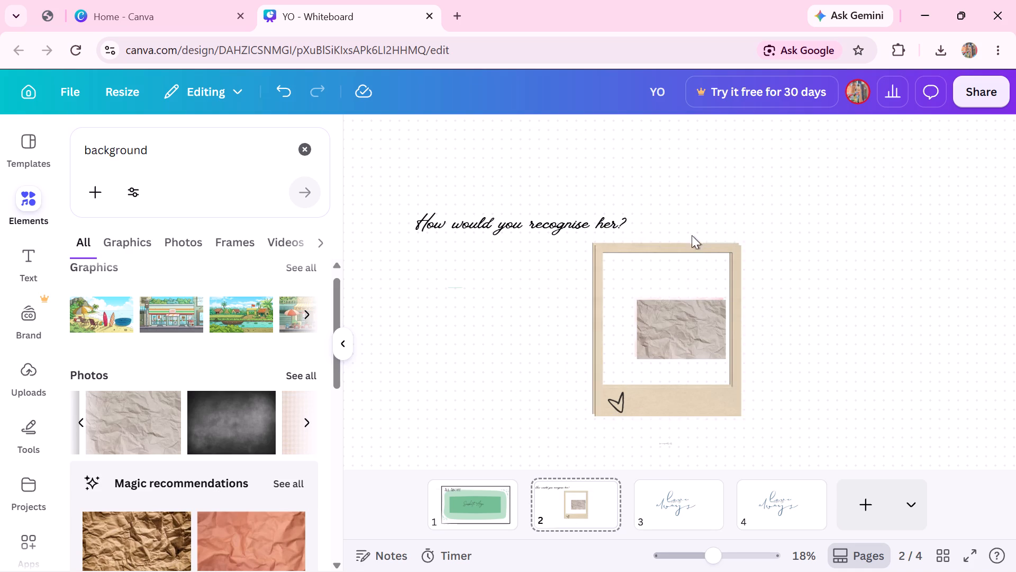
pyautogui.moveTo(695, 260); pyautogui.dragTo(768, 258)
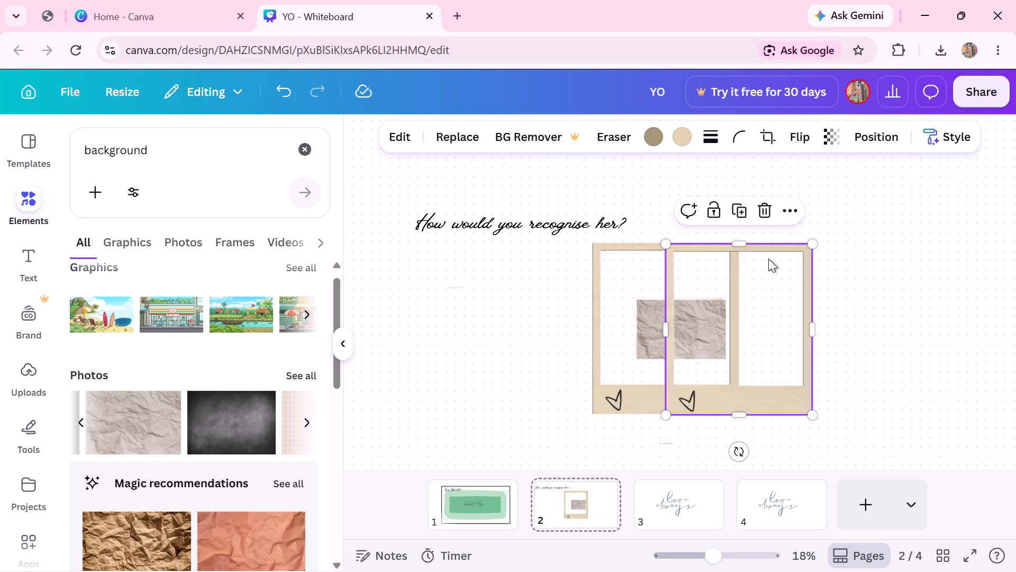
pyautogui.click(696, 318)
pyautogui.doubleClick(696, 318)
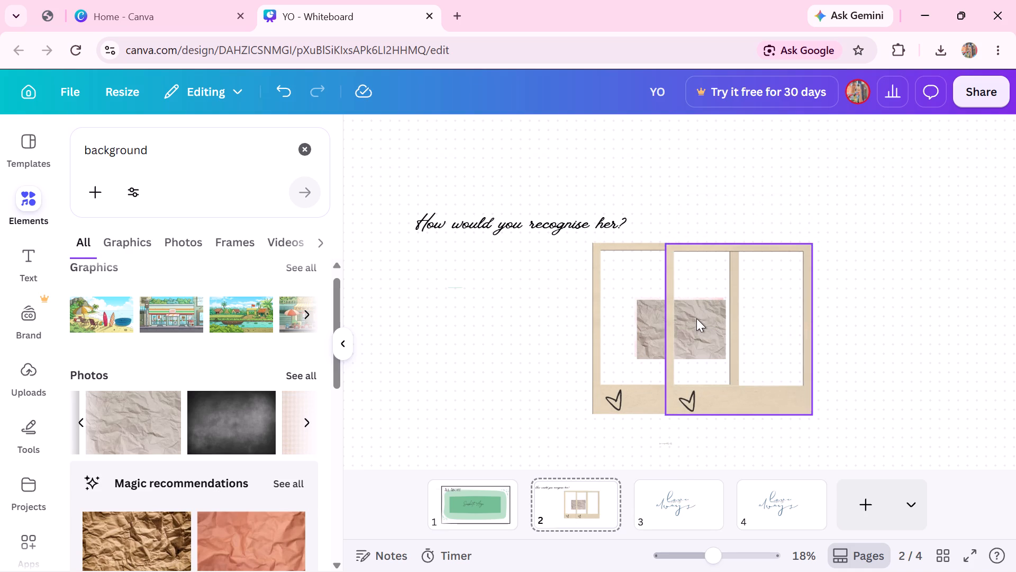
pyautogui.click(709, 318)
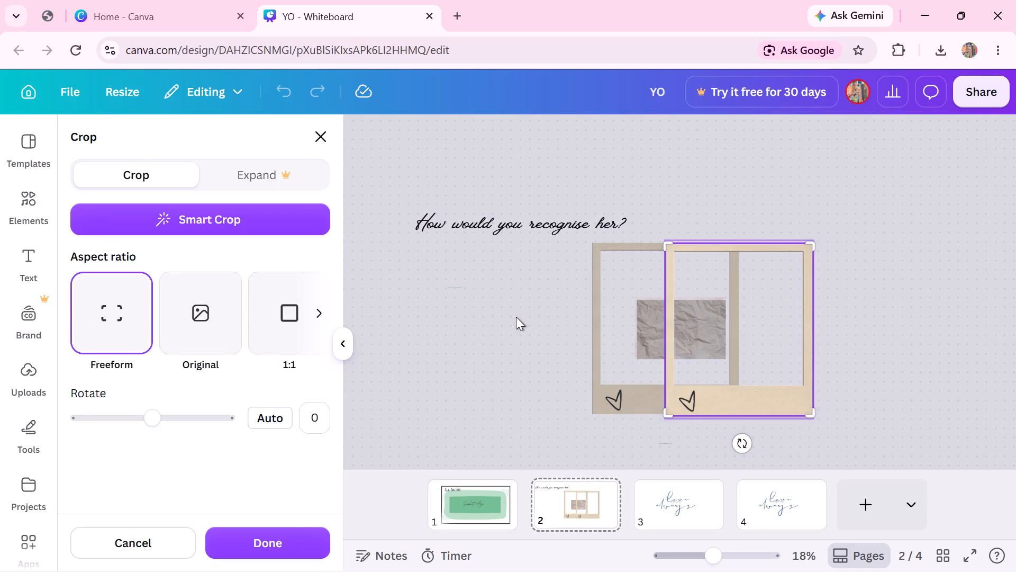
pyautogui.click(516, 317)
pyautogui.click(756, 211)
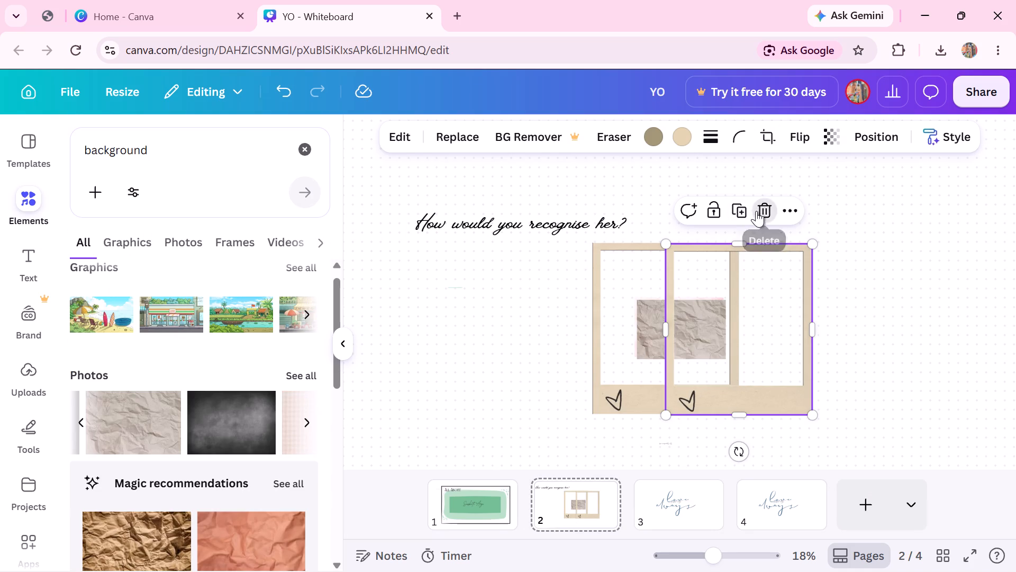
# Enlarge the grey crumpled-paper photo proportionally from its upper-right corner until it is wider than the polaroid frame.
pyautogui.click(703, 306)
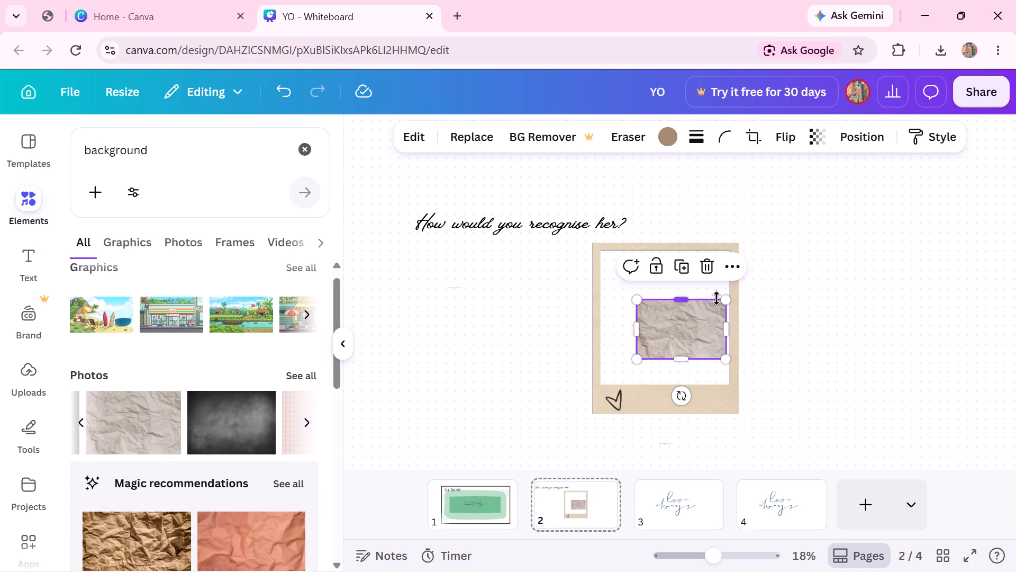
pyautogui.moveTo(729, 299); pyautogui.dragTo(903, 228)
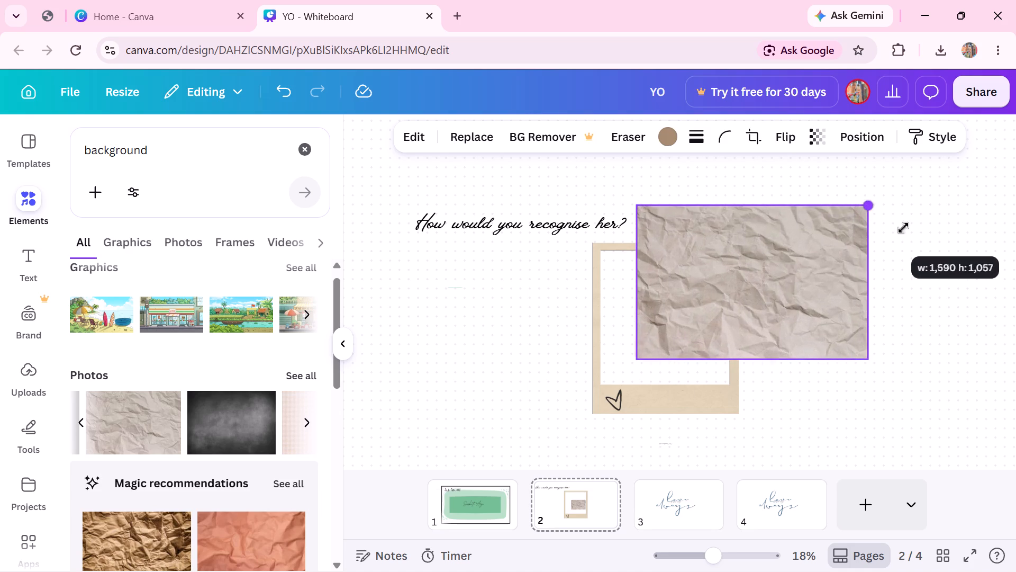
pyautogui.moveTo(903, 228); pyautogui.dragTo(921, 224)
# Move the polaroid frame out from behind the crumpled-paper photo and delete it.
pyautogui.moveTo(593, 341); pyautogui.dragTo(663, 314)
pyautogui.click(608, 318)
pyautogui.moveTo(611, 281); pyautogui.dragTo(645, 261)
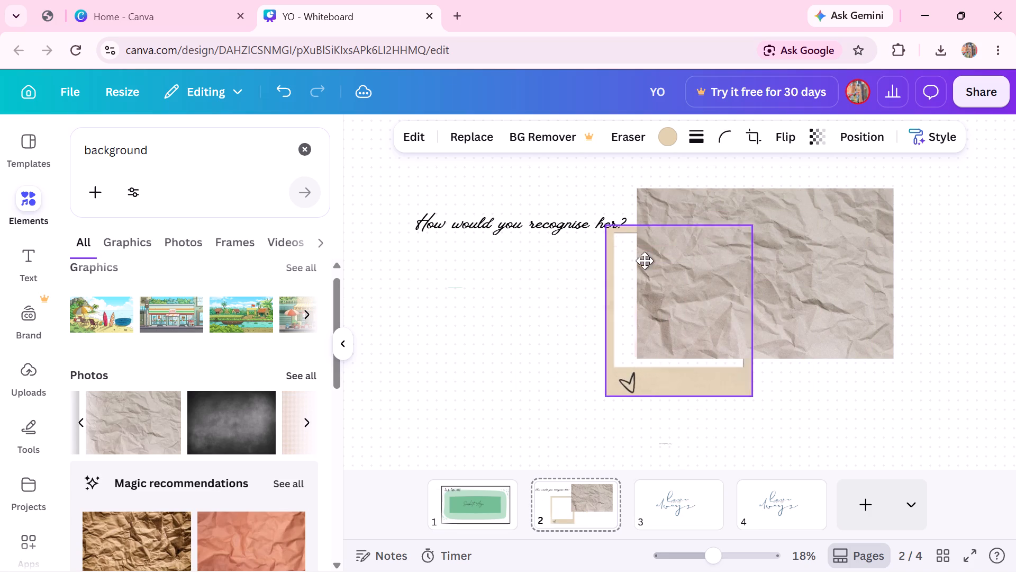
pyautogui.moveTo(645, 261); pyautogui.dragTo(492, 299)
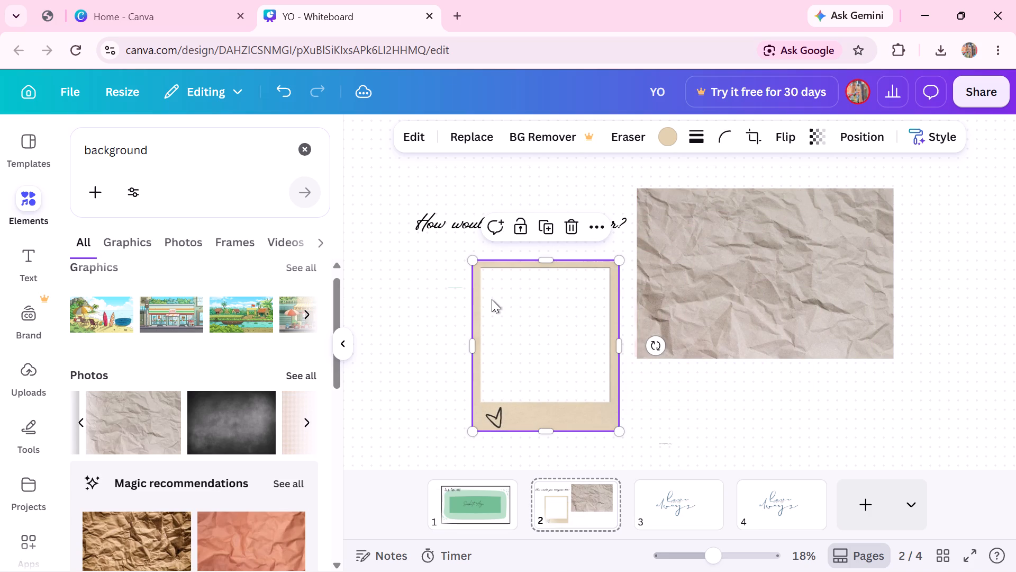
pyautogui.click(576, 227)
# Delete the "How would you recognise her?" text from page 2.
pyautogui.click(576, 227)
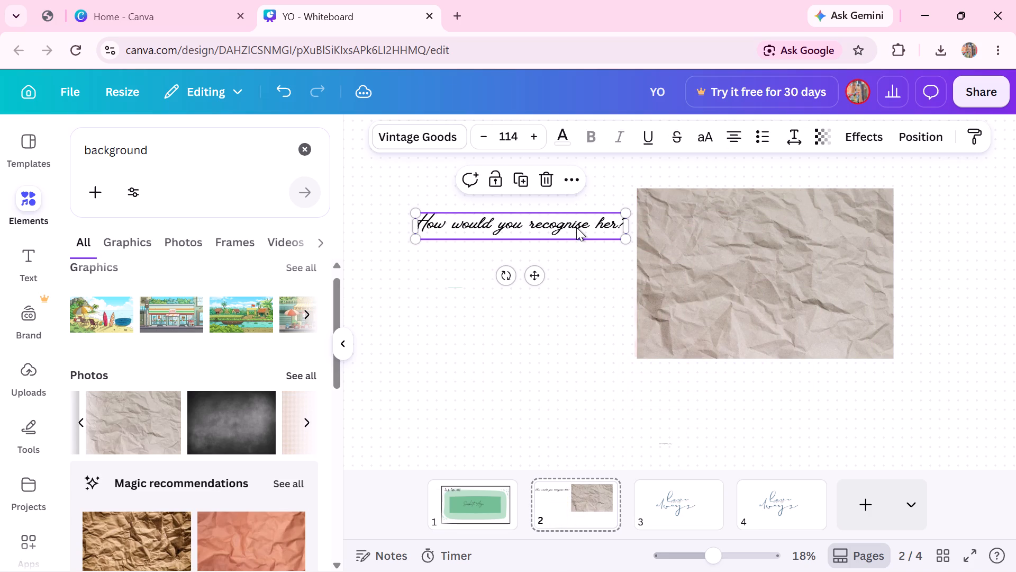
pyautogui.click(545, 183)
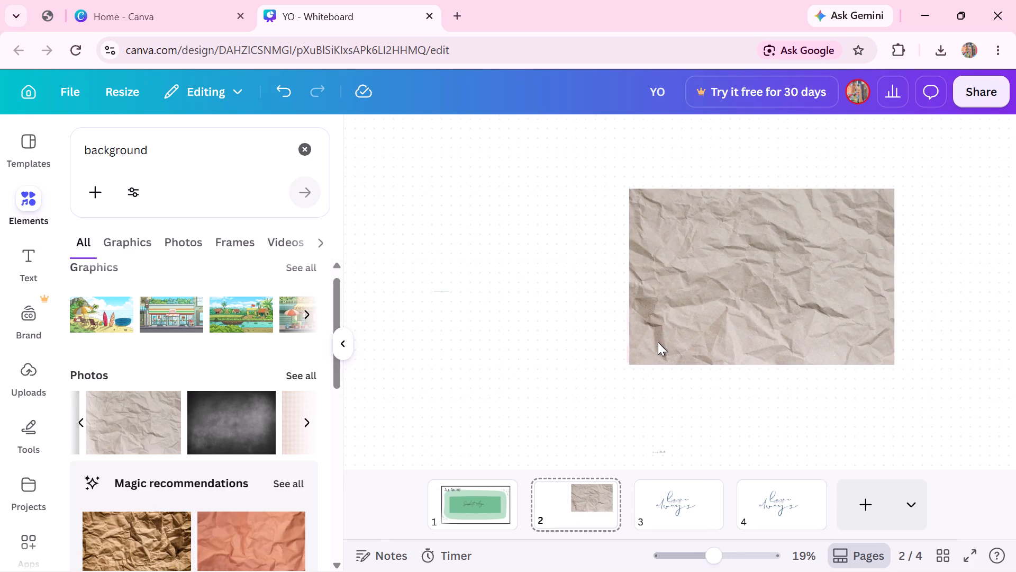
# Enlarge the grey crumpled-paper photo into a full background for page 2, over 3,200 wide and about 2,040 high.
pyautogui.click(744, 282)
pyautogui.moveTo(632, 363); pyautogui.dragTo(489, 414)
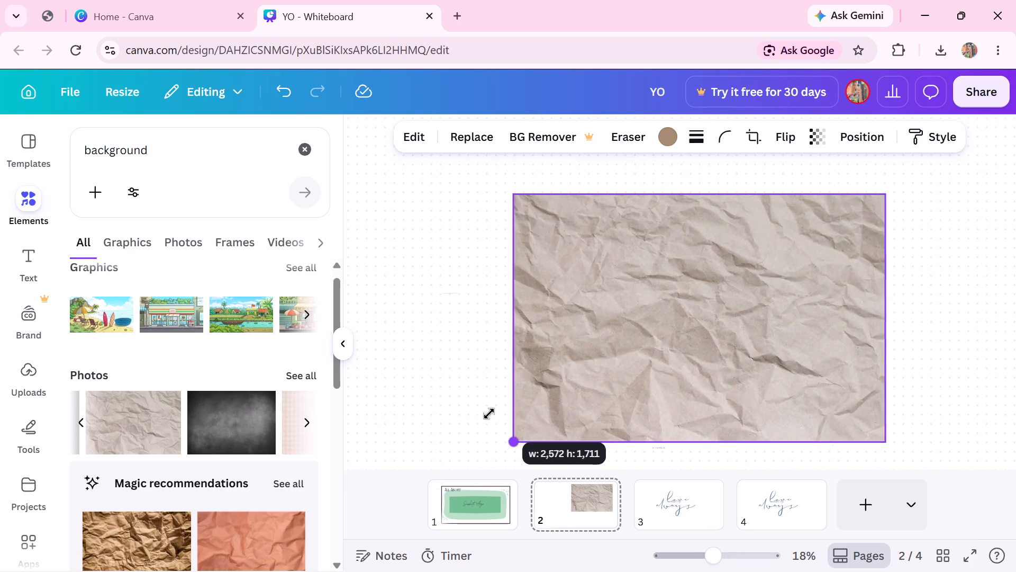
pyautogui.moveTo(489, 414); pyautogui.dragTo(443, 400)
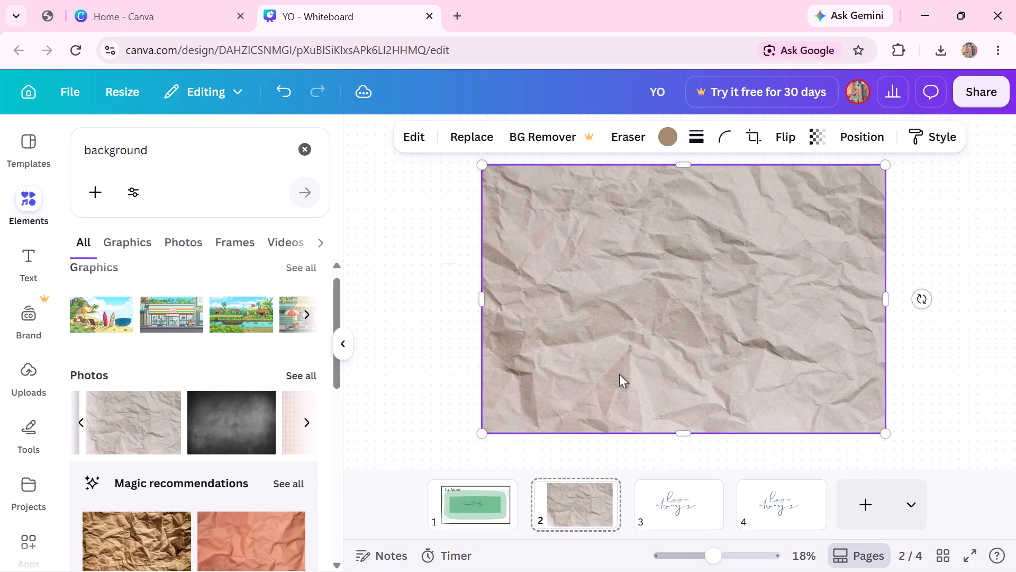
pyautogui.moveTo(479, 171); pyautogui.dragTo(437, 175)
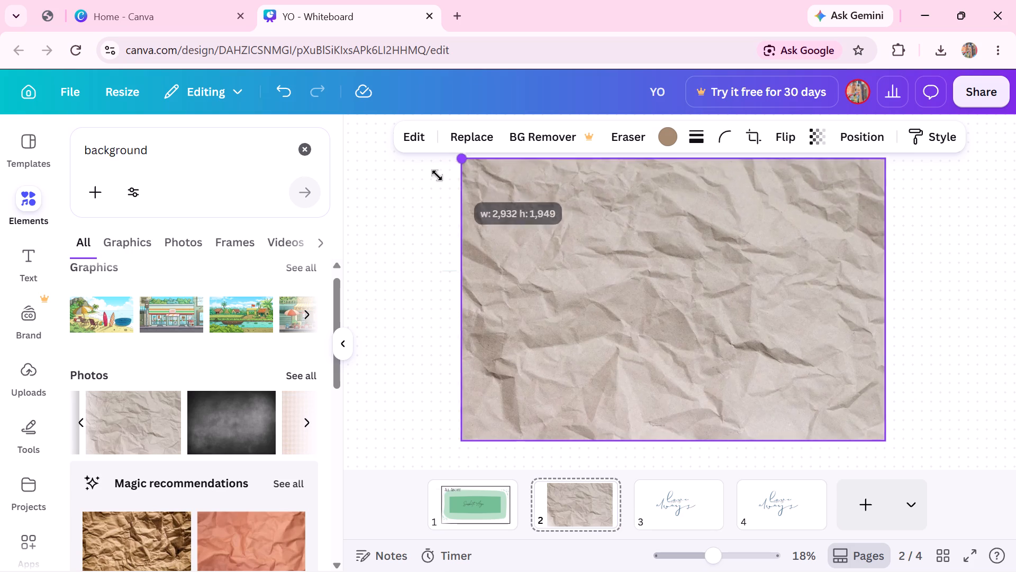
pyautogui.moveTo(437, 175); pyautogui.dragTo(411, 179)
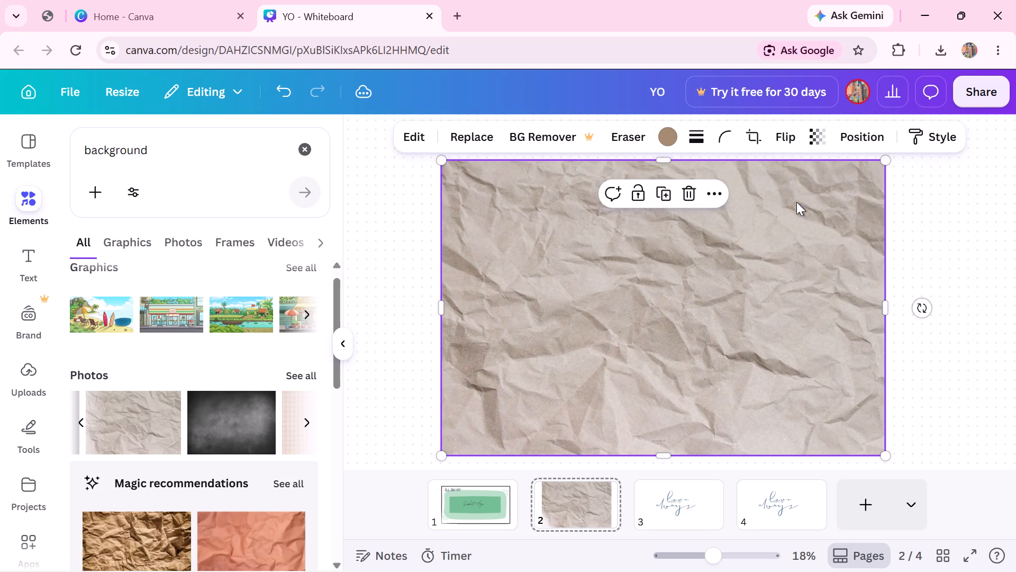
pyautogui.moveTo(890, 308); pyautogui.dragTo(920, 297)
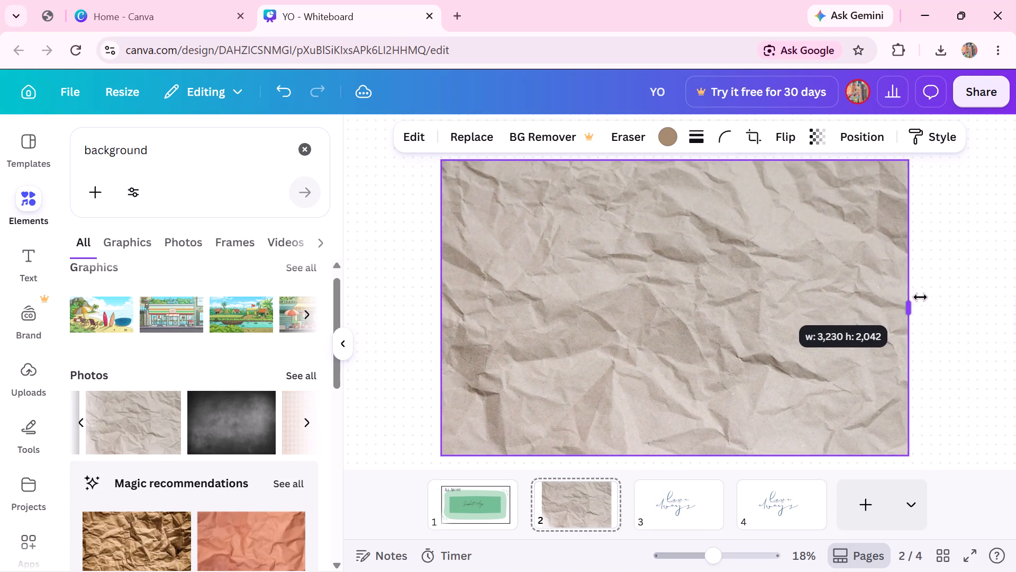
pyautogui.moveTo(920, 297); pyautogui.dragTo(927, 296)
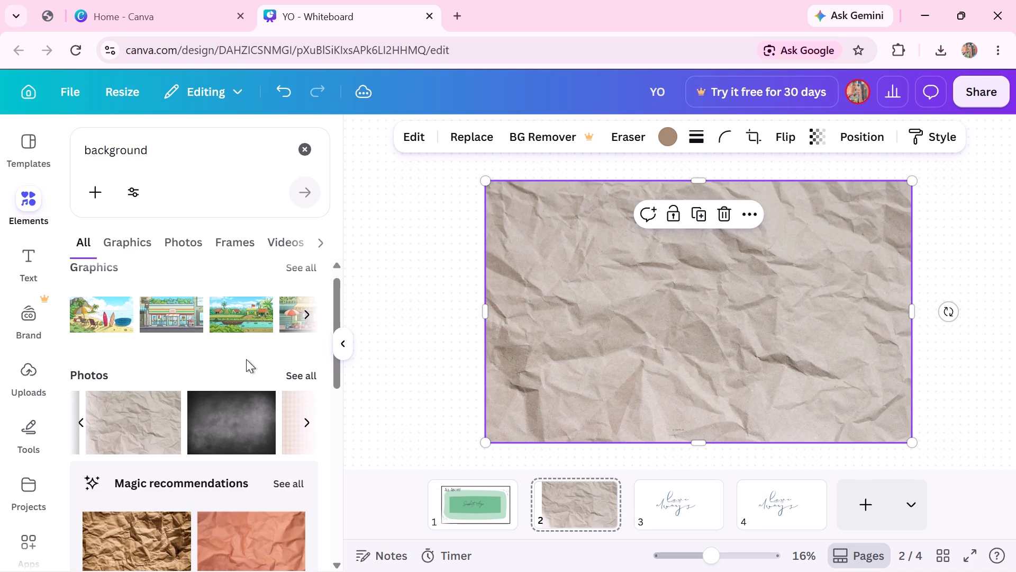
# Search the elements for "photo frame polaroid" and add the light grey polaroid graphic with the small heart to page 2.
pyautogui.scroll(-1, 246, 359)
pyautogui.scroll(-1, 123, 510)
pyautogui.scroll(1, 123, 510)
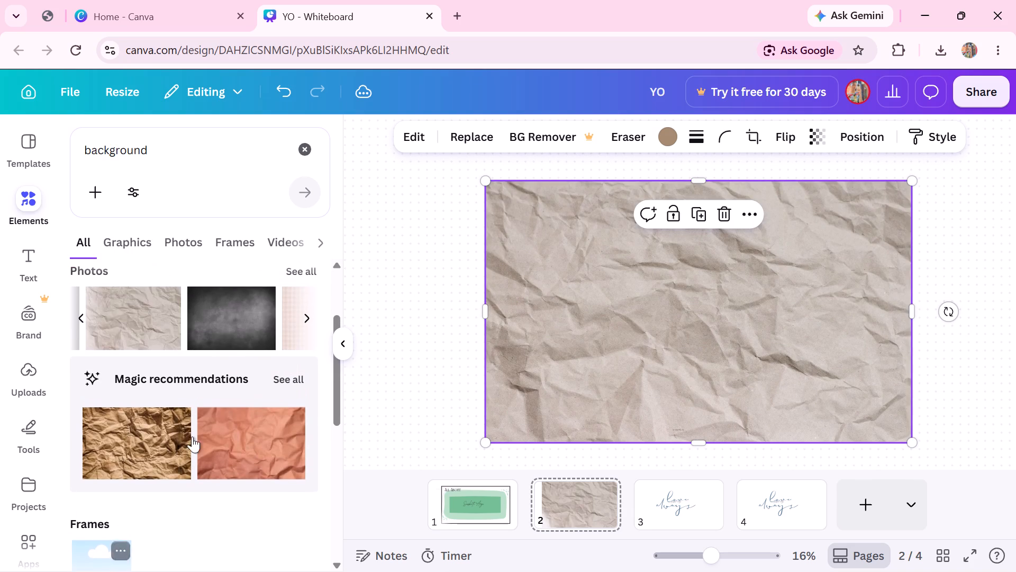
pyautogui.scroll(3, 226, 329)
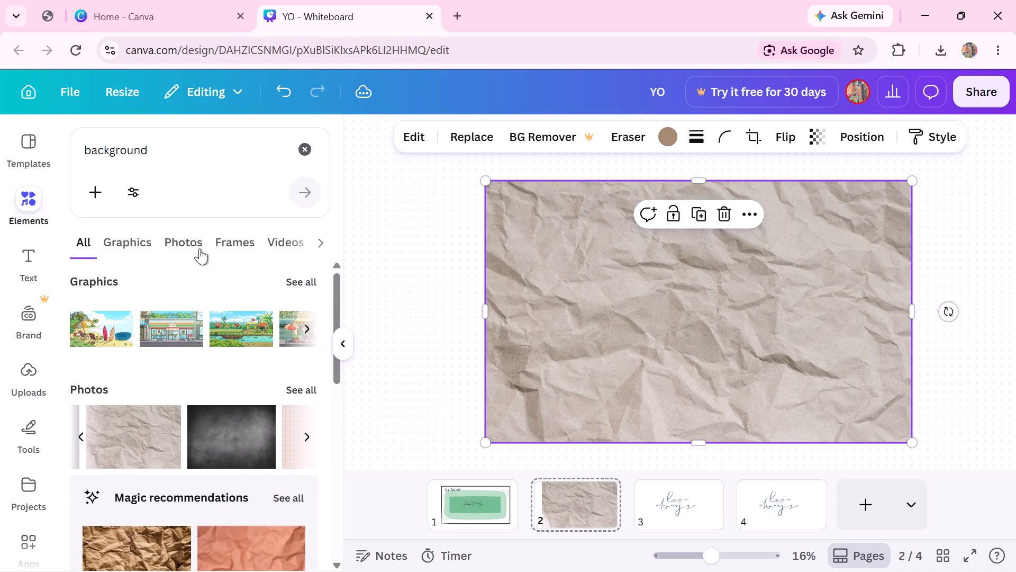
pyautogui.click(238, 246)
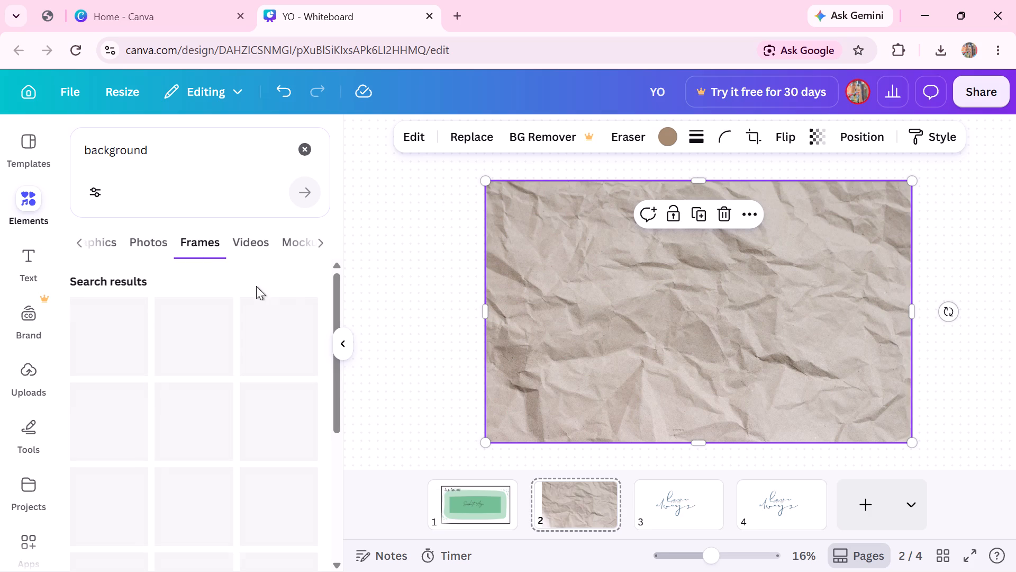
pyautogui.click(302, 168)
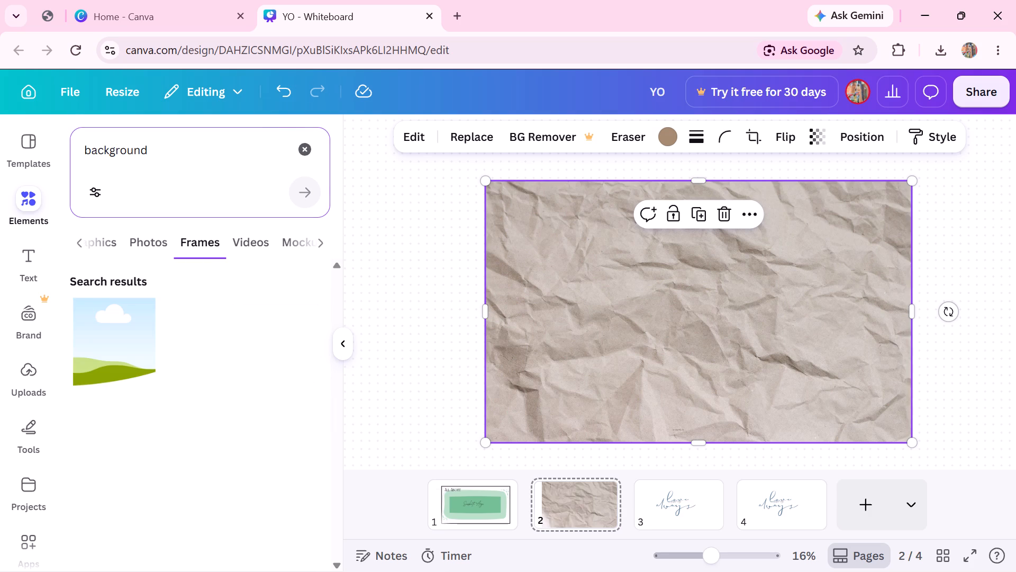
pyautogui.click(304, 143)
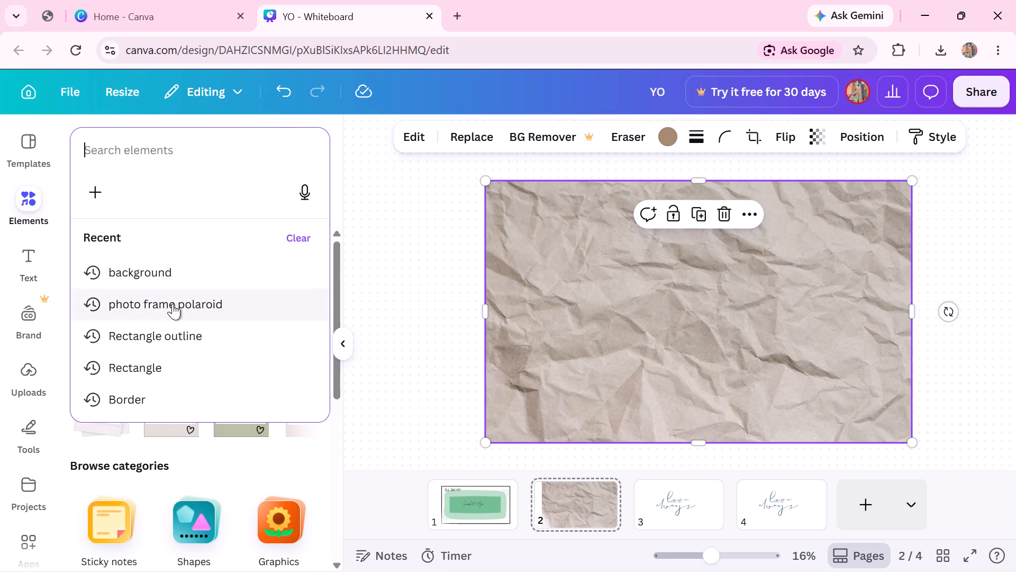
pyautogui.click(173, 303)
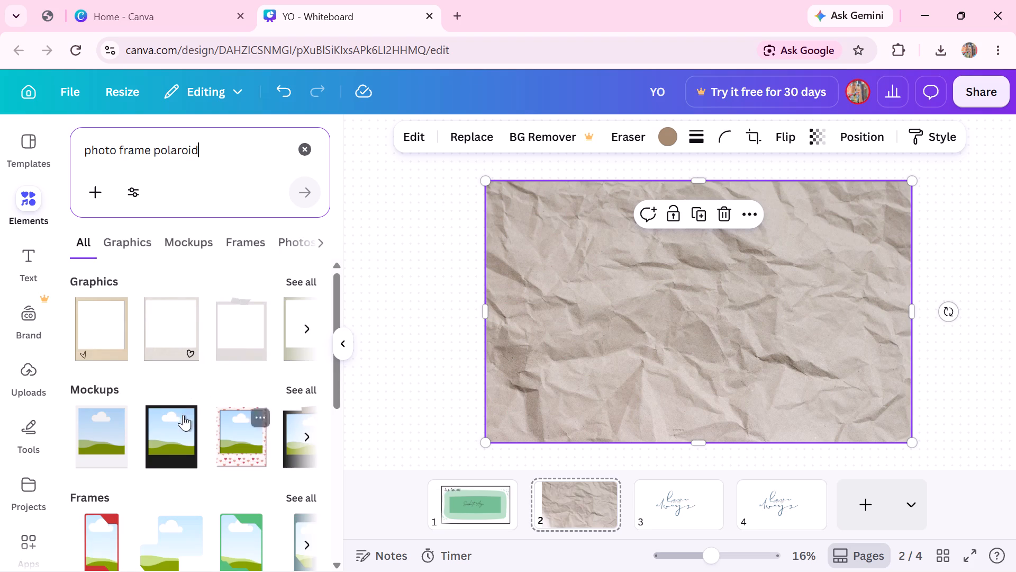
pyautogui.click(191, 329)
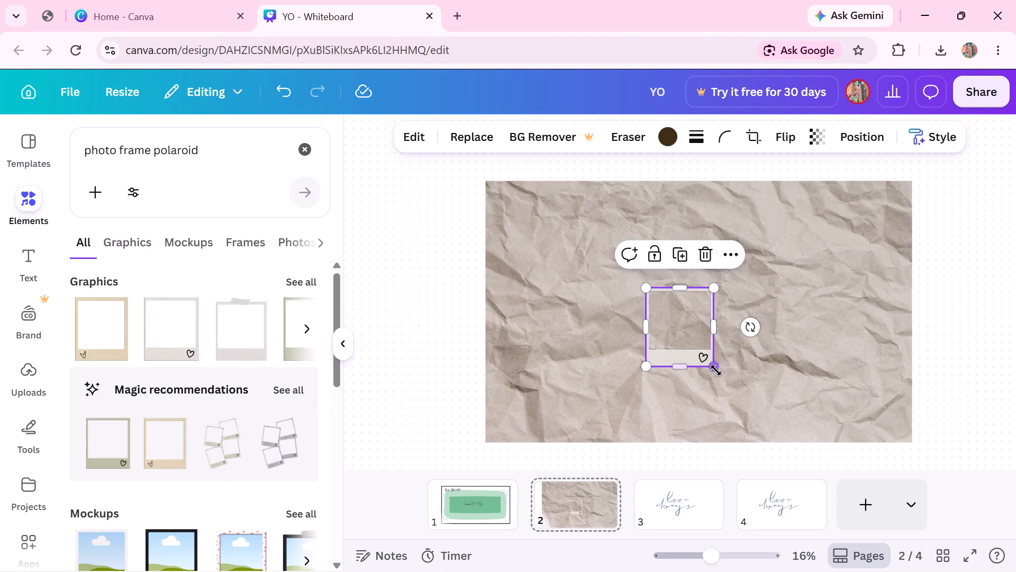
# Enlarge the polaroid frame proportionally to about 906 wide, and stretch it upward to about 1,468 high.
pyautogui.moveTo(717, 364); pyautogui.dragTo(817, 376)
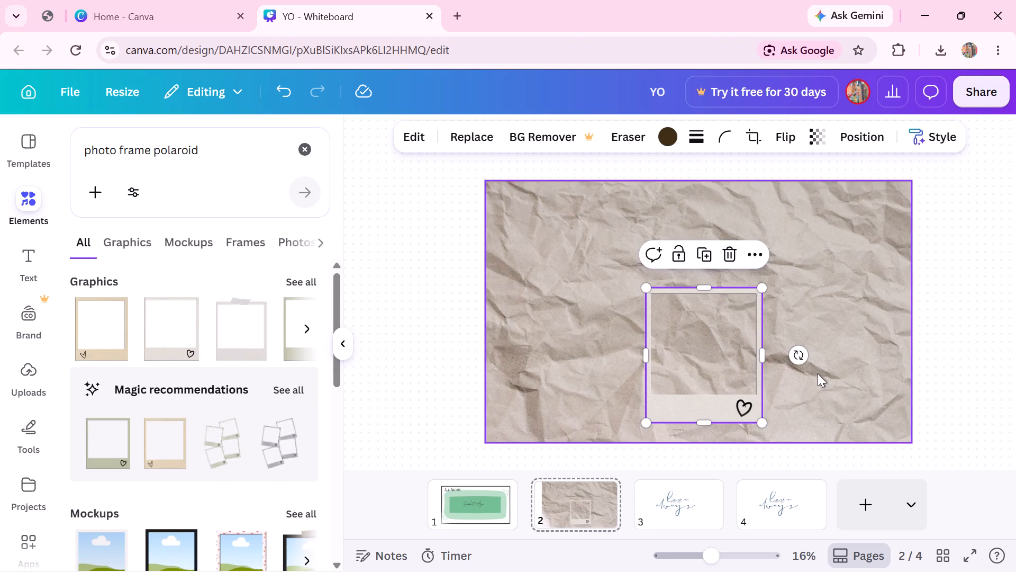
pyautogui.moveTo(705, 288); pyautogui.dragTo(698, 269)
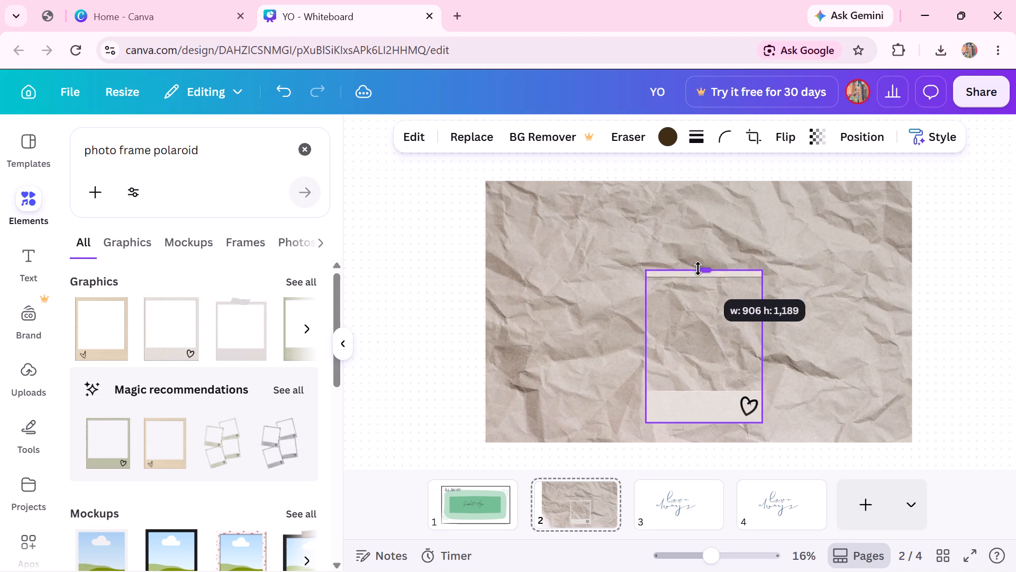
pyautogui.moveTo(698, 269); pyautogui.dragTo(693, 254)
pyautogui.moveTo(693, 254); pyautogui.dragTo(693, 259)
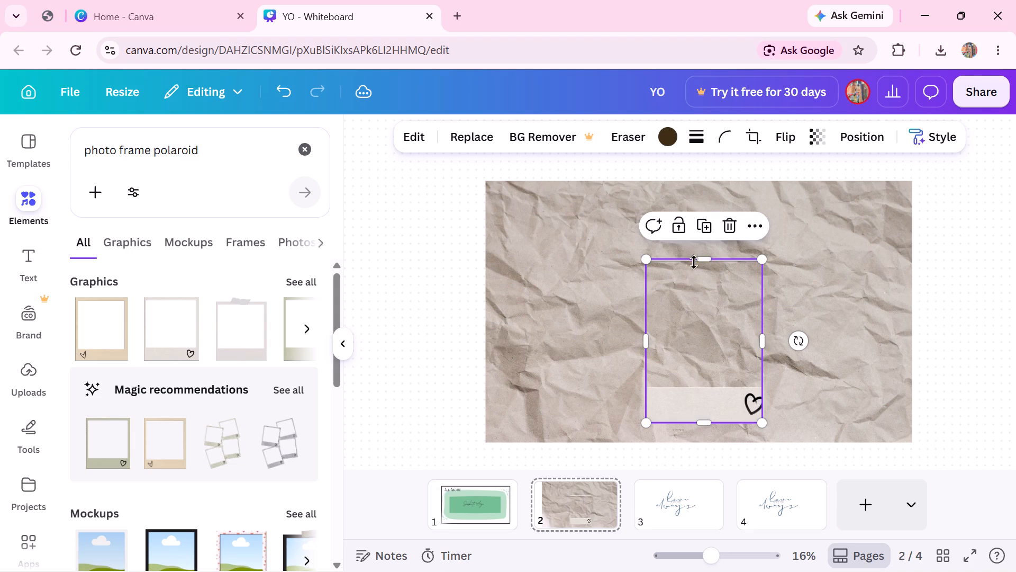
pyautogui.moveTo(701, 256); pyautogui.dragTo(691, 224)
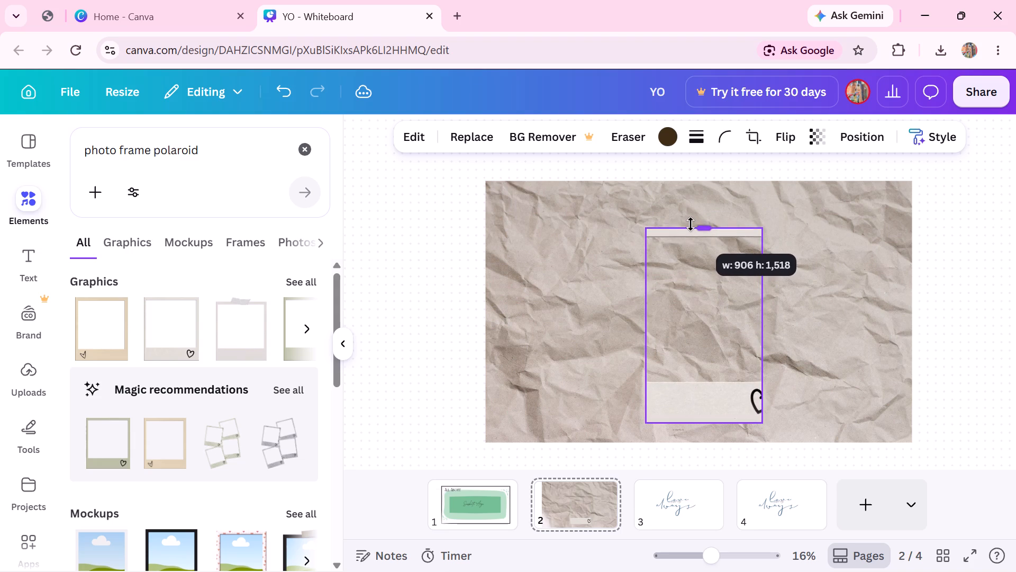
pyautogui.moveTo(691, 224); pyautogui.dragTo(689, 231)
# Widen the polaroid frame on both sides to about 1,271 wide, keeping its heart fully inside the frame.
pyautogui.moveTo(641, 329); pyautogui.dragTo(606, 329)
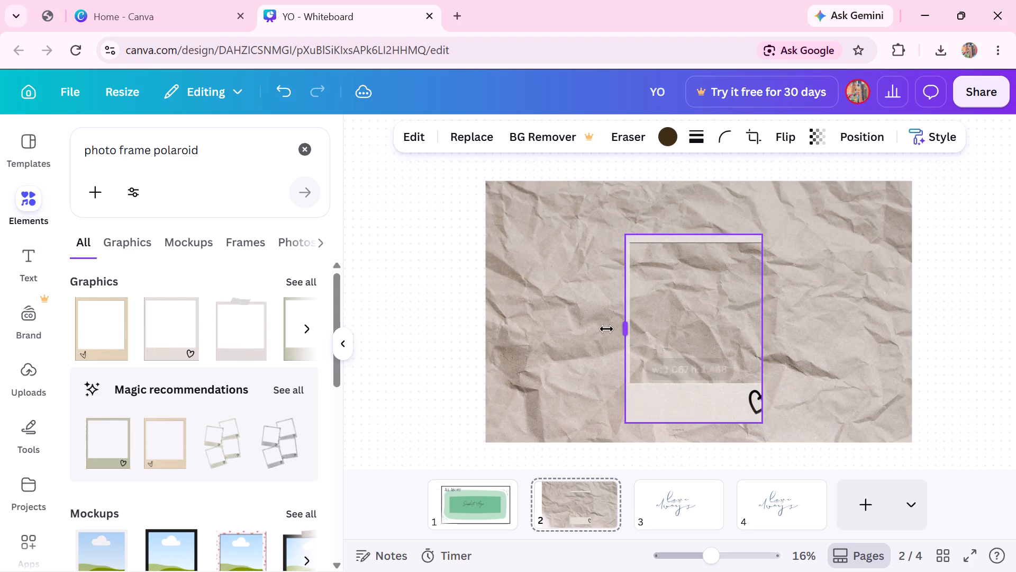
pyautogui.moveTo(606, 329); pyautogui.dragTo(613, 336)
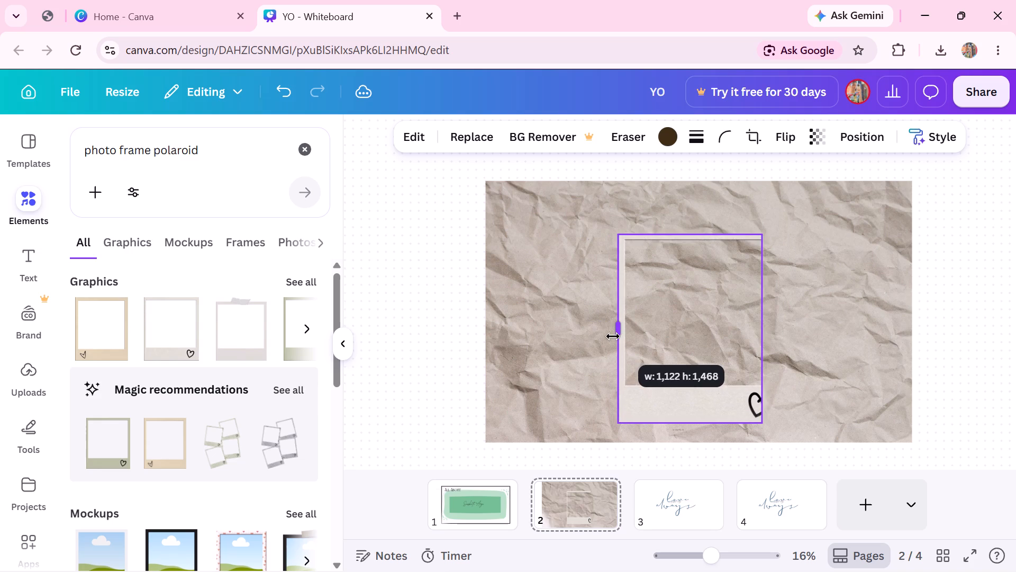
pyautogui.moveTo(613, 336); pyautogui.dragTo(620, 337)
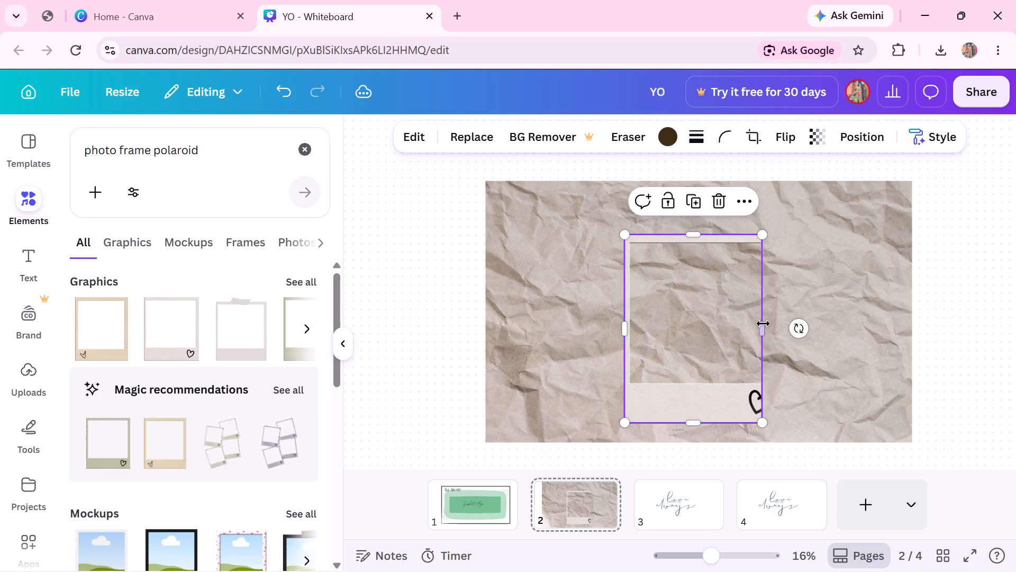
pyautogui.moveTo(760, 325); pyautogui.dragTo(779, 327)
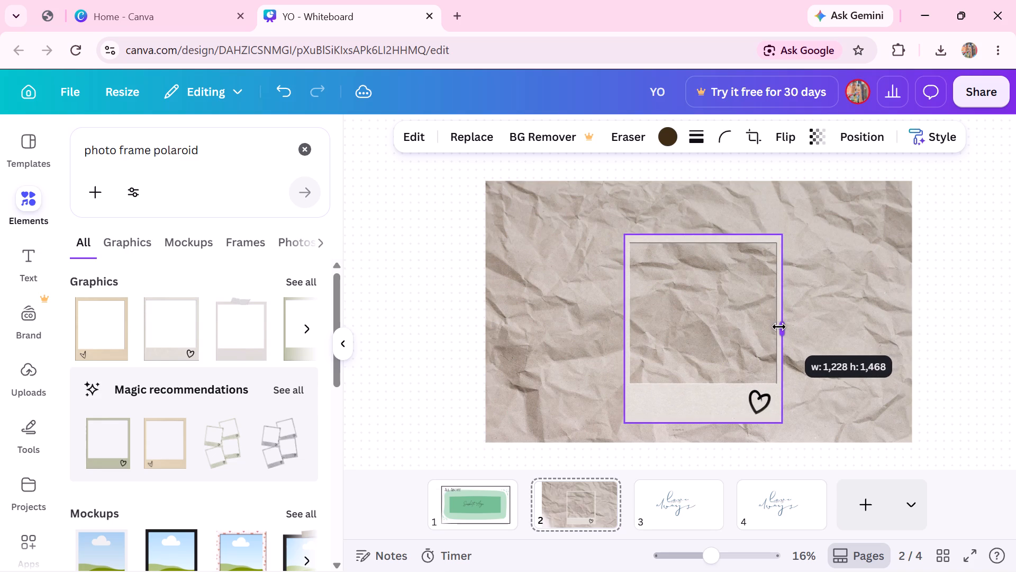
pyautogui.moveTo(779, 327); pyautogui.dragTo(780, 328)
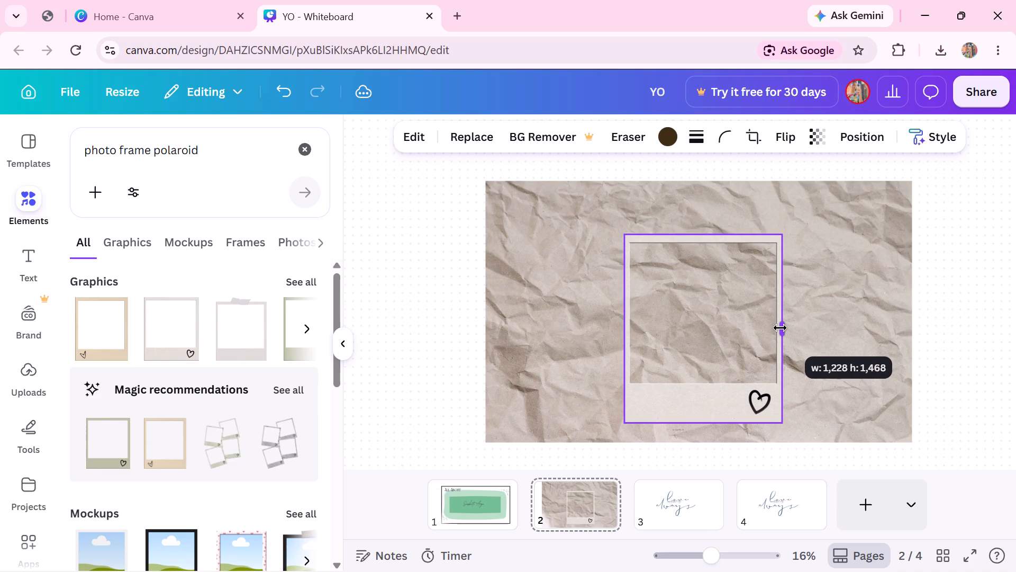
pyautogui.moveTo(780, 328); pyautogui.dragTo(782, 327)
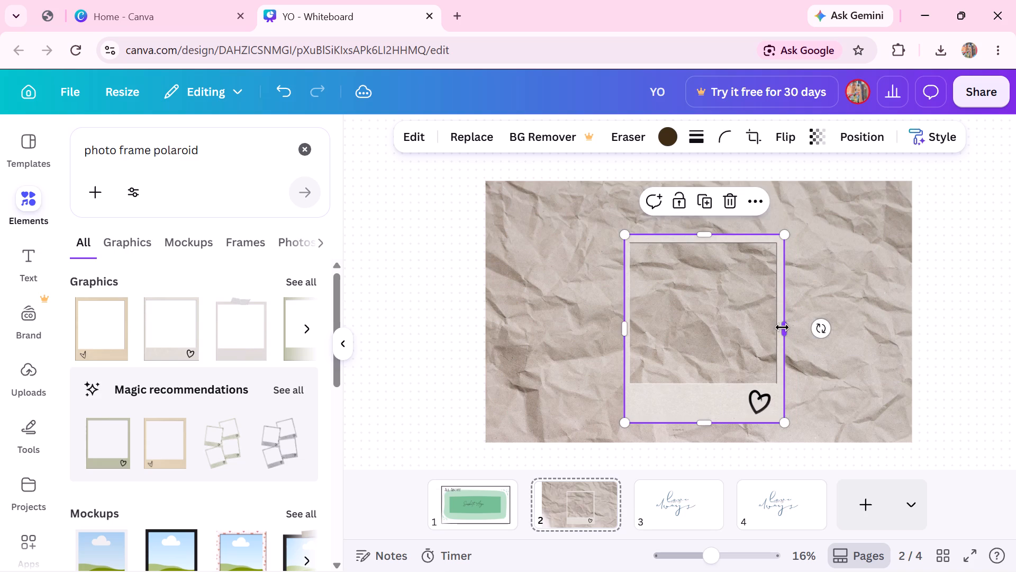
pyautogui.click(619, 321)
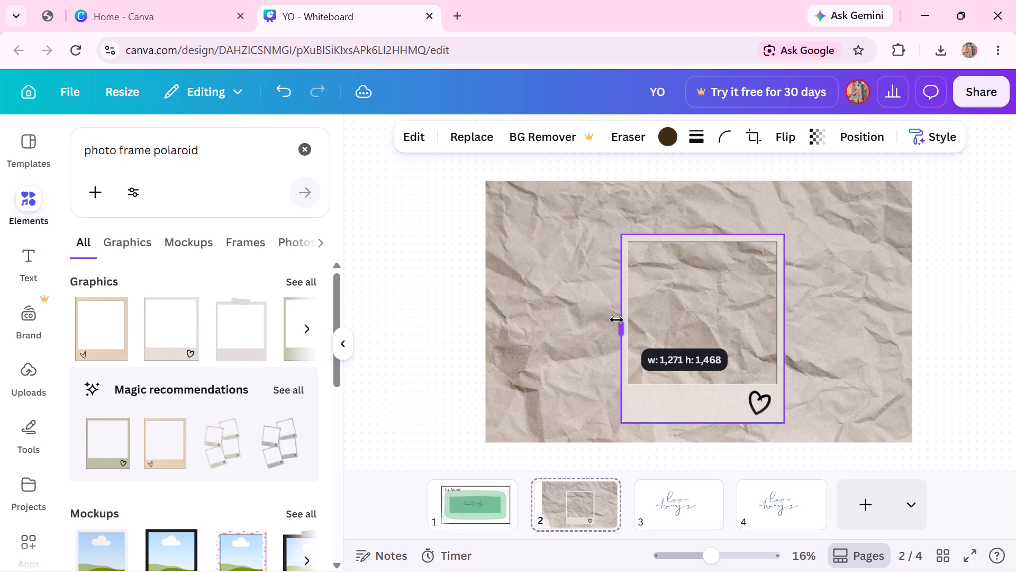
pyautogui.click(528, 230)
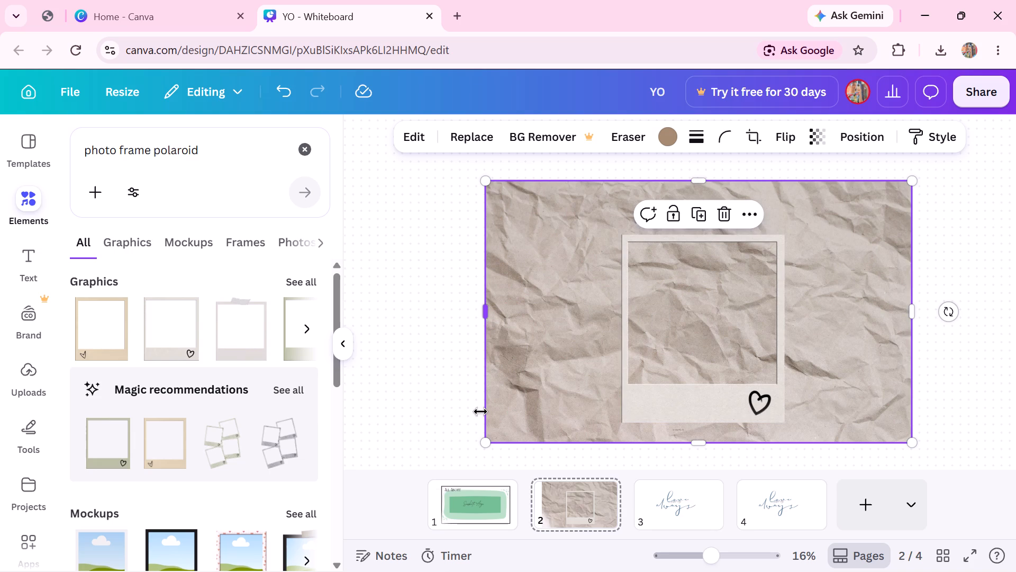
# Review the layouts of pages 3, 1 and 2, and return to page 3 to examine its overlapping lettering.
pyautogui.click(674, 503)
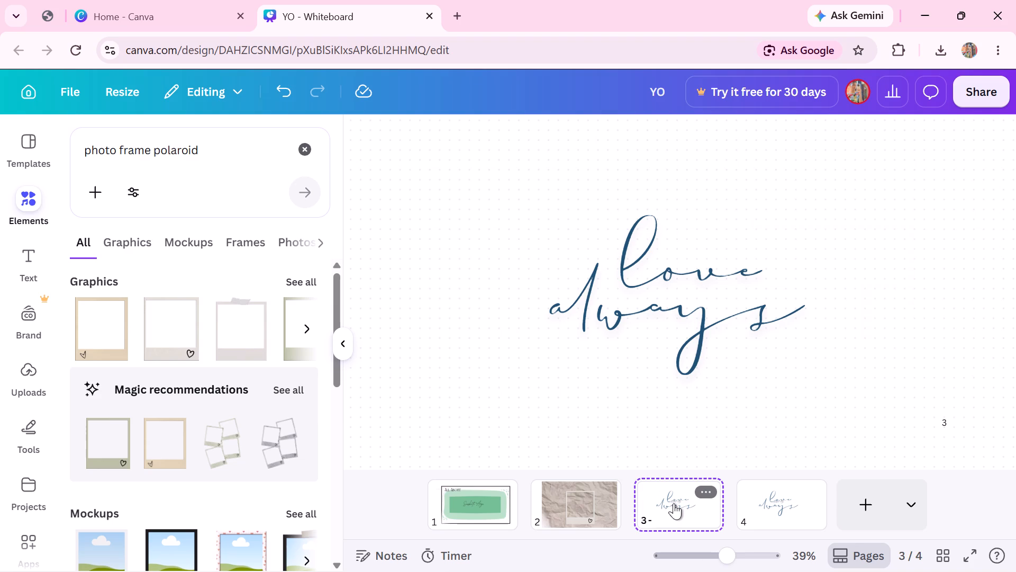
pyautogui.click(460, 522)
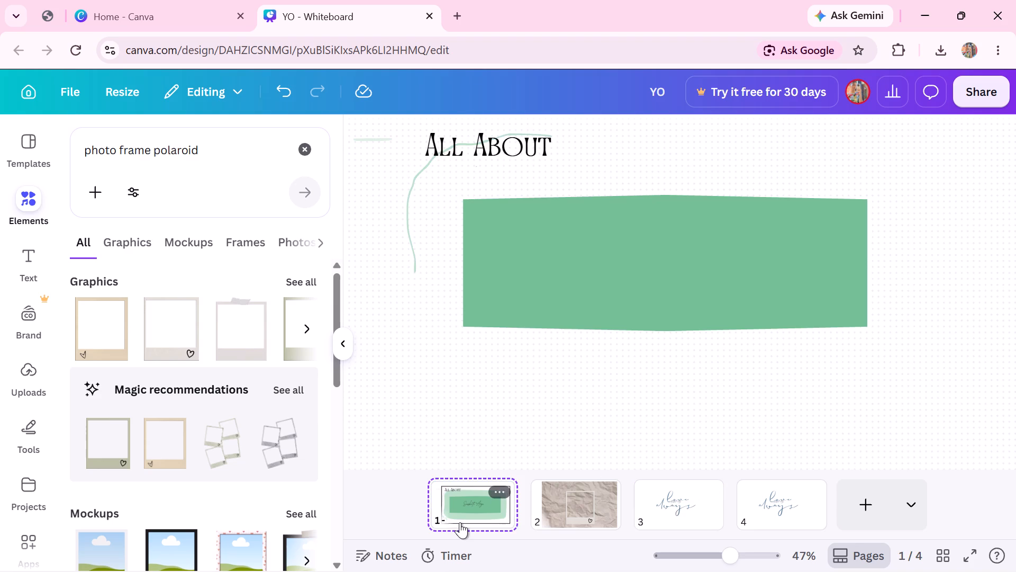
pyautogui.scroll(1, 592, 350)
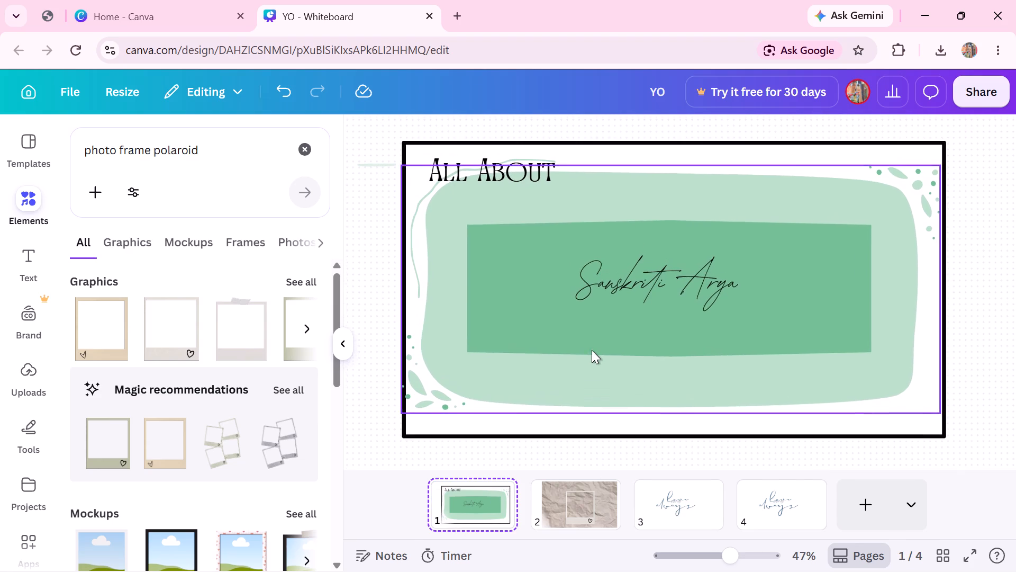
pyautogui.scroll(1, 592, 350)
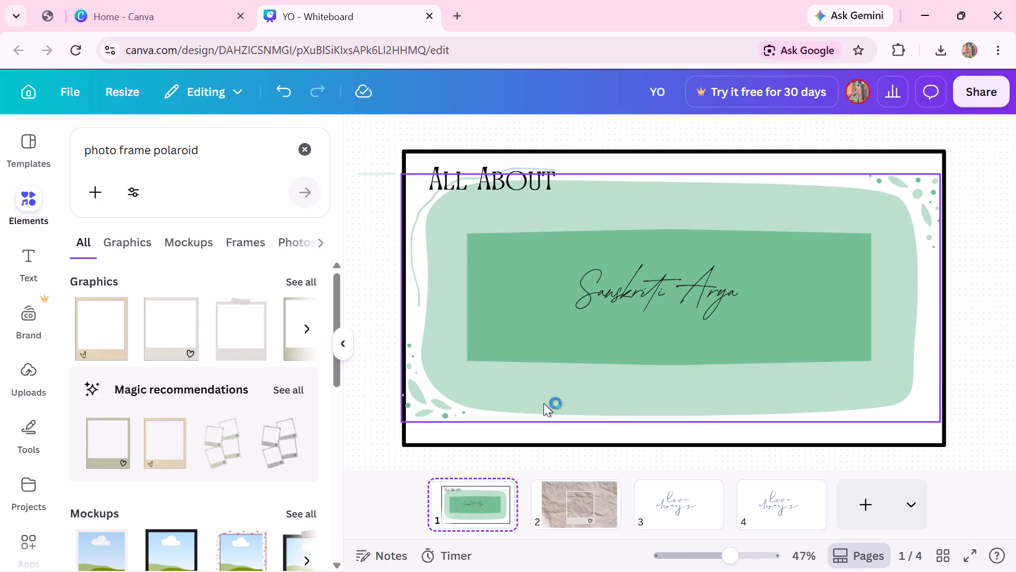
pyautogui.click(557, 513)
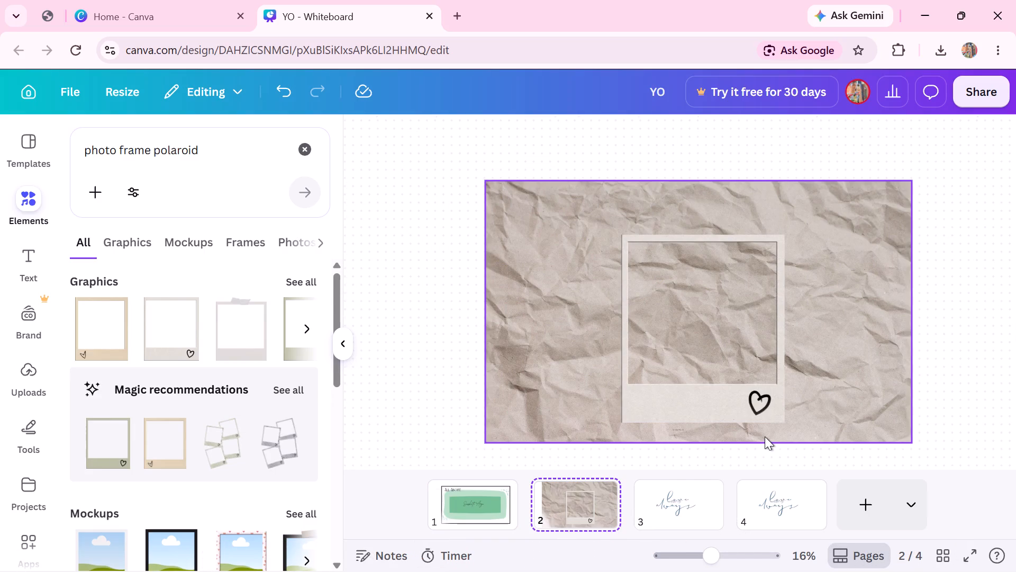
pyautogui.click(678, 483)
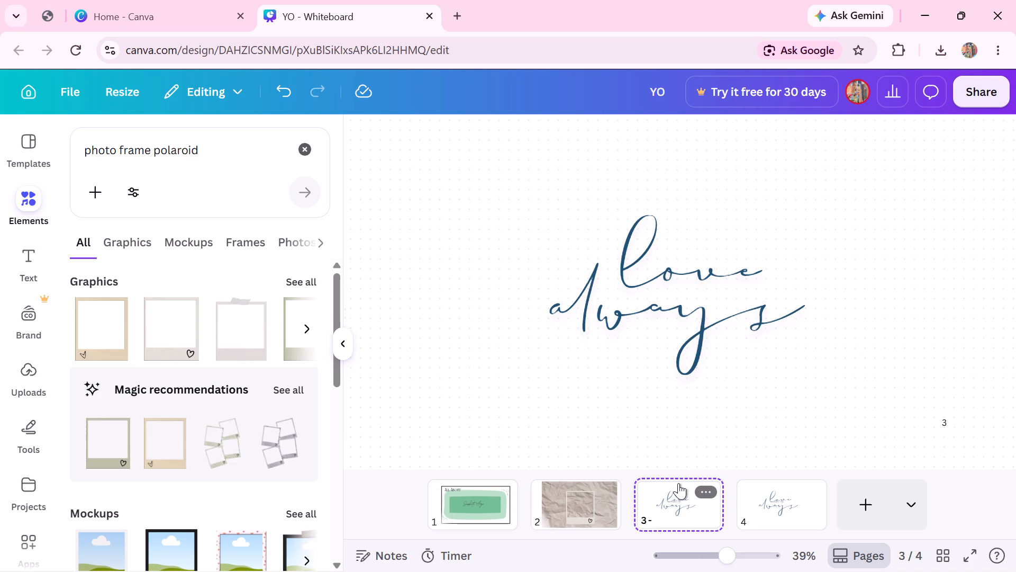
pyautogui.hscroll(-1, 605, 339)
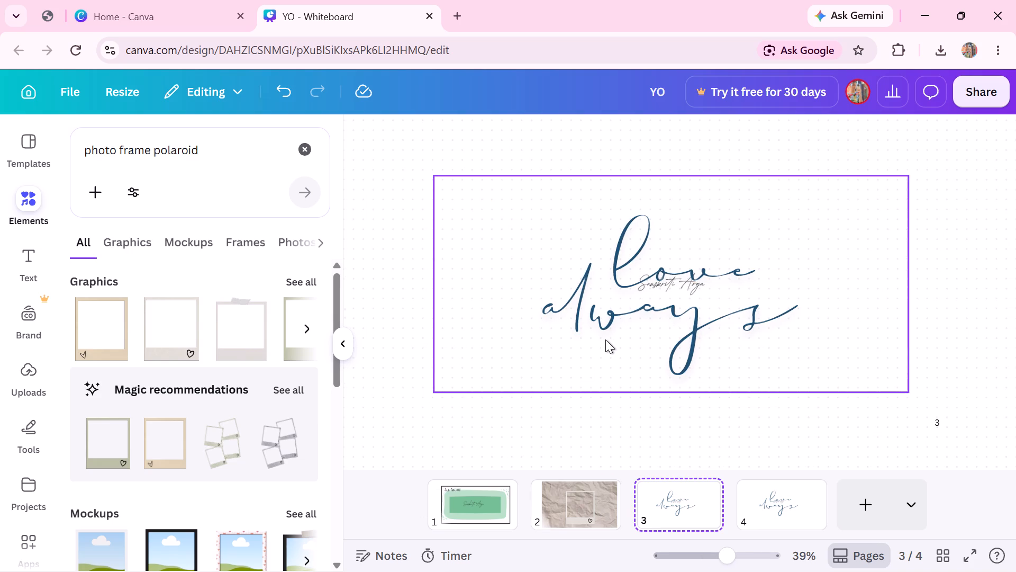
pyautogui.hscroll(-1, 605, 339)
pyautogui.hscroll(2, 605, 339)
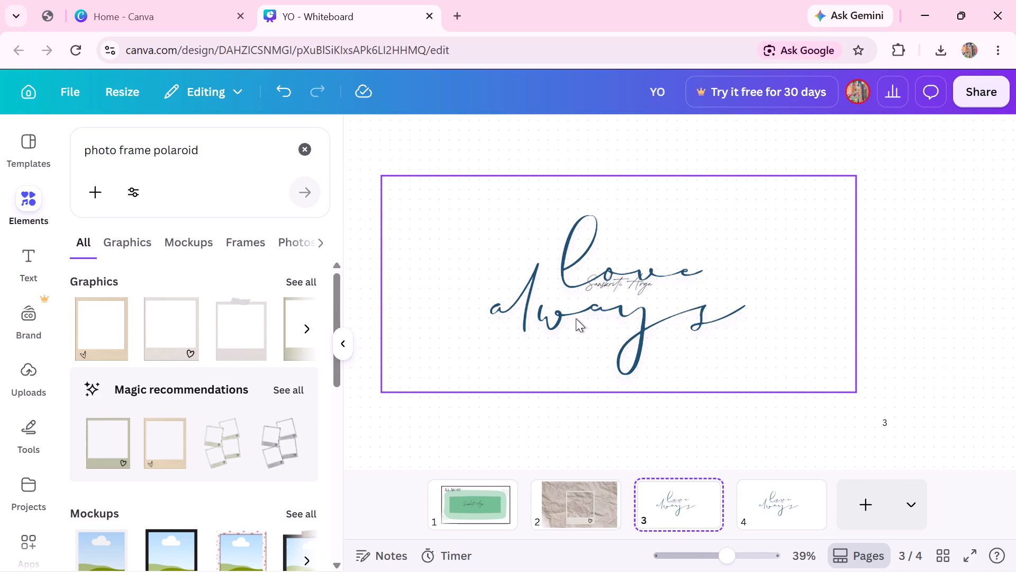
pyautogui.hscroll(1, 576, 318)
# Erase the word "always" from the script lettering on page 3, keeping "love".
pyautogui.click(453, 331)
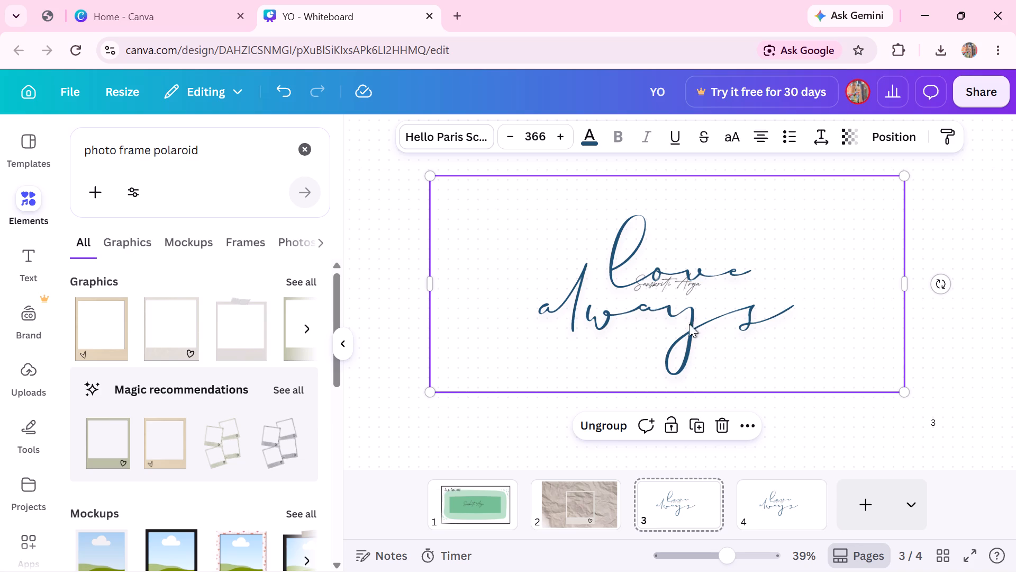
pyautogui.click(673, 288)
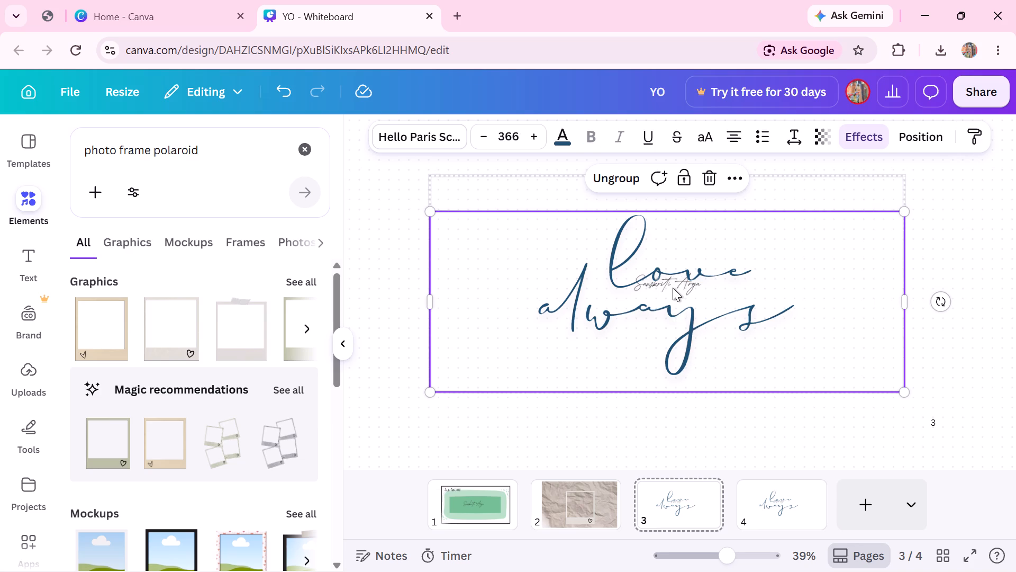
pyautogui.click(673, 288)
pyautogui.click(673, 288)
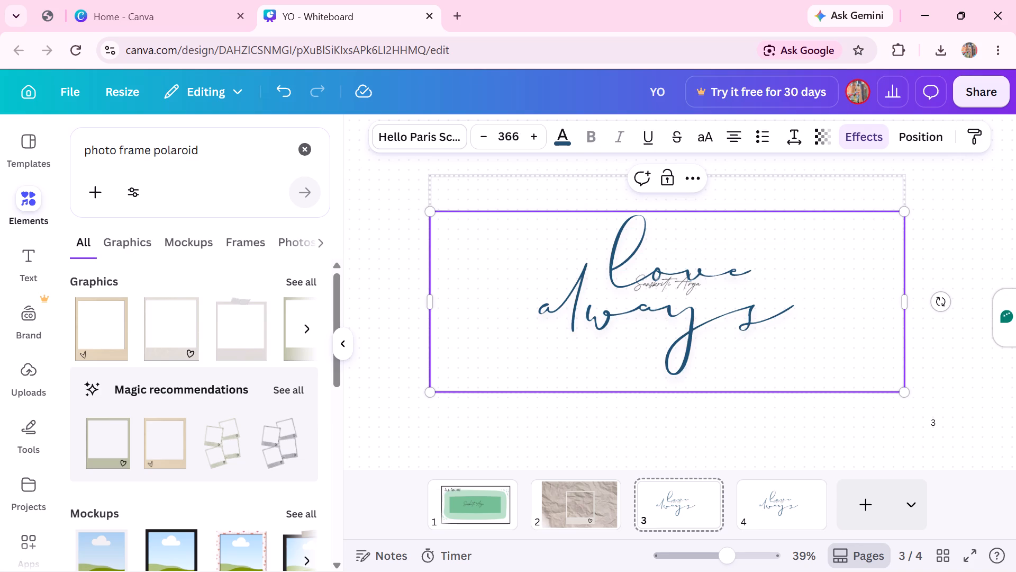
pyautogui.click(740, 332)
pyautogui.press('BackSpace')
pyautogui.press('BackSpace')
pyautogui.press('BackSpace')
pyautogui.press('BackSpace')
pyautogui.press('BackSpace')
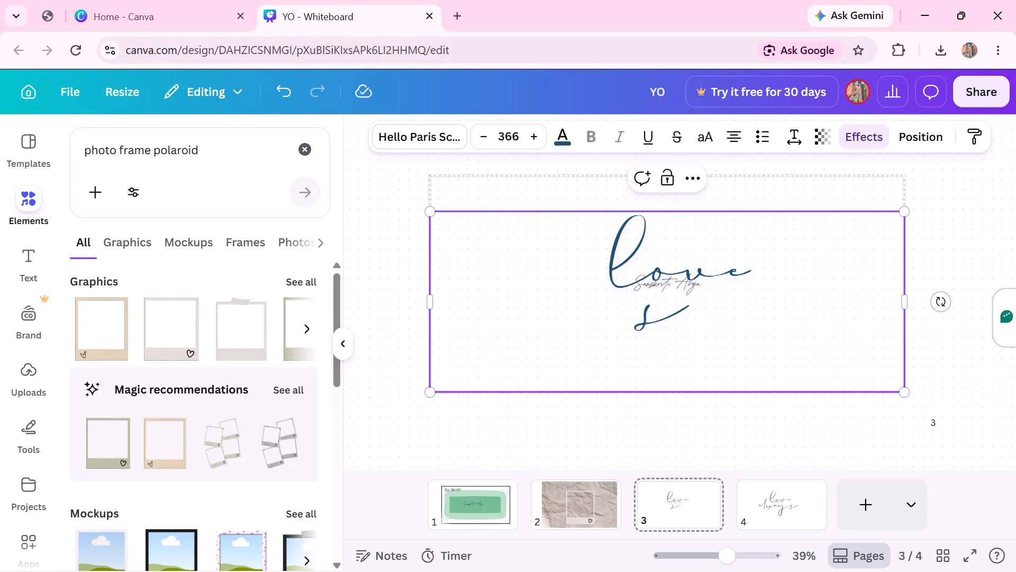
pyautogui.press('BackSpace')
pyautogui.press('BackSpace')
pyautogui.press('Right')
pyautogui.press('BackSpace')
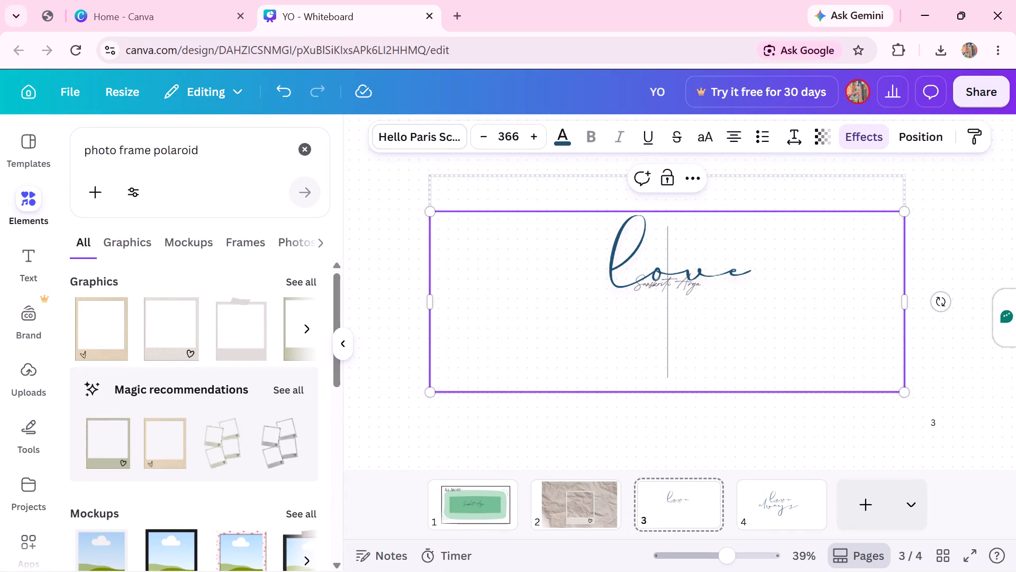
pyautogui.press('BackSpace')
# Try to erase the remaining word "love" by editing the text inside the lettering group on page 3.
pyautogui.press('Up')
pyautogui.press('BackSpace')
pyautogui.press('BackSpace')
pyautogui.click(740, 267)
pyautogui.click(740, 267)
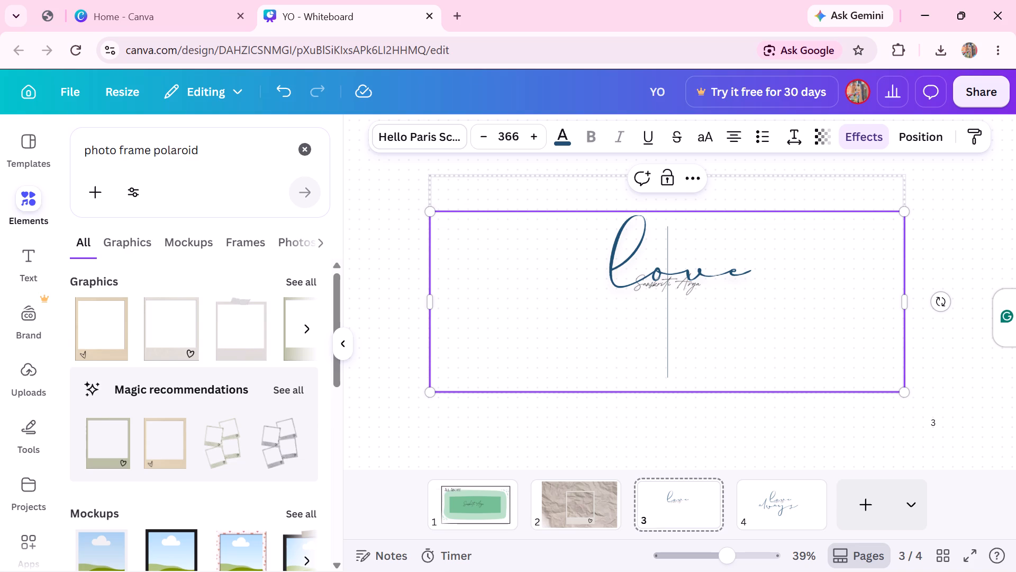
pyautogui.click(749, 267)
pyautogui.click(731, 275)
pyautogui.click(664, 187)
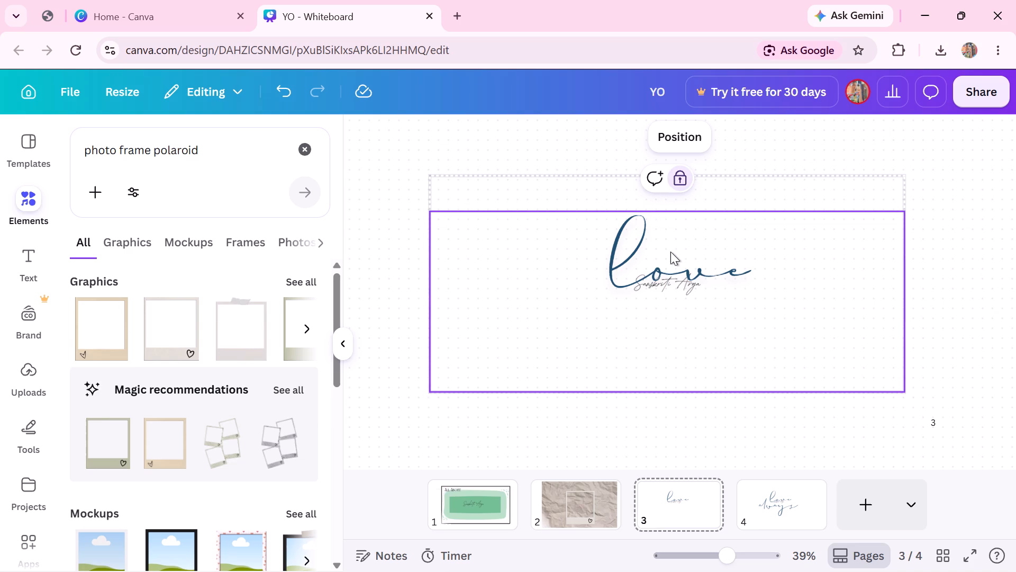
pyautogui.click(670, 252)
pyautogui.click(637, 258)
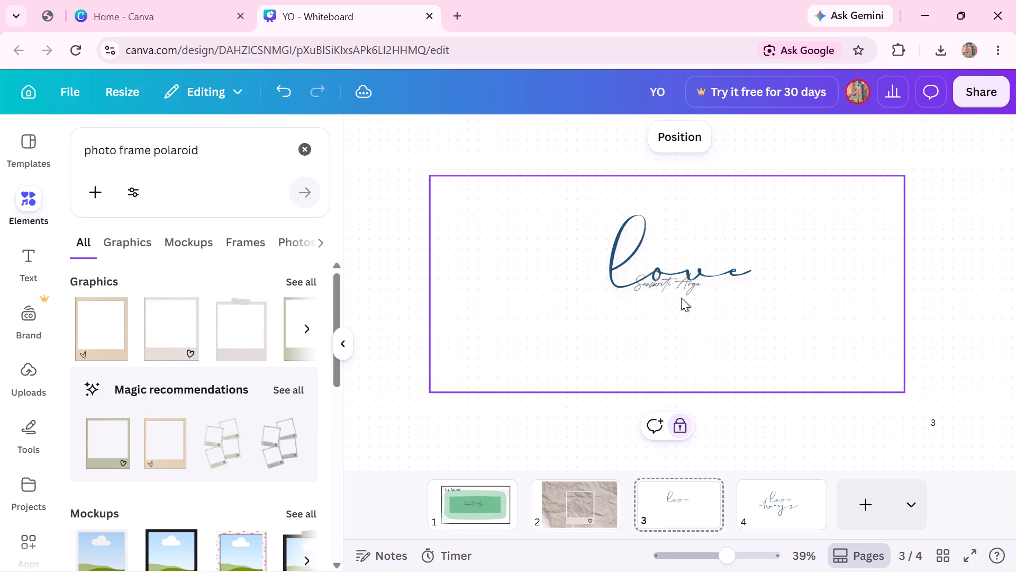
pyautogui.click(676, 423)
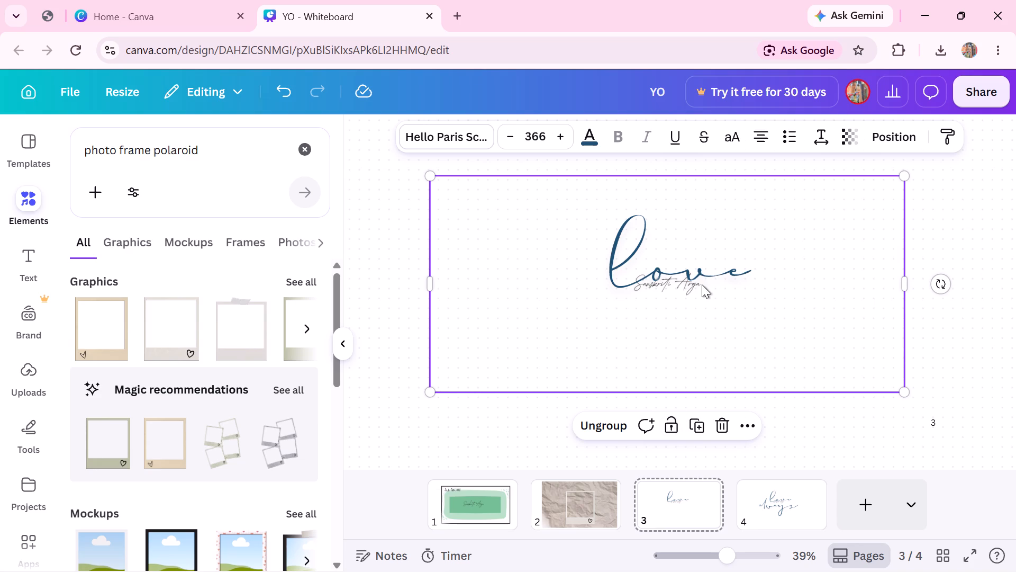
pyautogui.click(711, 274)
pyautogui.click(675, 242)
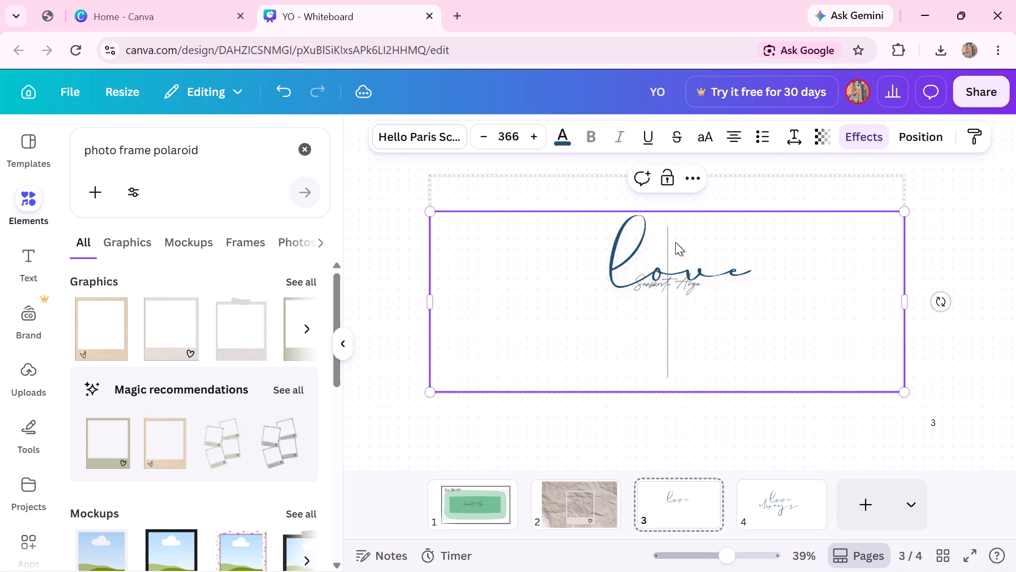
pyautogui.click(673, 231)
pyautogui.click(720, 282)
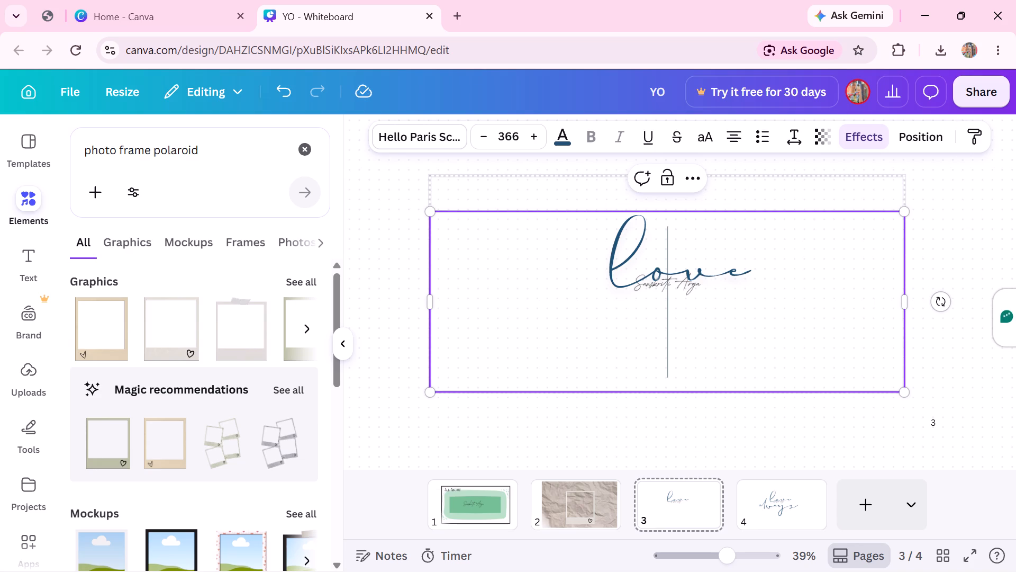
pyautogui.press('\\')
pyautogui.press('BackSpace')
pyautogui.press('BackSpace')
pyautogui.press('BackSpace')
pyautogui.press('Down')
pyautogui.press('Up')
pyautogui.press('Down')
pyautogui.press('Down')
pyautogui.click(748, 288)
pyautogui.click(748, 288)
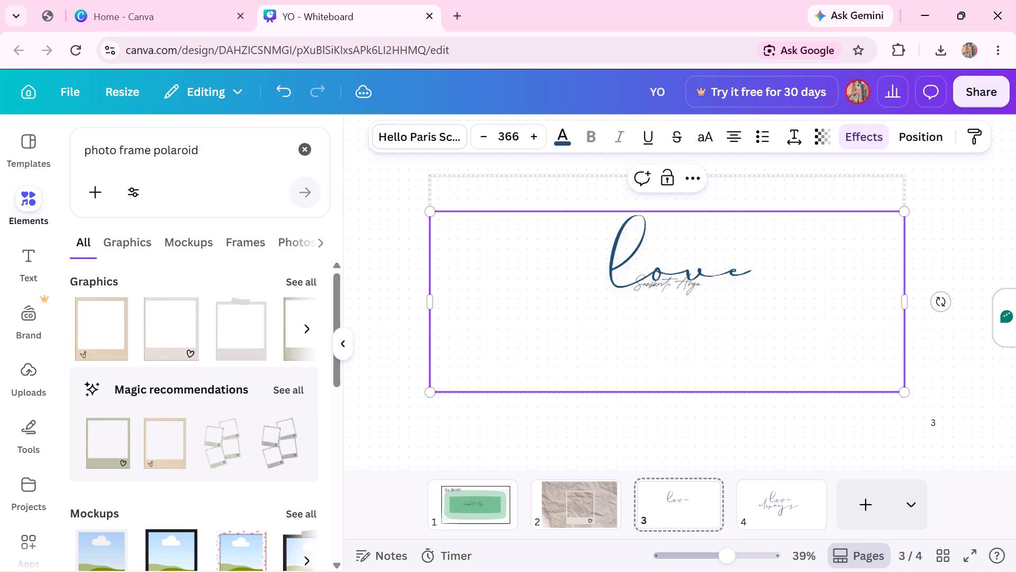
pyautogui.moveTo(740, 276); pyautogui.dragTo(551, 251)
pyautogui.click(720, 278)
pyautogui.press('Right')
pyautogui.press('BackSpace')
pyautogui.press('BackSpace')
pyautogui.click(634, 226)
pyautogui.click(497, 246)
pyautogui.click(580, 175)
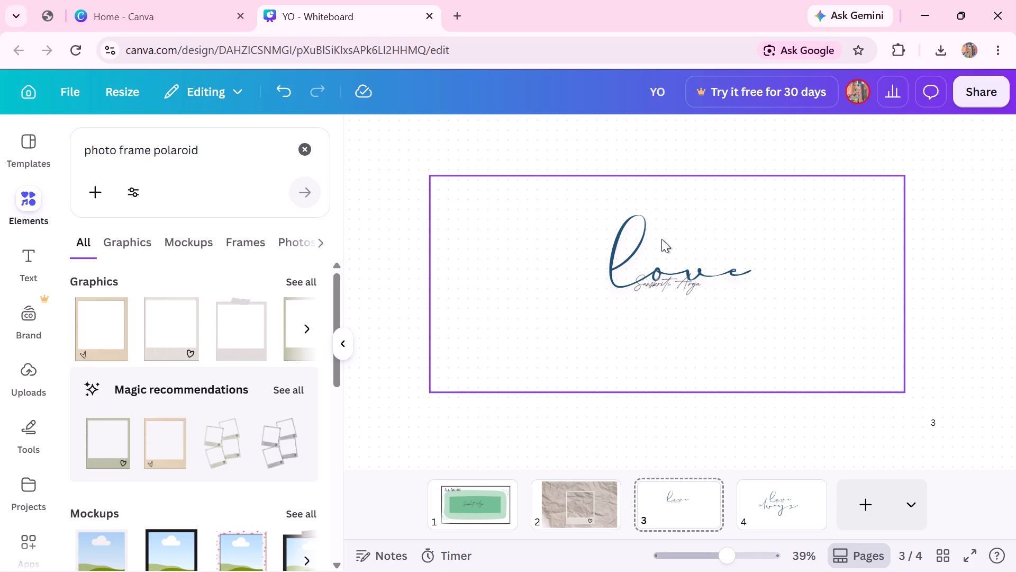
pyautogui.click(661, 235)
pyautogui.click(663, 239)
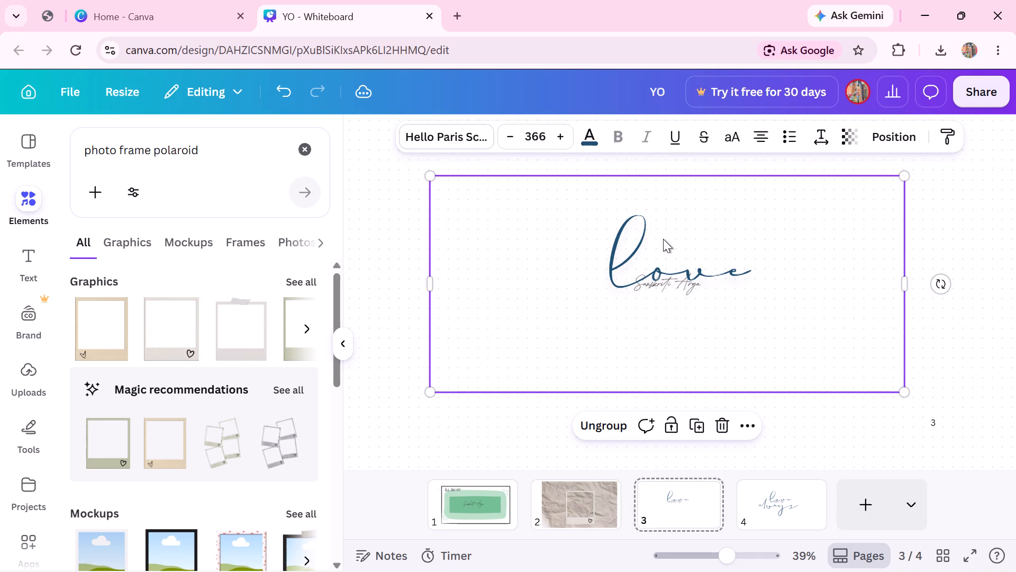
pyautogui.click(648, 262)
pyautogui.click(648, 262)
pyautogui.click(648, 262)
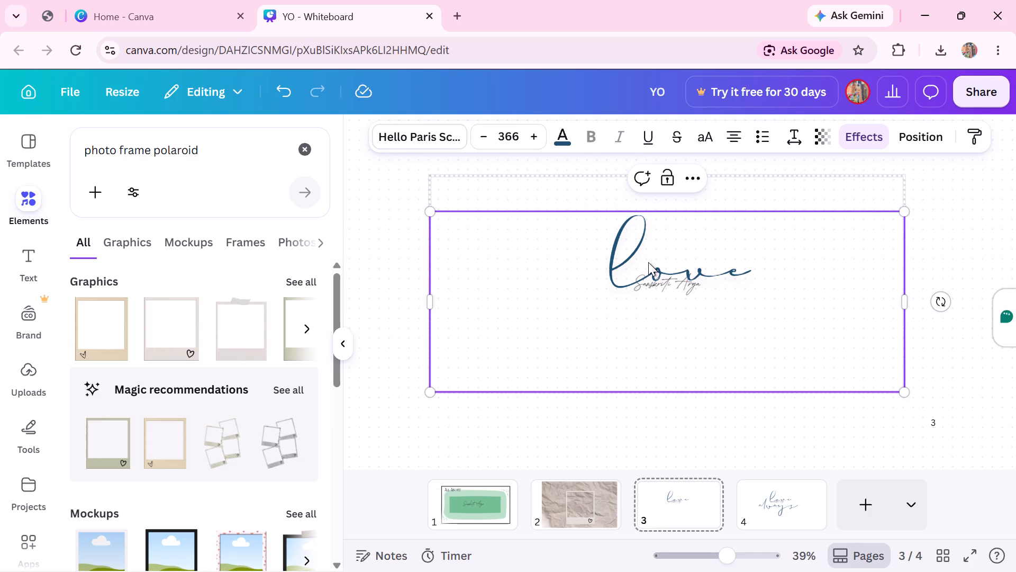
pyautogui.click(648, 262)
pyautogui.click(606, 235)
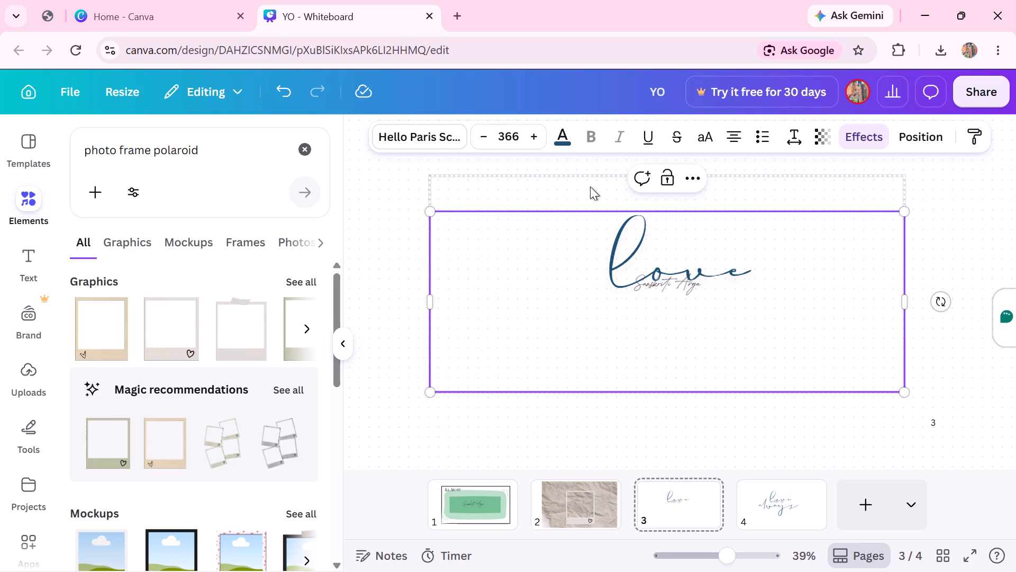
# Ungroup the remaining "love" lettering on page 3 and delete its text boxes, leaving the small signature in place.
pyautogui.click(590, 186)
pyautogui.click(590, 186)
pyautogui.click(638, 258)
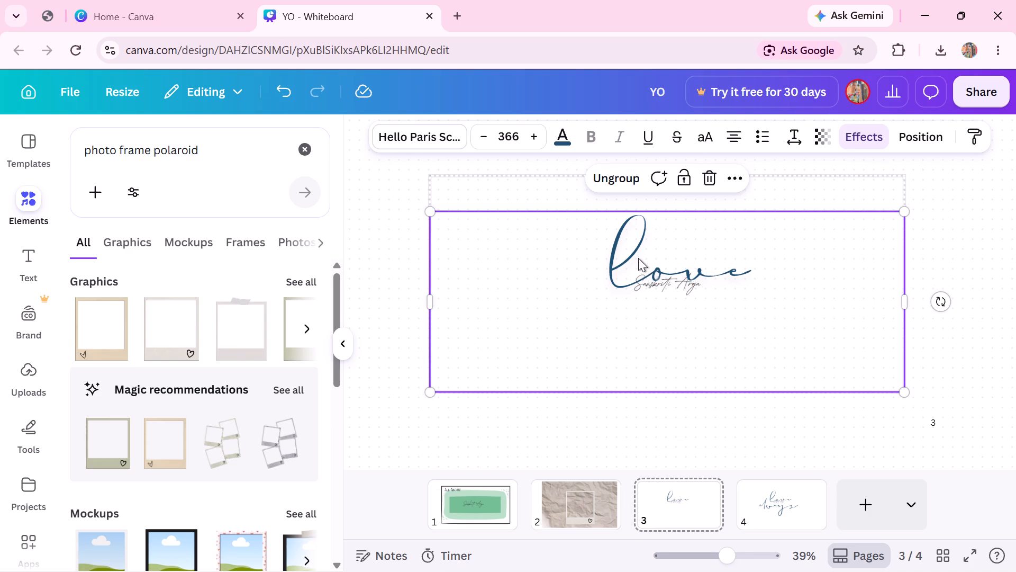
pyautogui.click(624, 185)
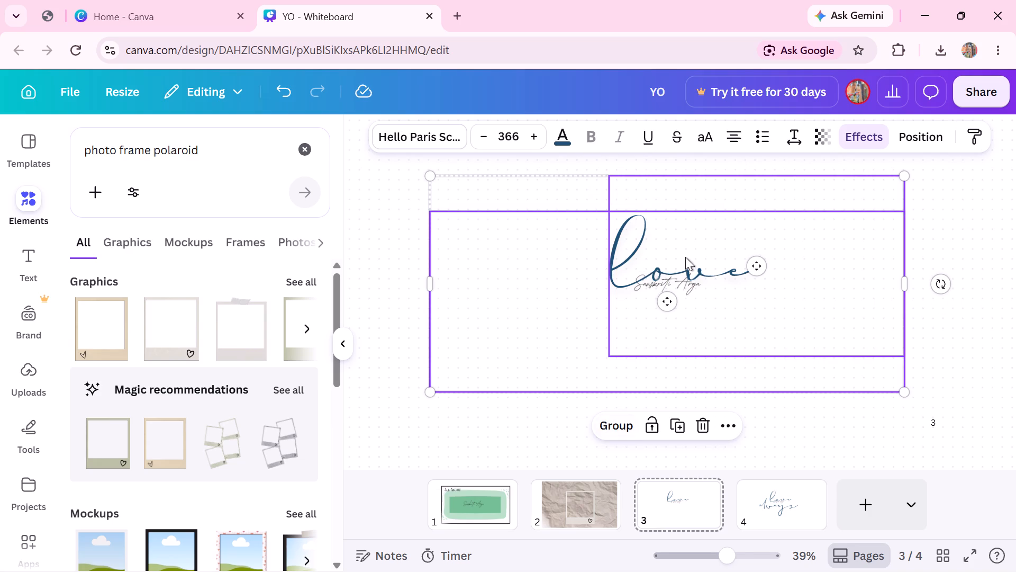
pyautogui.click(685, 257)
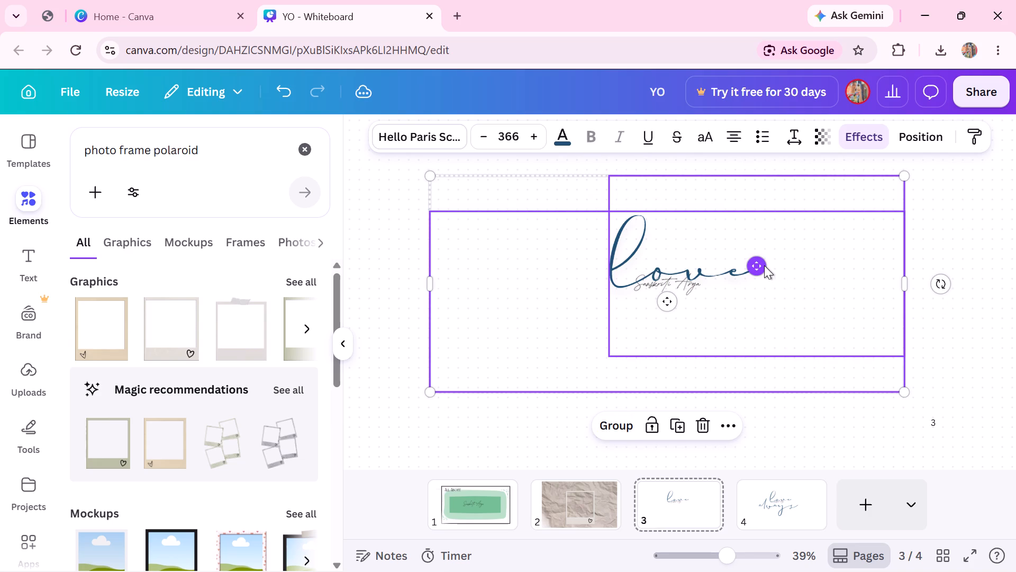
pyautogui.click(764, 265)
pyautogui.tripleClick(735, 269)
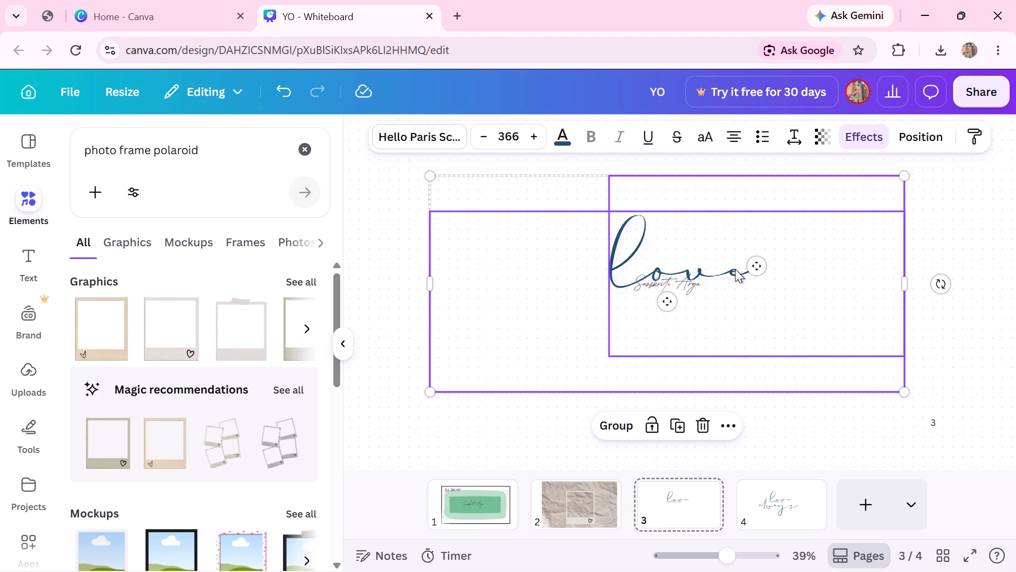
pyautogui.click(735, 269)
pyautogui.press('BackSpace')
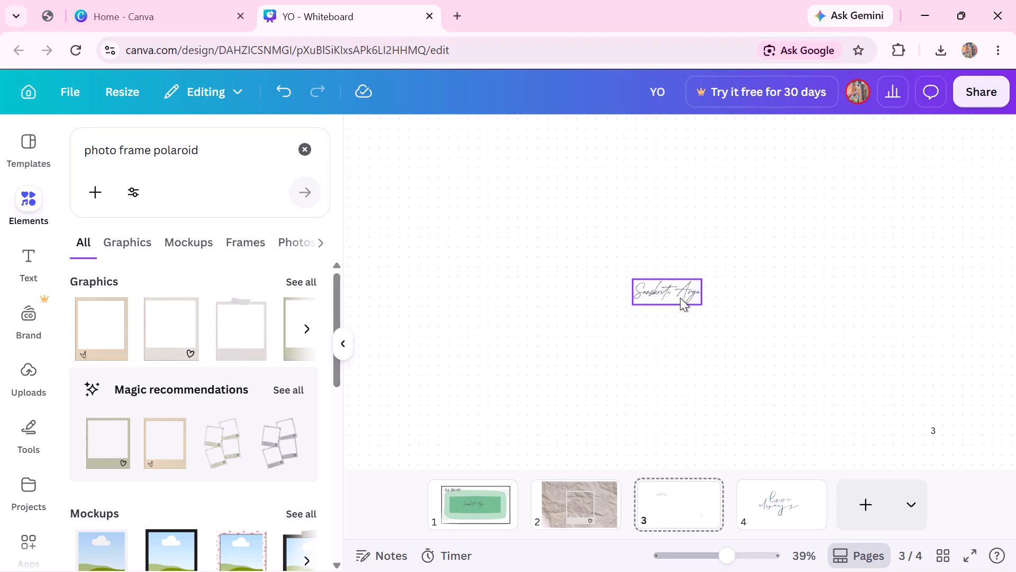
pyautogui.click(543, 268)
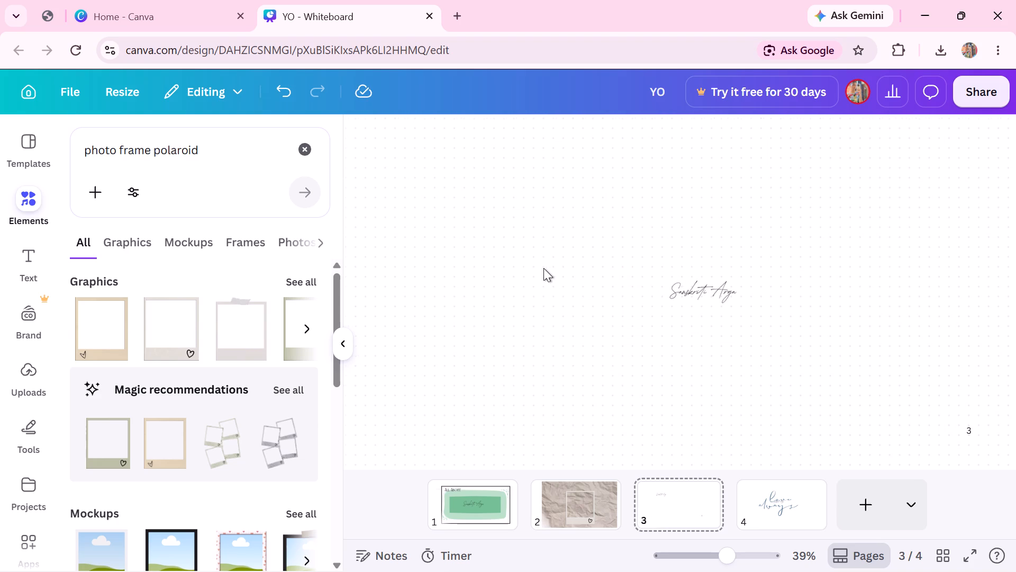
# Browse the ready-made text combinations and add the "love always" script lettering to page 3.
pyautogui.scroll(-4, 224, 263)
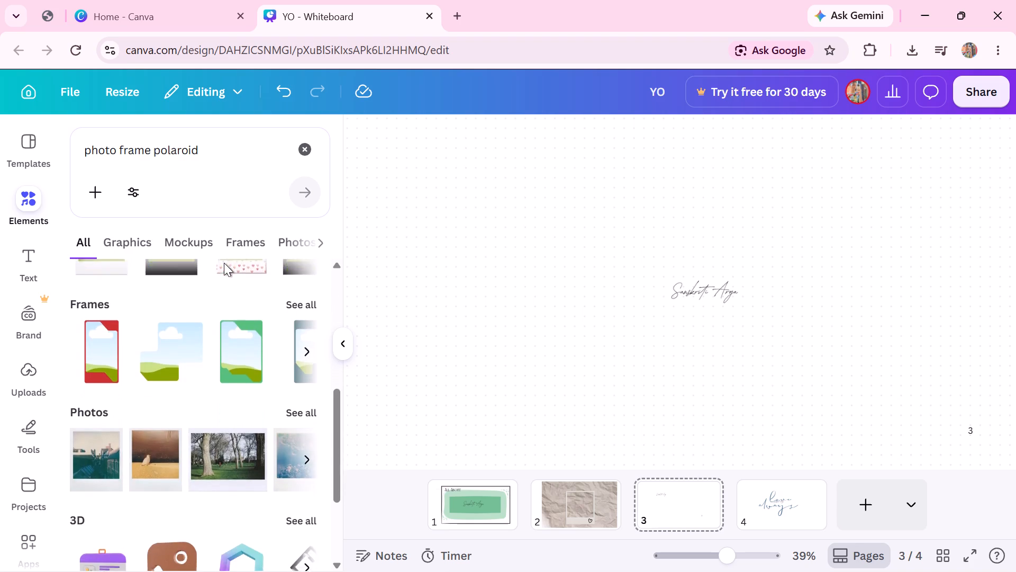
pyautogui.scroll(-5, 224, 263)
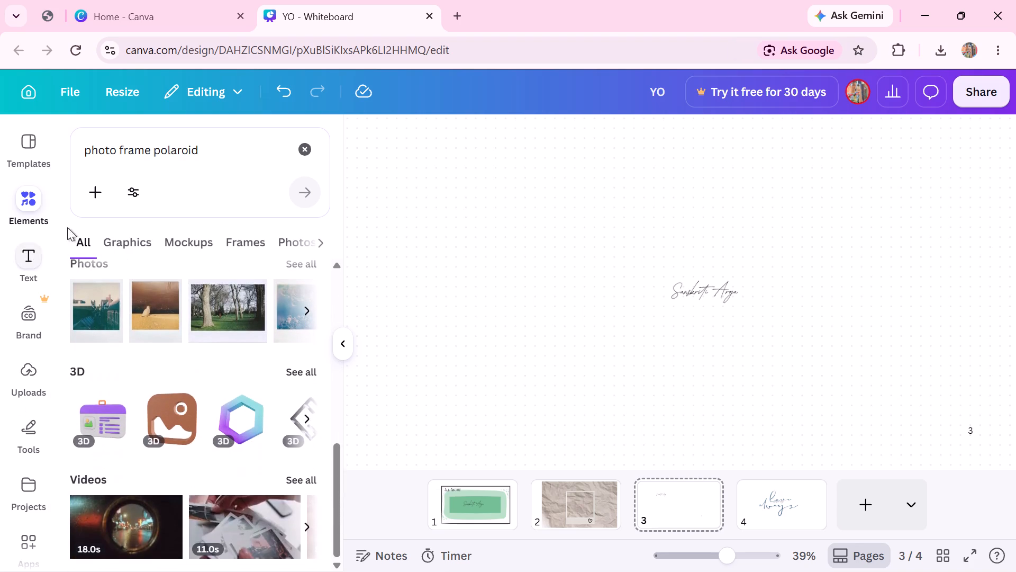
pyautogui.click(15, 252)
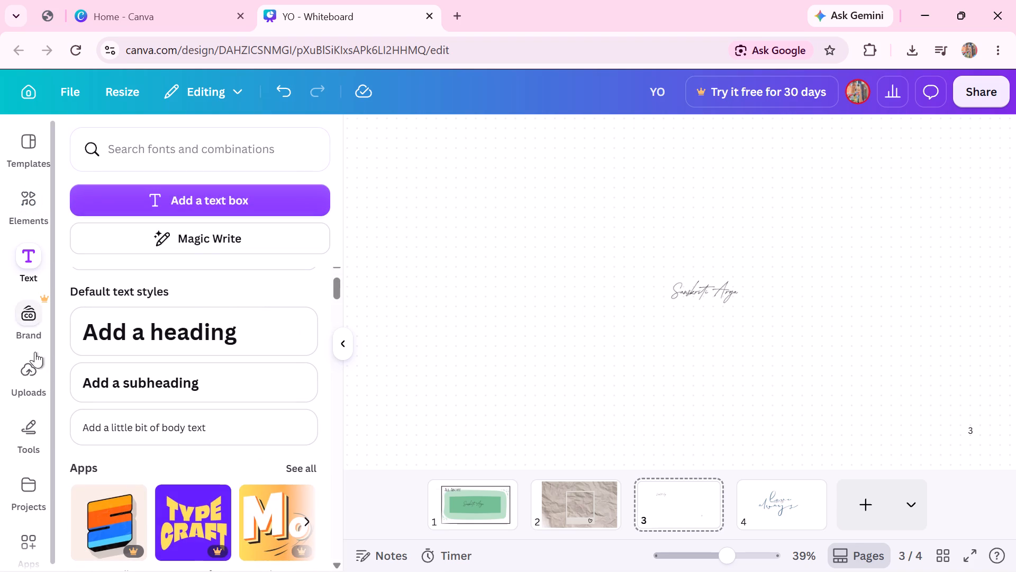
pyautogui.click(35, 370)
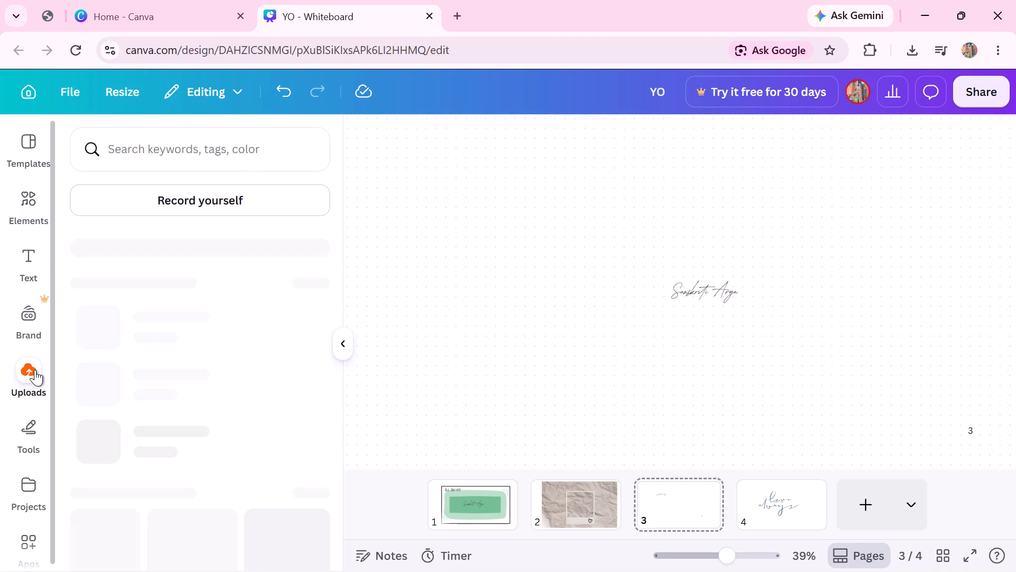
pyautogui.click(13, 258)
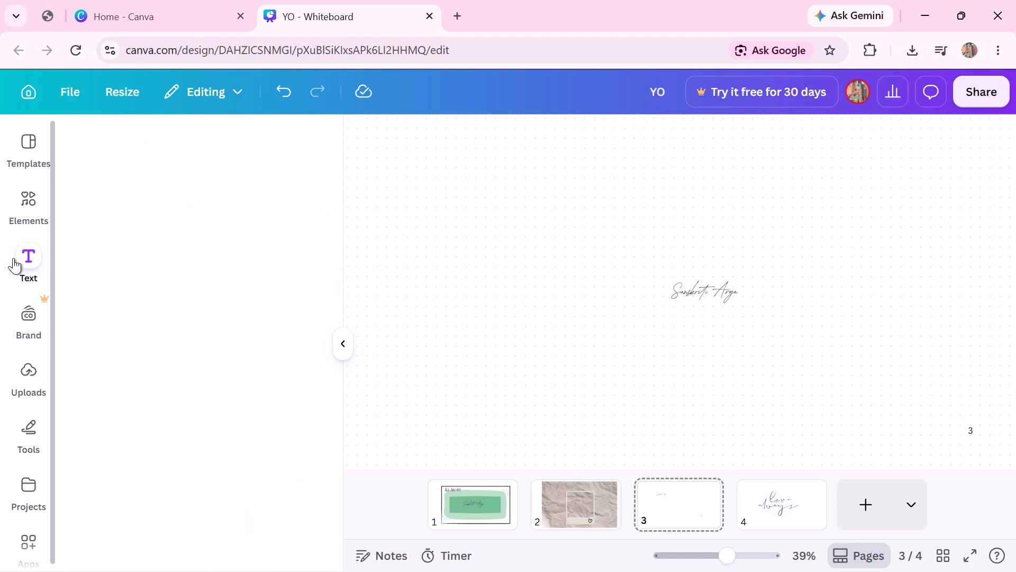
pyautogui.scroll(-7, 121, 377)
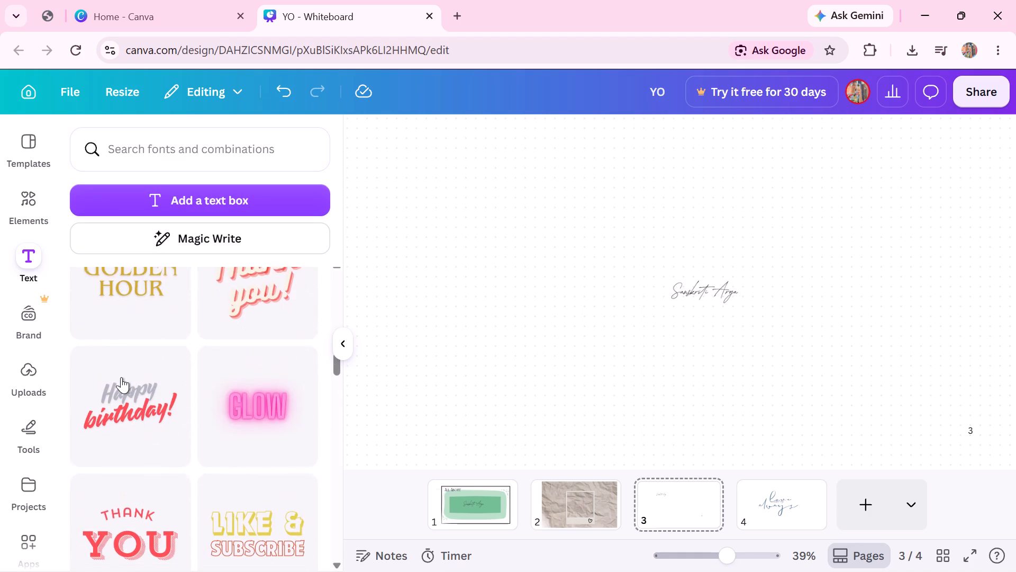
pyautogui.scroll(-3, 121, 377)
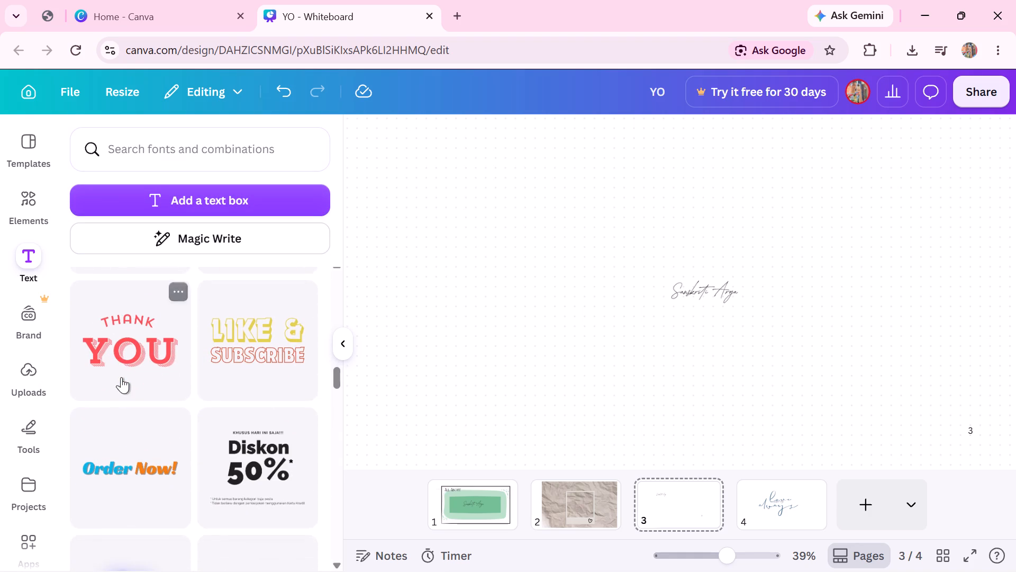
pyautogui.scroll(-5, 121, 377)
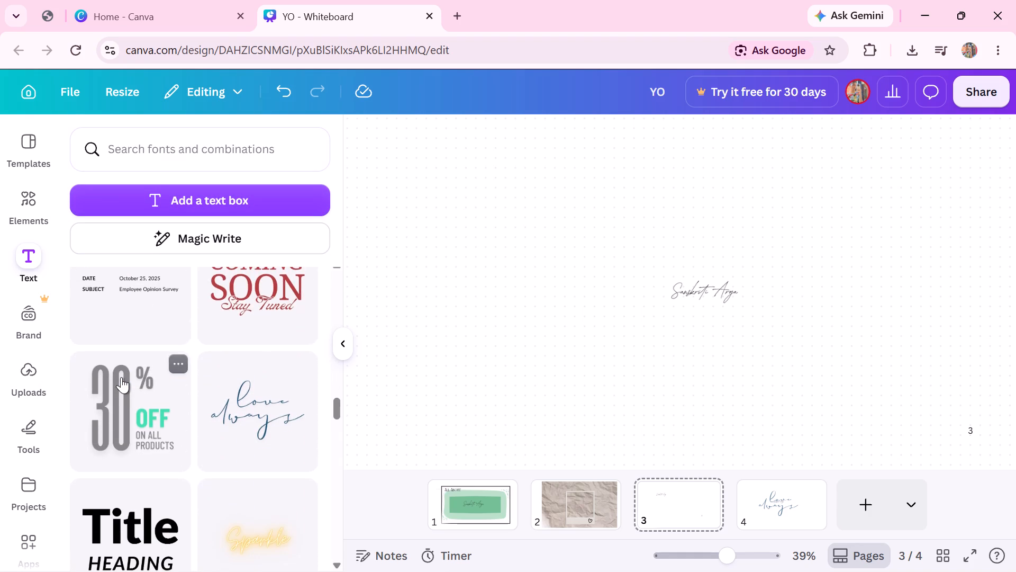
pyautogui.scroll(-3, 121, 377)
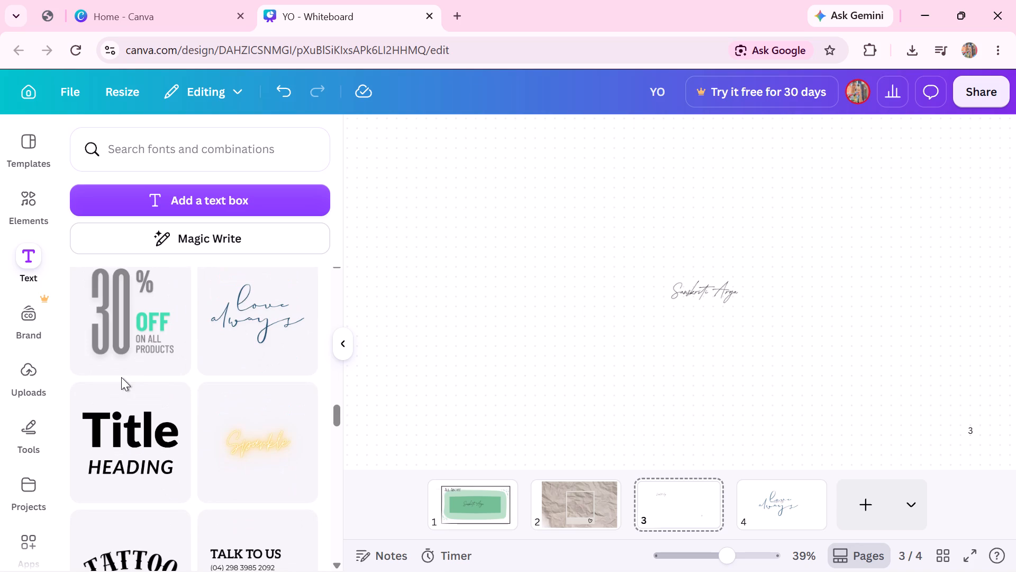
pyautogui.scroll(-4, 121, 377)
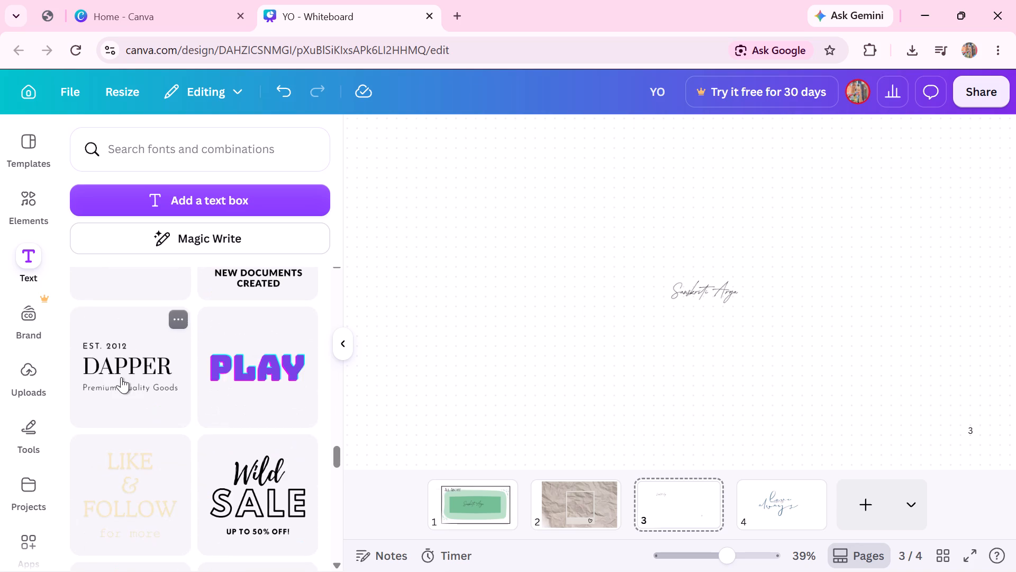
pyautogui.scroll(4, 121, 377)
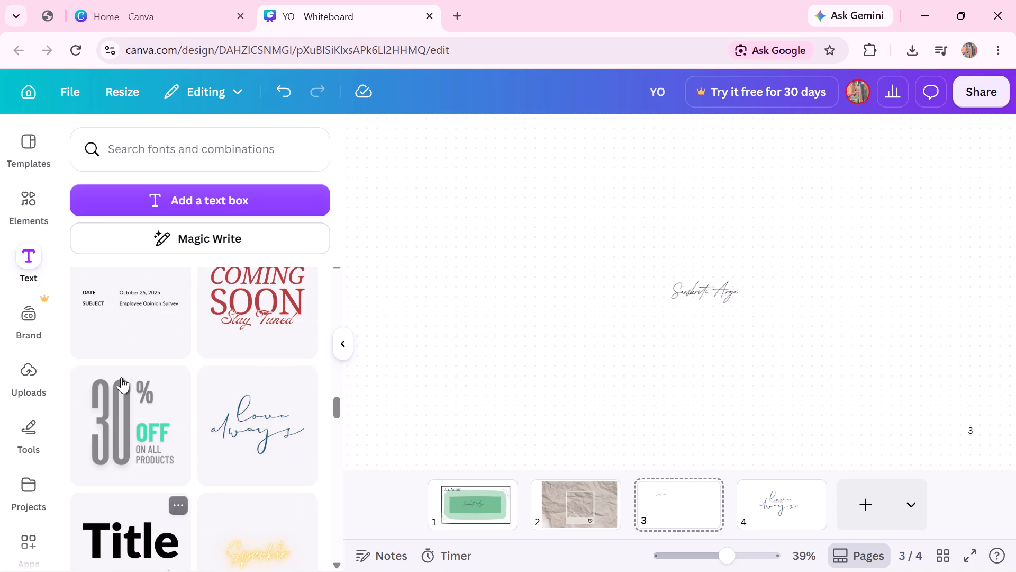
pyautogui.click(248, 444)
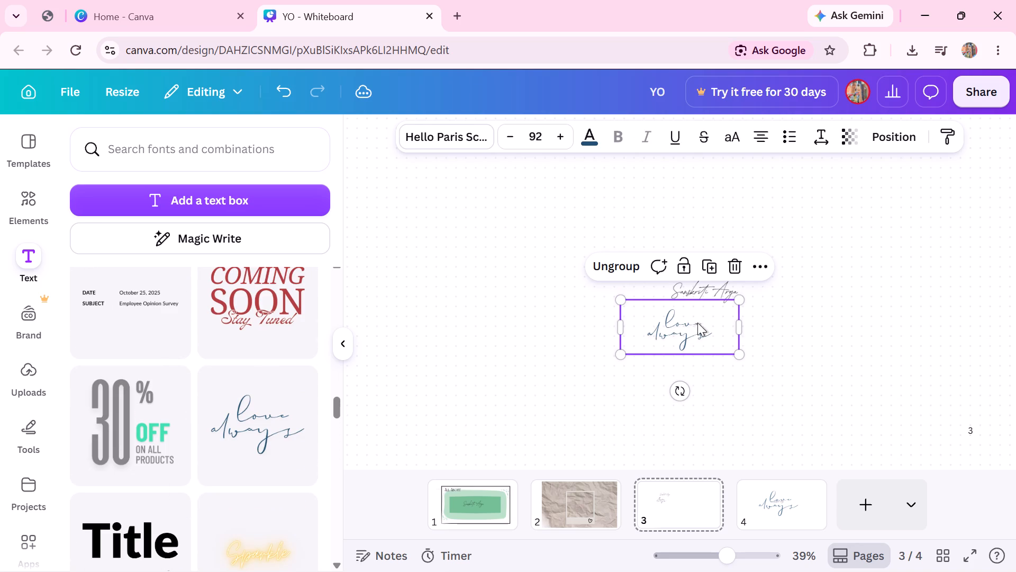
# Erase the word "always" from the new script lettering on page 3, keeping "love".
pyautogui.click(723, 327)
pyautogui.click(722, 329)
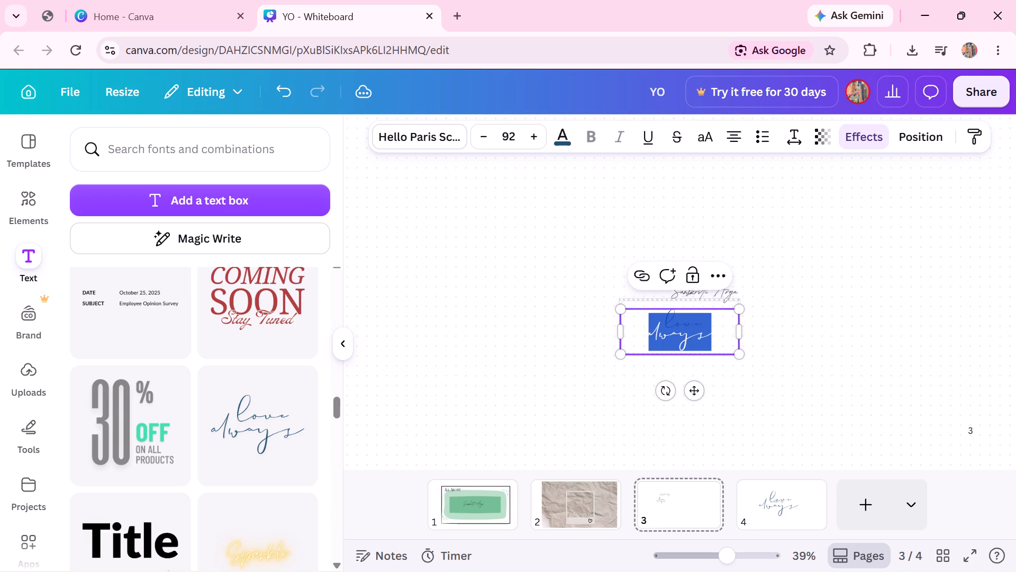
pyautogui.press('Home')
pyautogui.press('BackSpace')
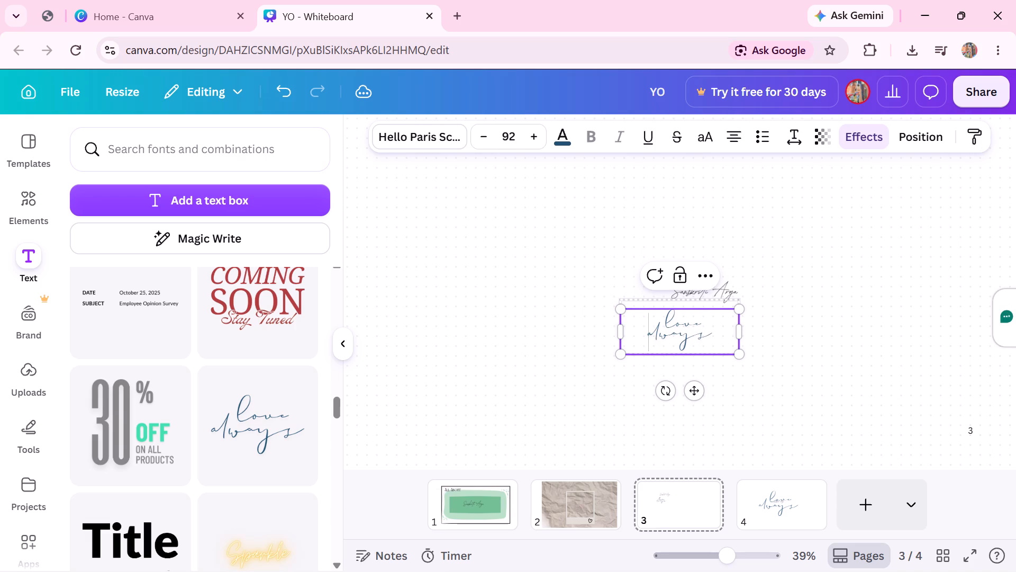
pyautogui.press('Right')
pyautogui.press('Right')
pyautogui.press('Right')
pyautogui.press('Right')
pyautogui.press('Right')
pyautogui.press('Right')
pyautogui.press('Right')
pyautogui.press('Right')
pyautogui.press('Right')
pyautogui.press('Right')
pyautogui.press('Right')
pyautogui.press('Right')
pyautogui.press('BackSpace')
pyautogui.press('BackSpace')
pyautogui.press('BackSpace')
pyautogui.press('BackSpace')
pyautogui.press('BackSpace')
pyautogui.press('BackSpace')
pyautogui.press('BackSpace')
pyautogui.press('BackSpace')
pyautogui.press('BackSpace')
pyautogui.press('BackSpace')
pyautogui.press('BackSpace')
pyautogui.press('BackSpace')
pyautogui.press('BackSpace')
pyautogui.press('BackSpace')
pyautogui.press('BackSpace')
pyautogui.press('BackSpace')
pyautogui.press('BackSpace')
pyautogui.press('BackSpace')
pyautogui.press('BackSpace')
pyautogui.press('BackSpace')
pyautogui.press('BackSpace')
pyautogui.press('BackSpace')
pyautogui.press('BackSpace')
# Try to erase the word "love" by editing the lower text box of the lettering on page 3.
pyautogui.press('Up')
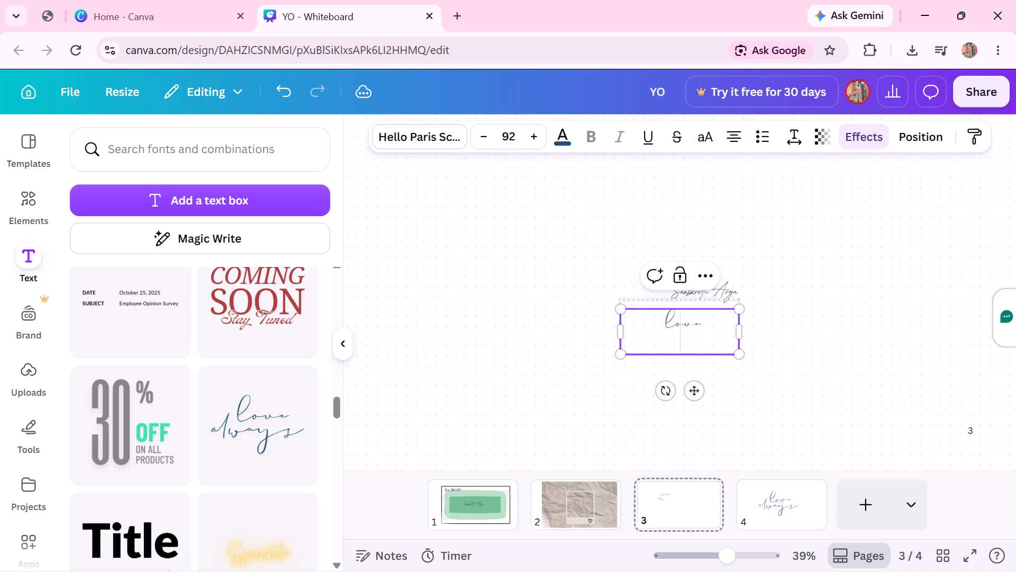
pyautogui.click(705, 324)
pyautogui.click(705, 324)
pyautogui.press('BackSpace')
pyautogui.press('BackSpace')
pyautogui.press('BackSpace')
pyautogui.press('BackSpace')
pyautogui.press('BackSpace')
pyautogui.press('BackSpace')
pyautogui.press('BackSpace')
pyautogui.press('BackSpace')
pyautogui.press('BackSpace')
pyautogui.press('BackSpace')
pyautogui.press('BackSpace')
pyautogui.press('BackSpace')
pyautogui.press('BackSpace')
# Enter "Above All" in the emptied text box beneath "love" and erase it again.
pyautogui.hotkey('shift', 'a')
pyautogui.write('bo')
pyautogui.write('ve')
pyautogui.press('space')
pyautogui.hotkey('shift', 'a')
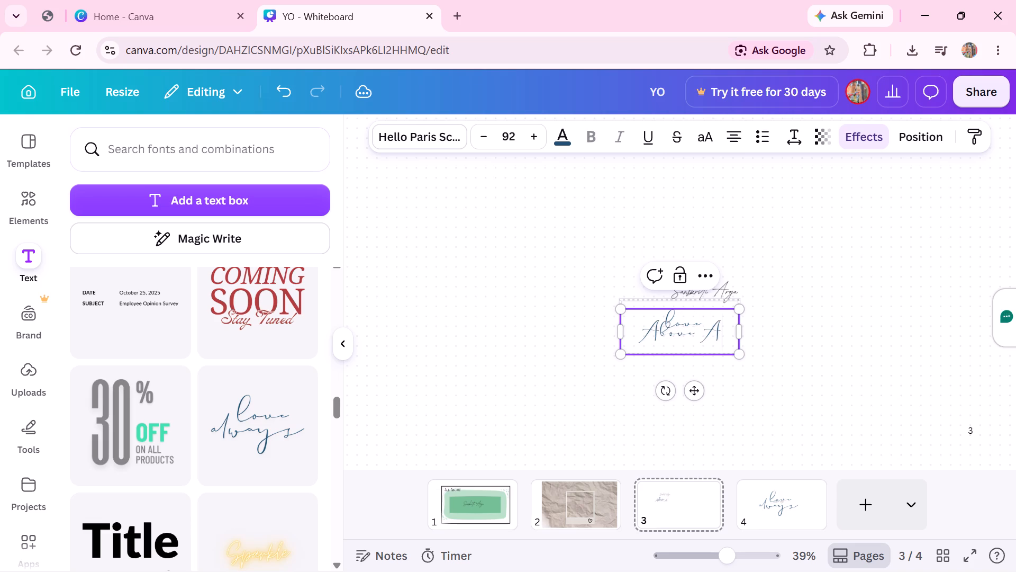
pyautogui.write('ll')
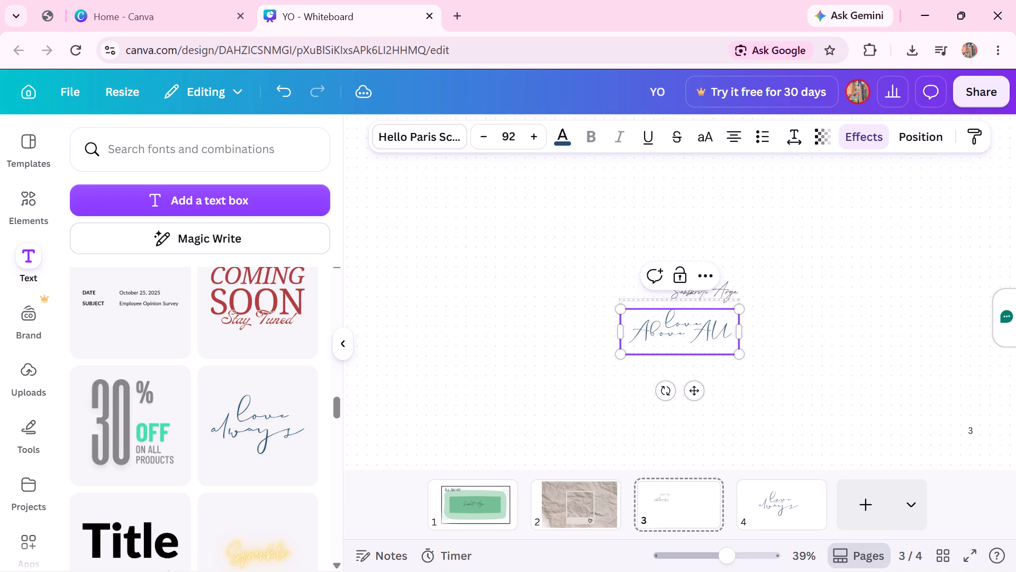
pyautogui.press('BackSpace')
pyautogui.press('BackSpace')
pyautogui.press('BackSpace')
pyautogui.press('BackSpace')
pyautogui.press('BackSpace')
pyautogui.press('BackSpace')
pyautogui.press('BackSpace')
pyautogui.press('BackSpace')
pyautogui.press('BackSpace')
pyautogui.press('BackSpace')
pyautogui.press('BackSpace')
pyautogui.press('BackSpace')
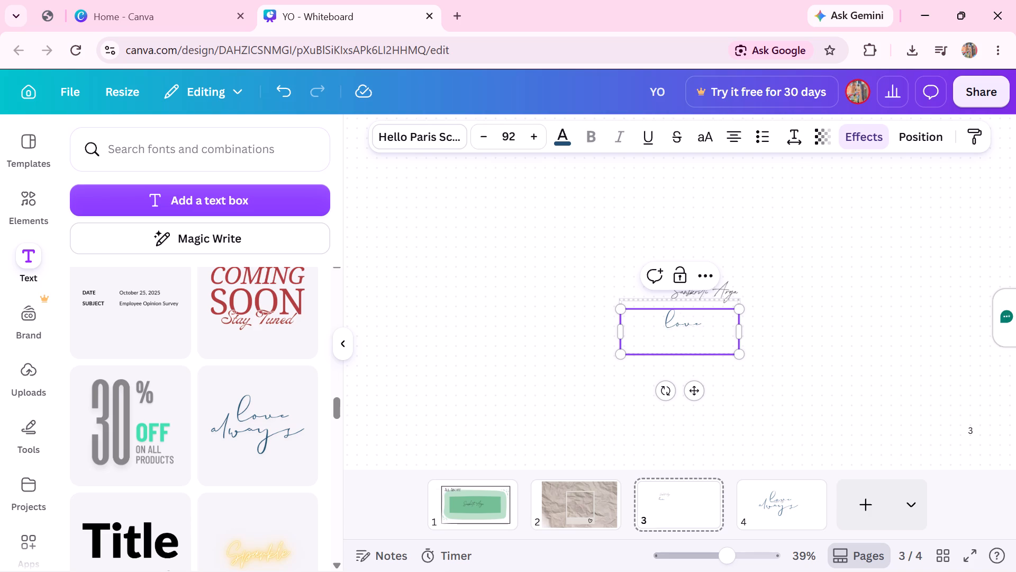
# Enter "and love only" in the emptied text box beneath "love" on page 3.
pyautogui.press('a')
pyautogui.write('nd')
pyautogui.press('space')
pyautogui.write('lo')
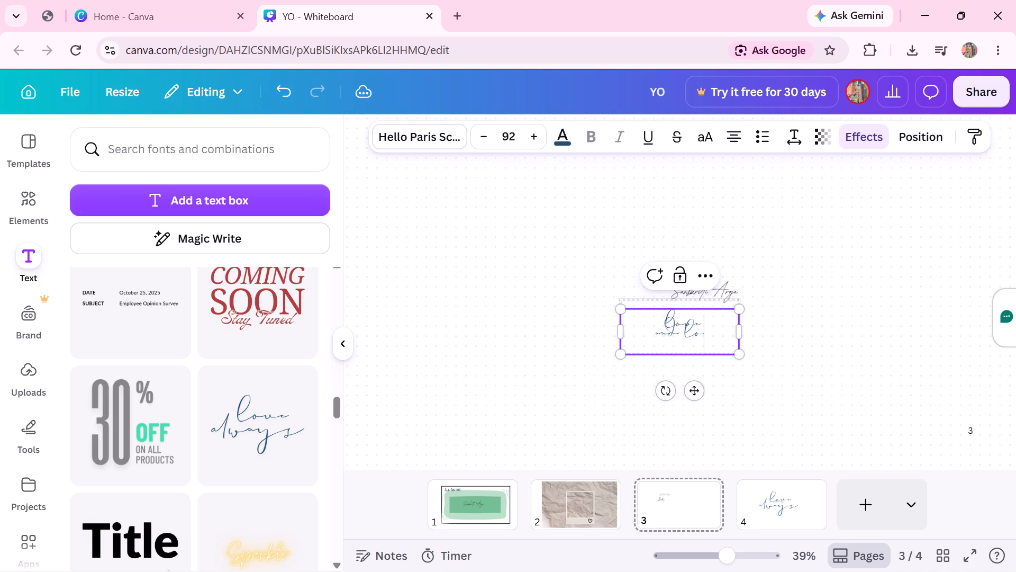
pyautogui.write('ve only')
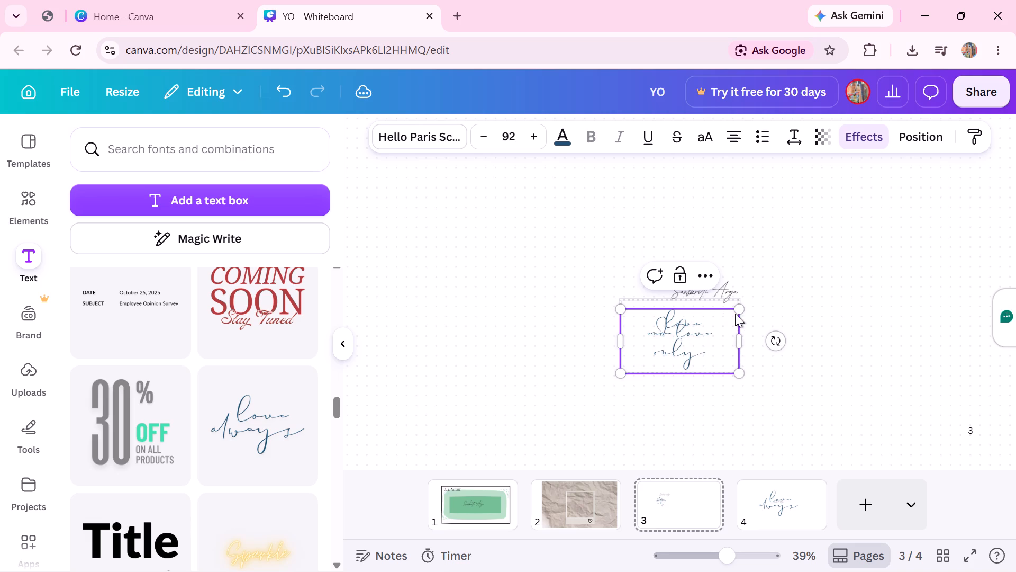
# Break the phrase so "love only" sits on its own line, and add a blank line above "and".
pyautogui.click(645, 335)
pyautogui.click(674, 335)
pyautogui.press('Return')
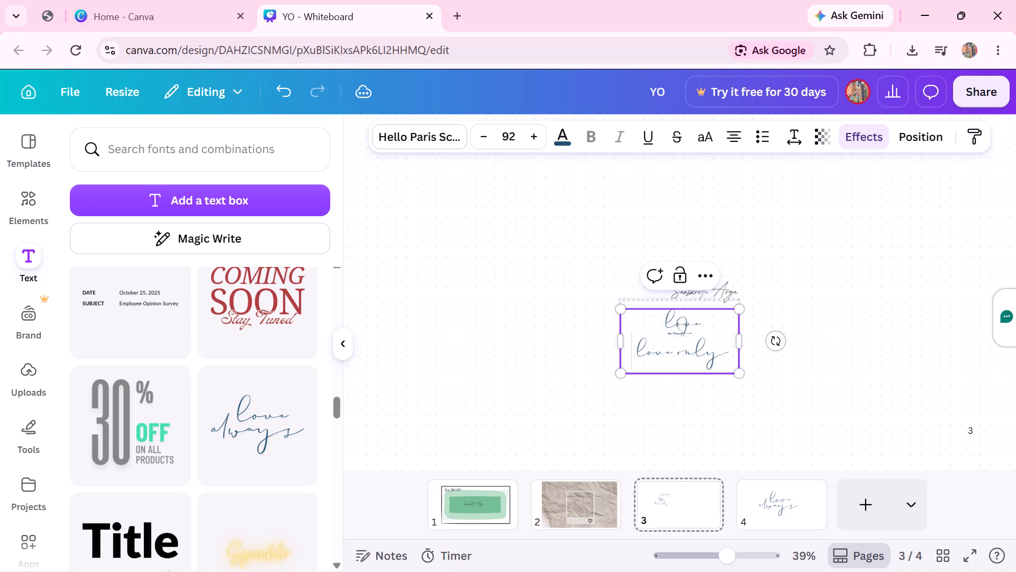
pyautogui.click(676, 327)
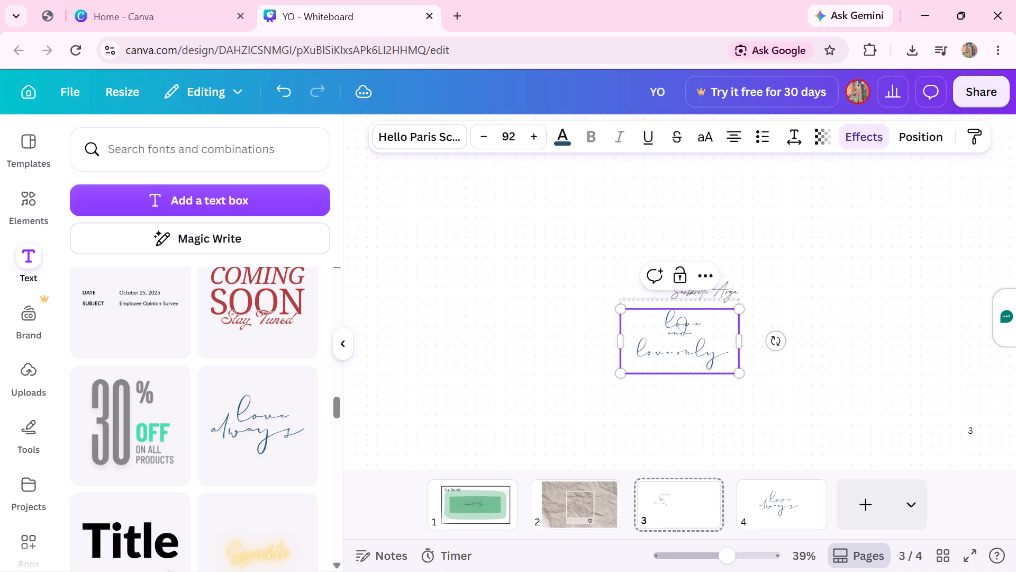
pyautogui.click(667, 335)
pyautogui.press('Up')
pyautogui.press('Return')
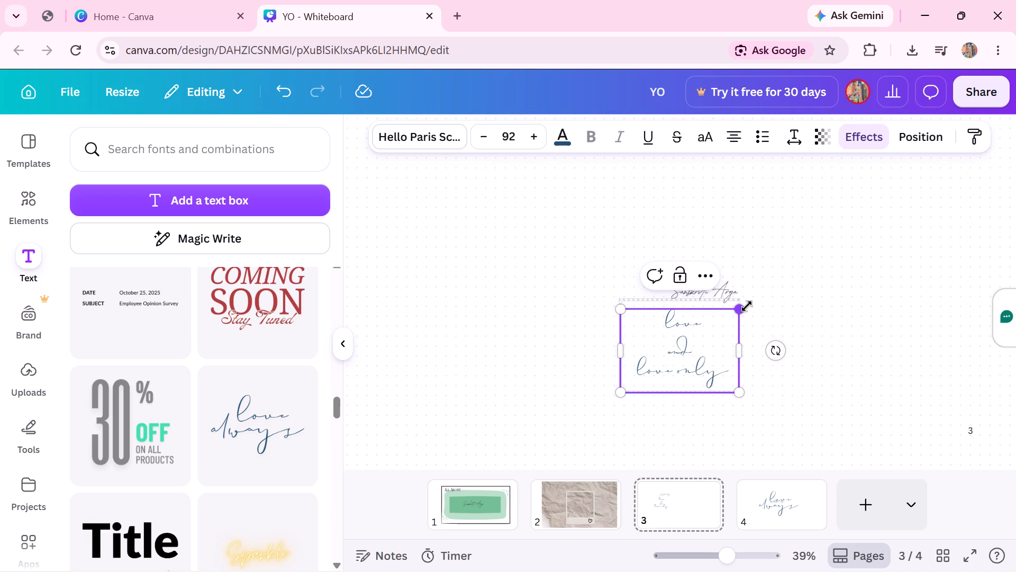
# Enlarge the "and love only" text to size 214, and shrink its box so it clears the small "love".
pyautogui.moveTo(747, 306); pyautogui.dragTo(885, 168)
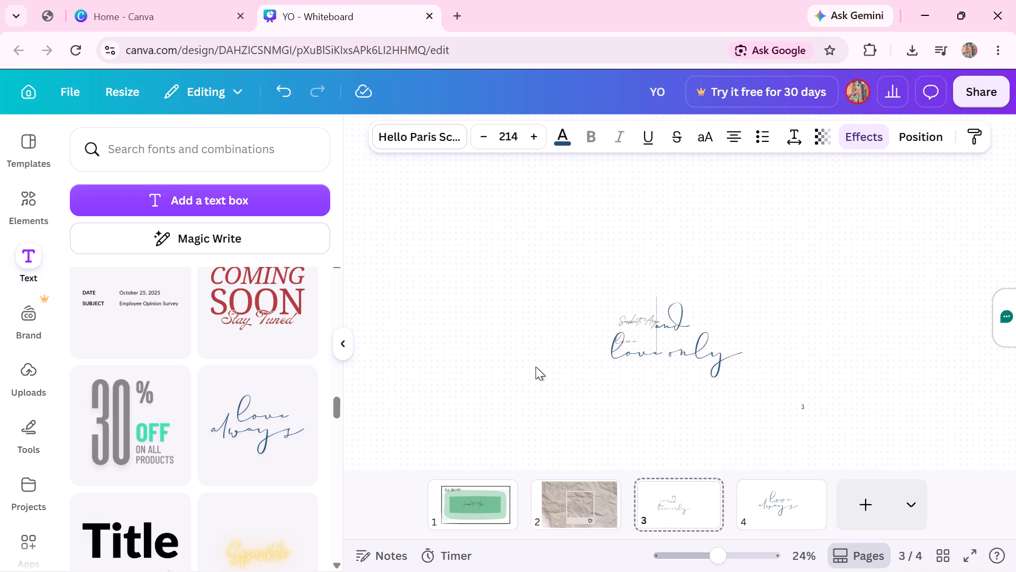
pyautogui.click(721, 322)
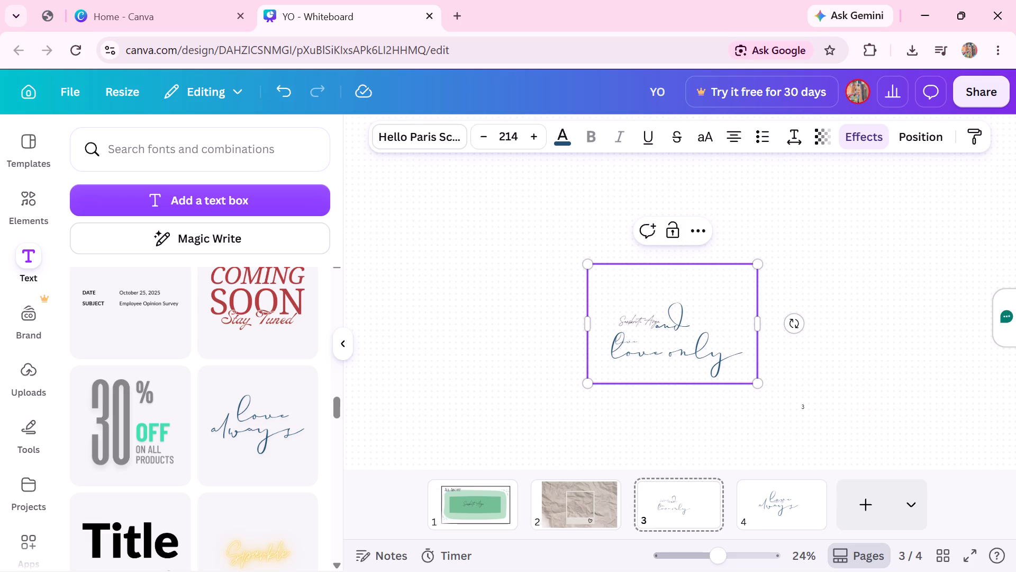
pyautogui.moveTo(590, 265); pyautogui.dragTo(642, 339)
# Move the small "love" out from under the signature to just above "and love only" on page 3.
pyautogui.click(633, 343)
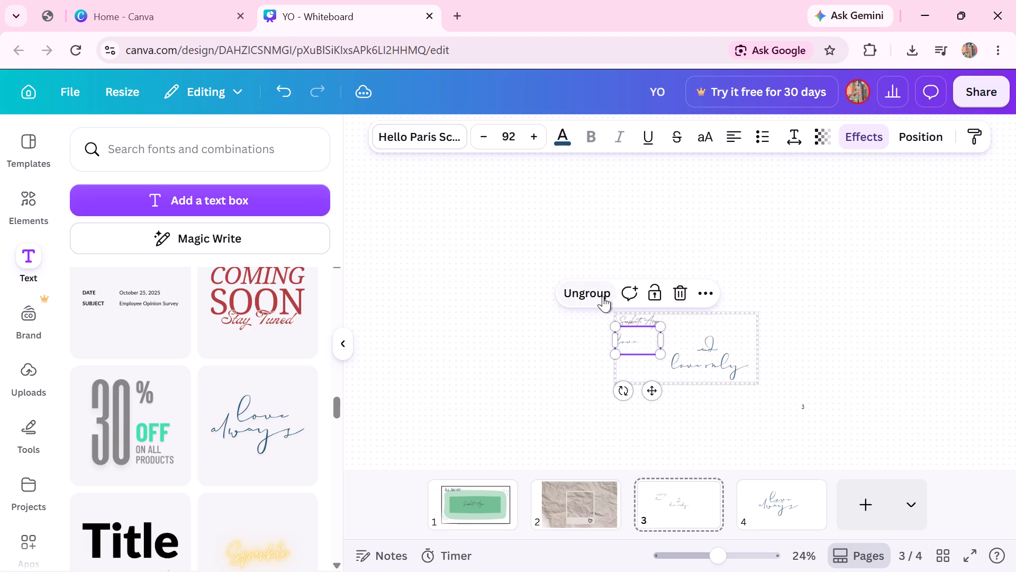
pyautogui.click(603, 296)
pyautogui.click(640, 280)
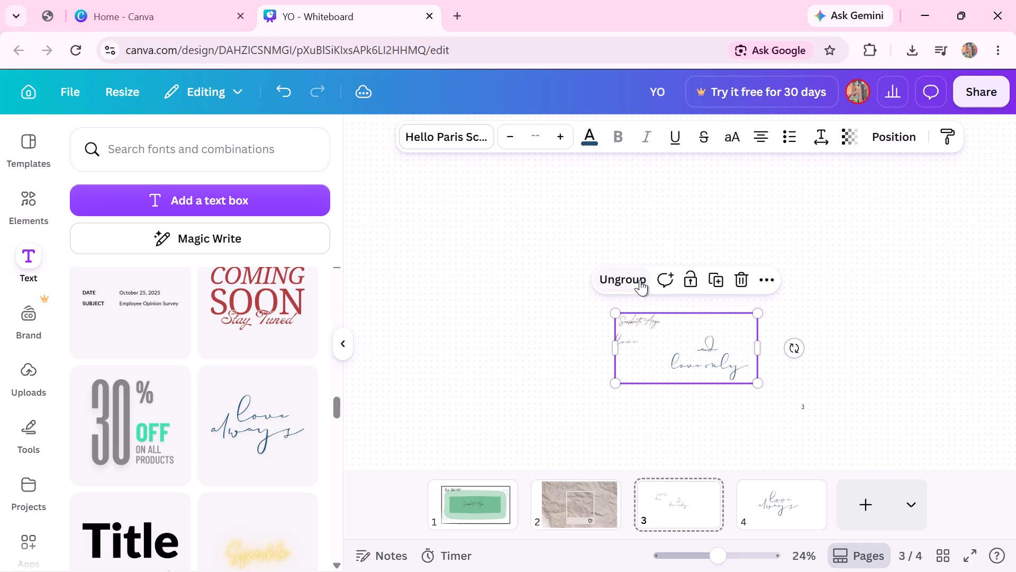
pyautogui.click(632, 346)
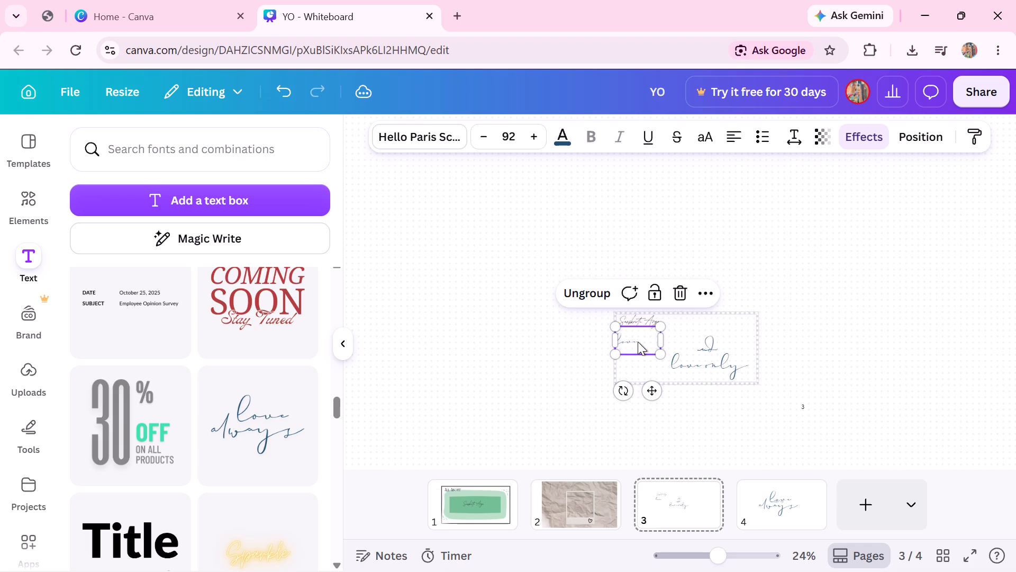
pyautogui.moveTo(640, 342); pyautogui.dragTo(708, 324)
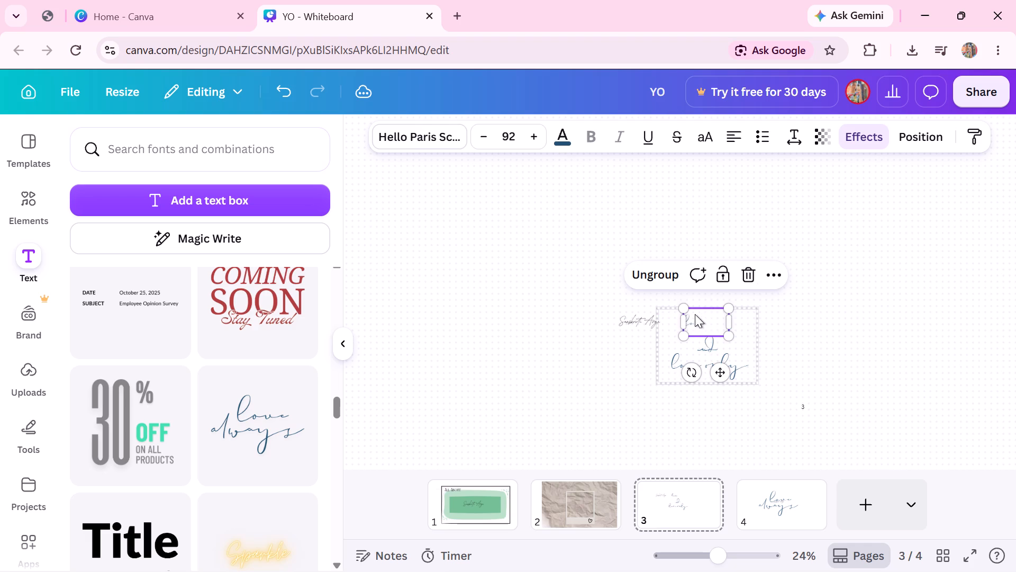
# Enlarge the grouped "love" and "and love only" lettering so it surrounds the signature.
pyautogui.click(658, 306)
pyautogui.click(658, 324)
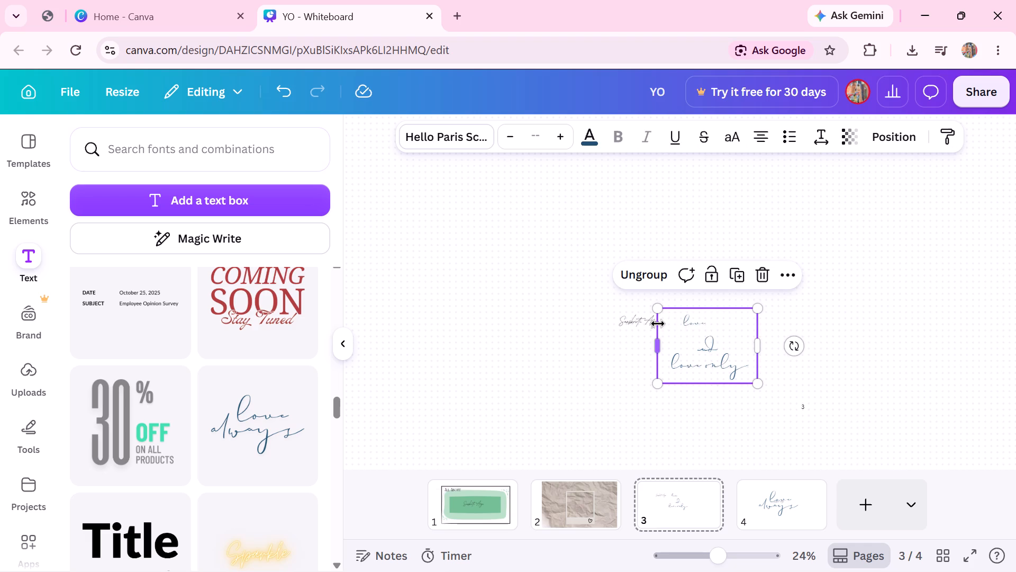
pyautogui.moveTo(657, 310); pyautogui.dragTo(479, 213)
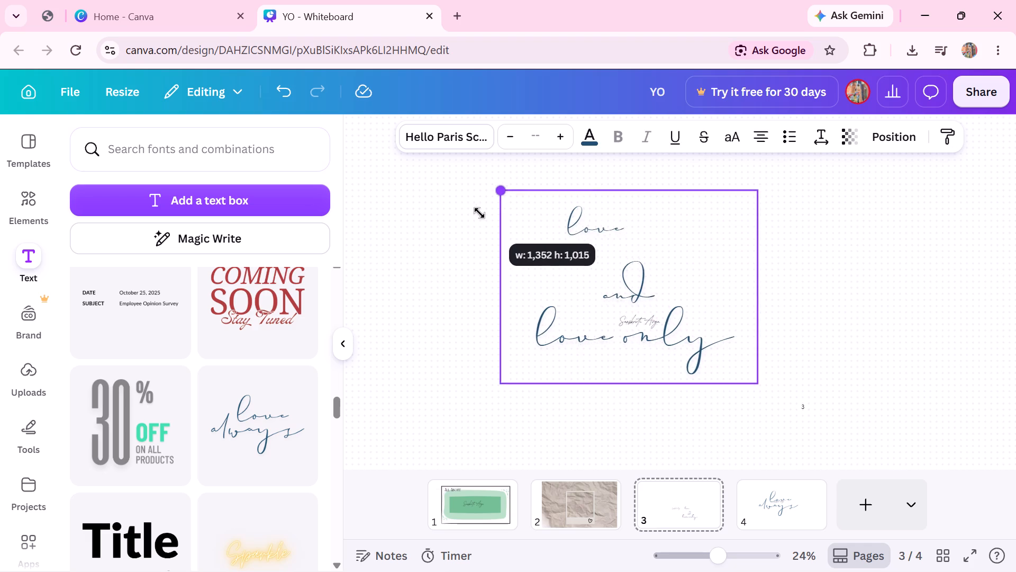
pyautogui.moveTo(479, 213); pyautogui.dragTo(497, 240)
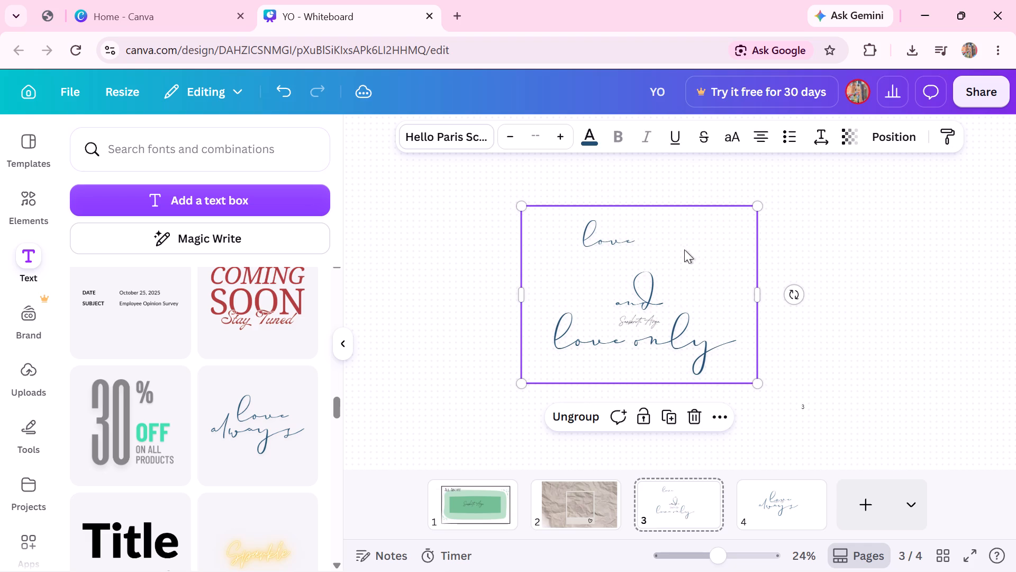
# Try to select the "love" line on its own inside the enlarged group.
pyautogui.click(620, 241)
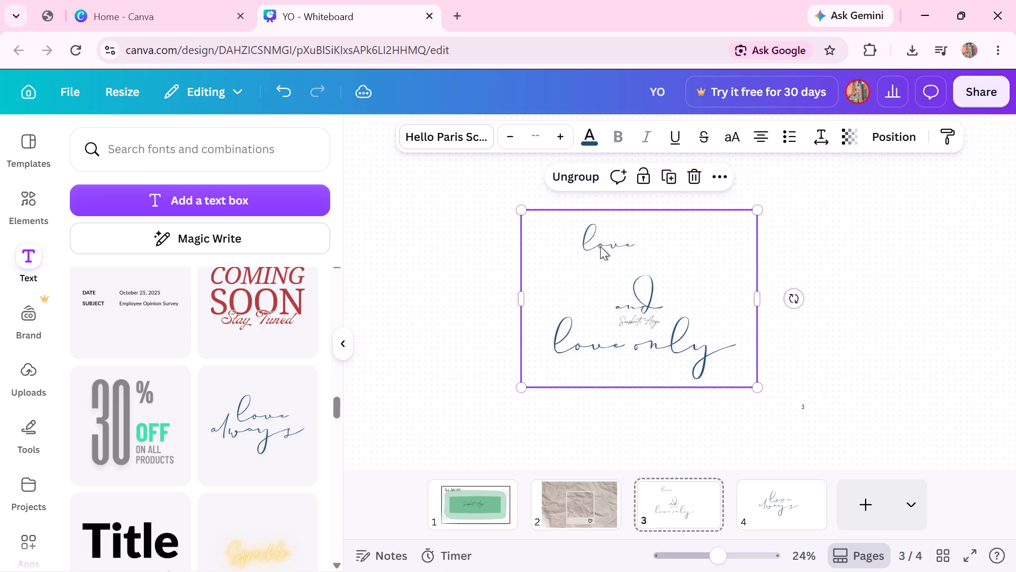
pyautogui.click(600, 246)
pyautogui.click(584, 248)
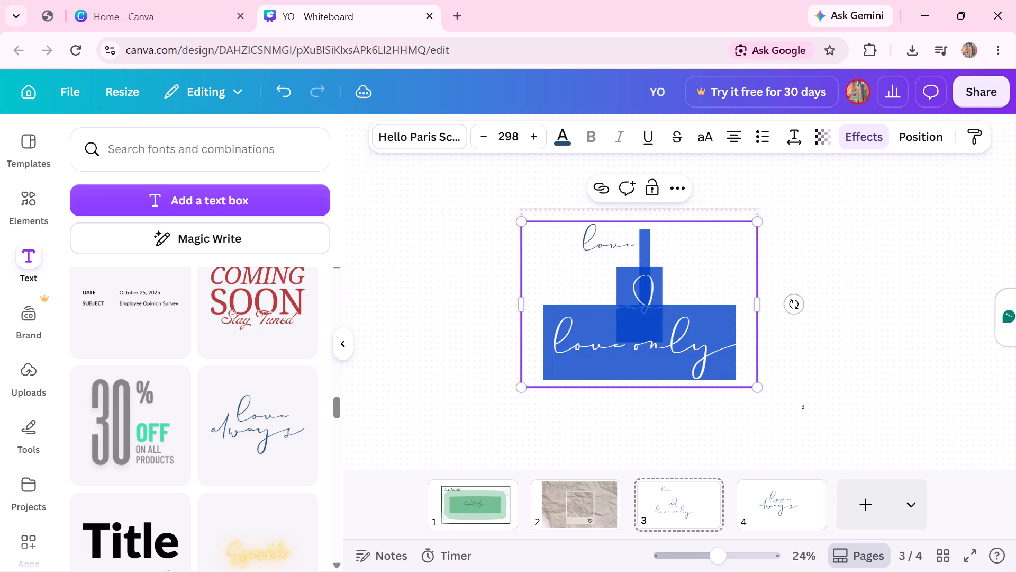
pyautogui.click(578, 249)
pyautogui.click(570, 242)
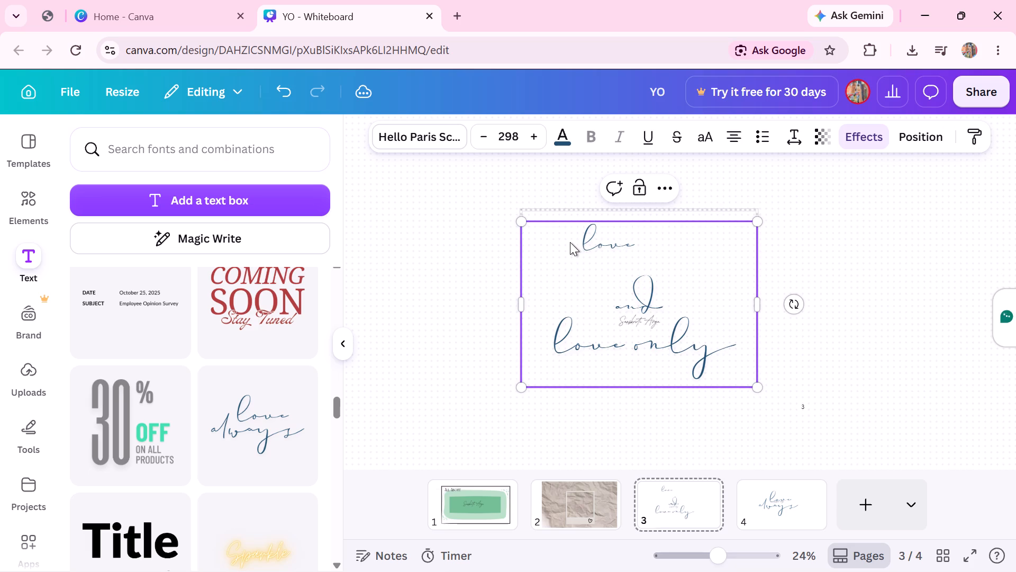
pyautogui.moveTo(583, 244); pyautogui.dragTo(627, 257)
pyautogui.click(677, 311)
# Delete the whole "love and love only" group from page 3, keeping the signature.
pyautogui.moveTo(777, 297); pyautogui.dragTo(710, 282)
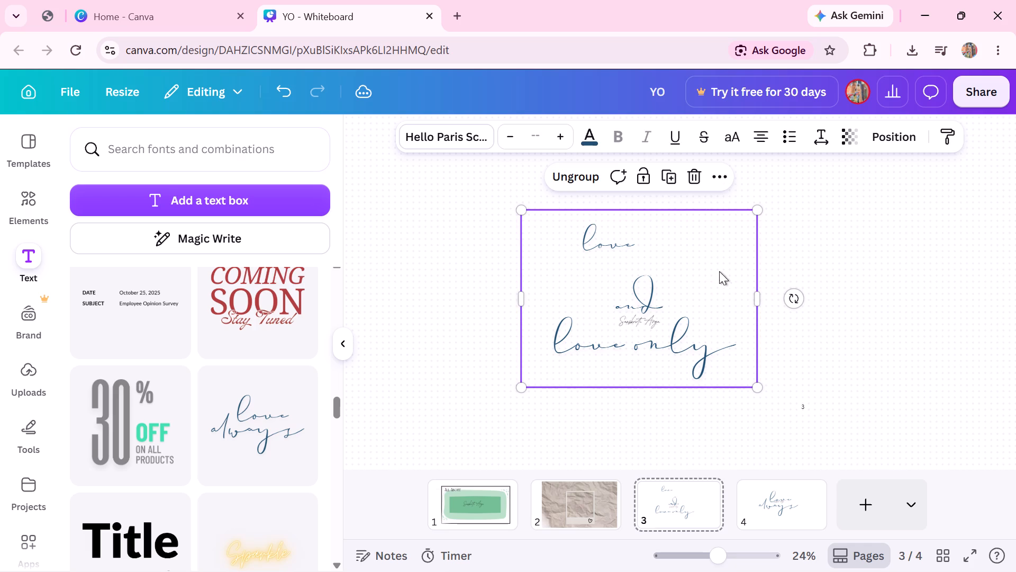
pyautogui.click(693, 184)
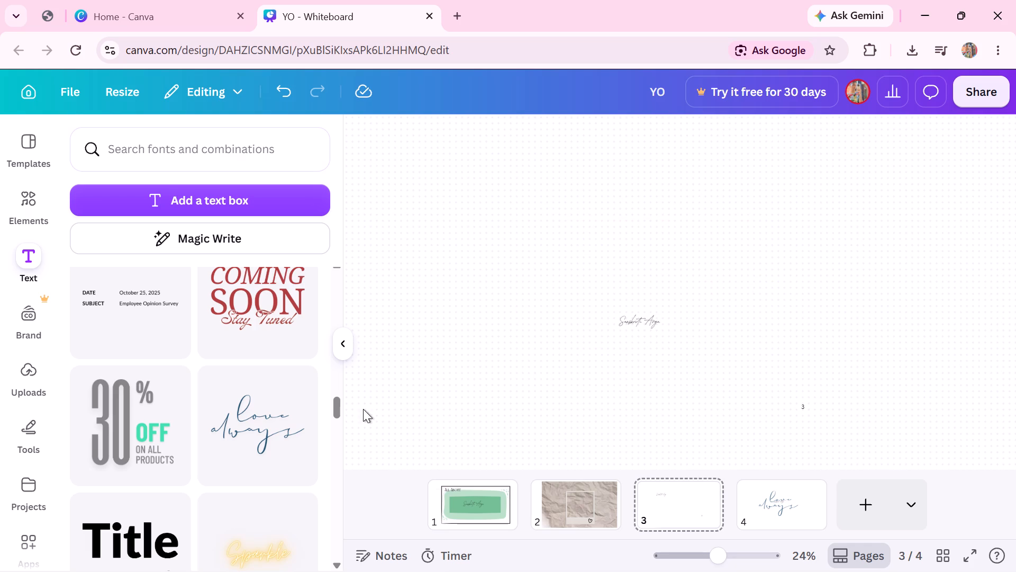
# Add the "love always" script font combination to page 3.
pyautogui.scroll(-1, 584, 278)
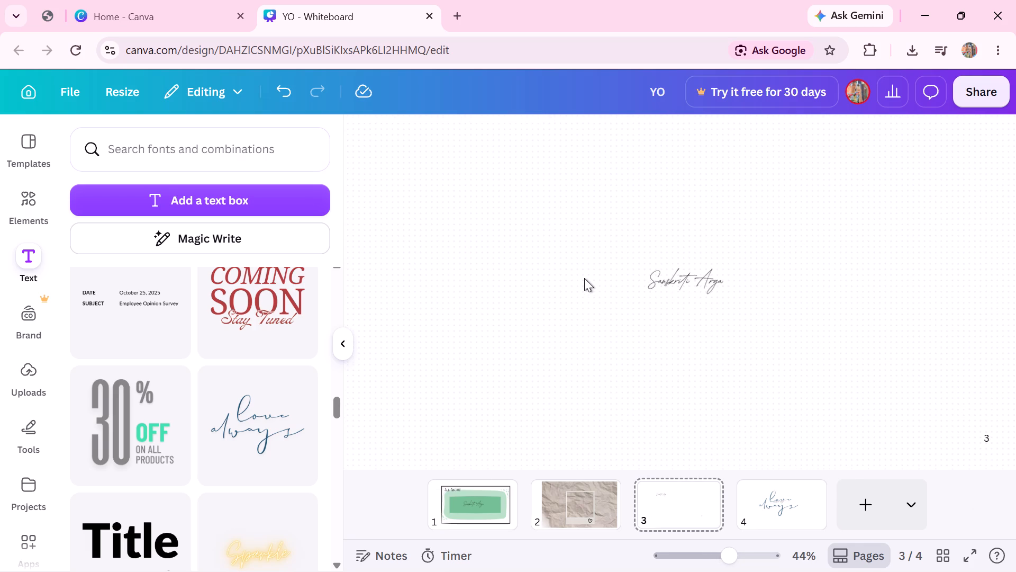
pyautogui.scroll(-1, 584, 278)
pyautogui.click(263, 415)
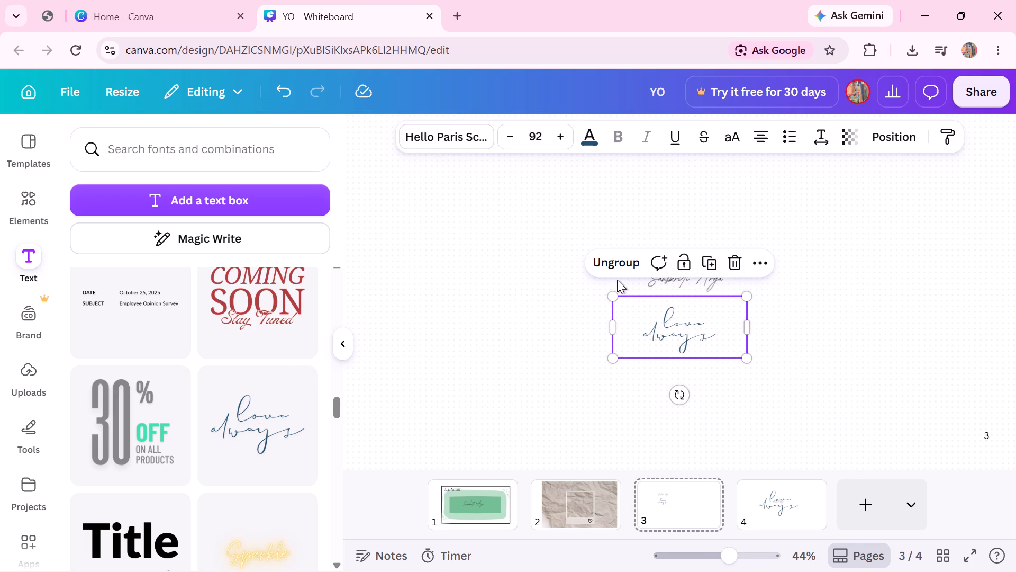
# Enlarge the "love always" lettering to size 214 and place it over the signature.
pyautogui.moveTo(606, 296); pyautogui.dragTo(587, 221)
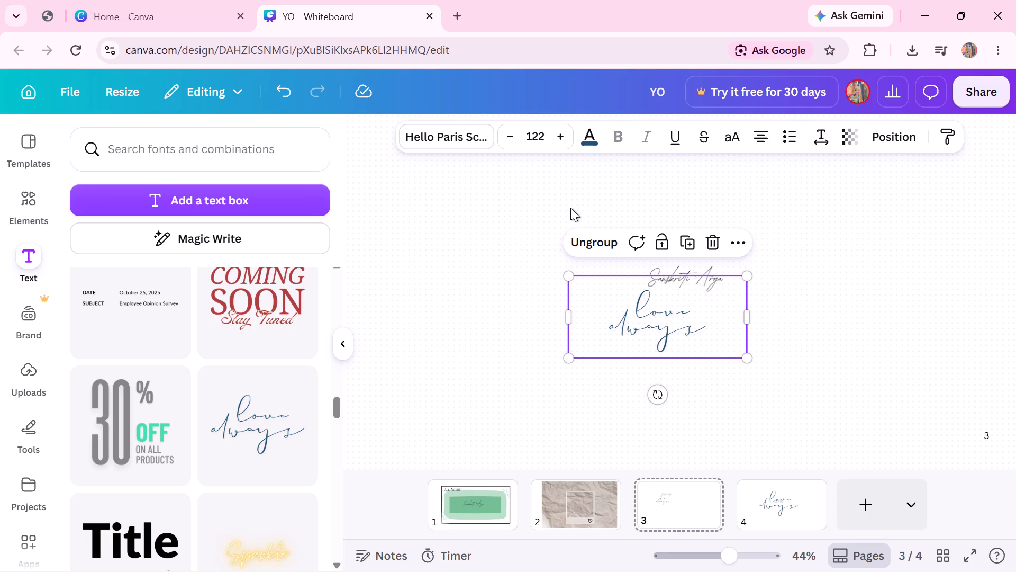
pyautogui.moveTo(748, 353); pyautogui.dragTo(911, 404)
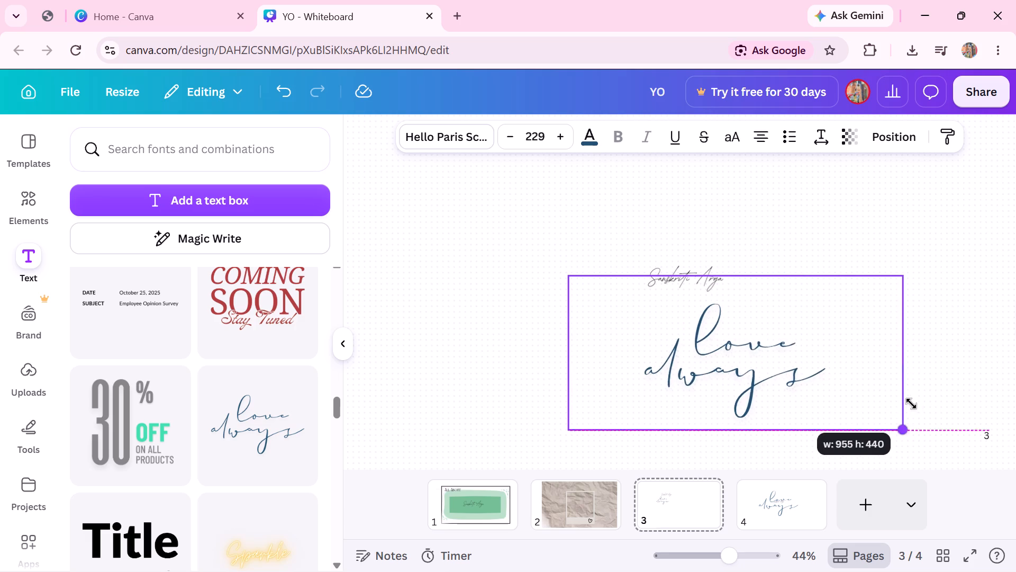
pyautogui.moveTo(911, 404); pyautogui.dragTo(889, 400)
pyautogui.moveTo(784, 360); pyautogui.dragTo(738, 278)
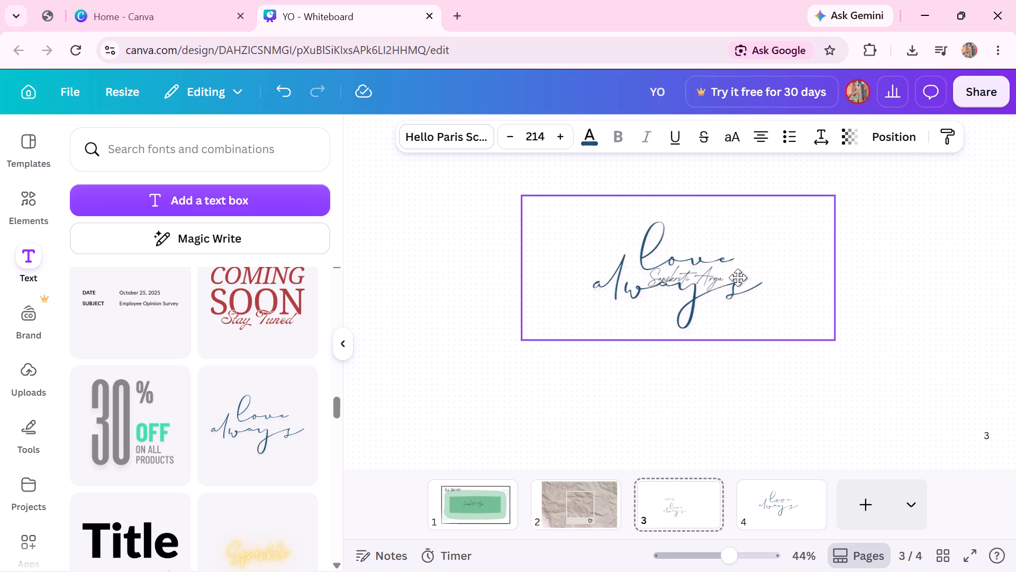
pyautogui.moveTo(738, 278); pyautogui.dragTo(742, 283)
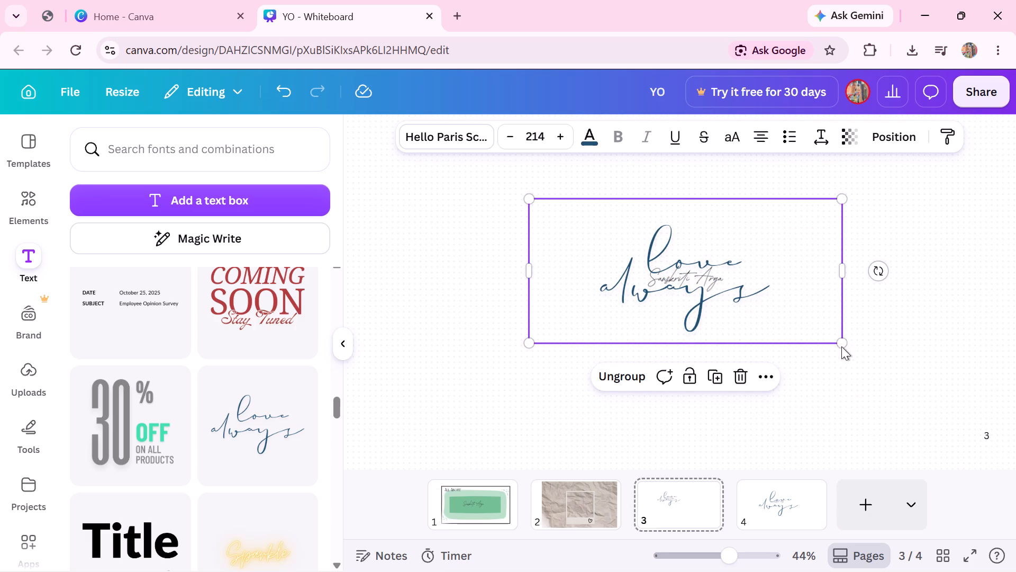
# Enlarge the "love always" lettering to size 269 and recentre it around the signature.
pyautogui.moveTo(840, 346); pyautogui.dragTo(902, 424)
pyautogui.moveTo(730, 316); pyautogui.dragTo(678, 298)
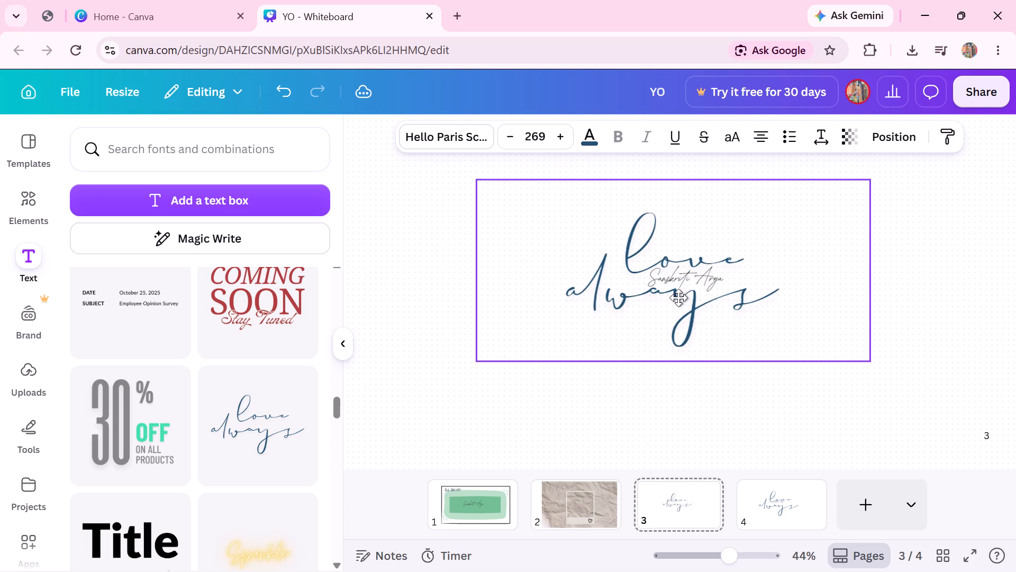
pyautogui.moveTo(678, 298); pyautogui.dragTo(677, 296)
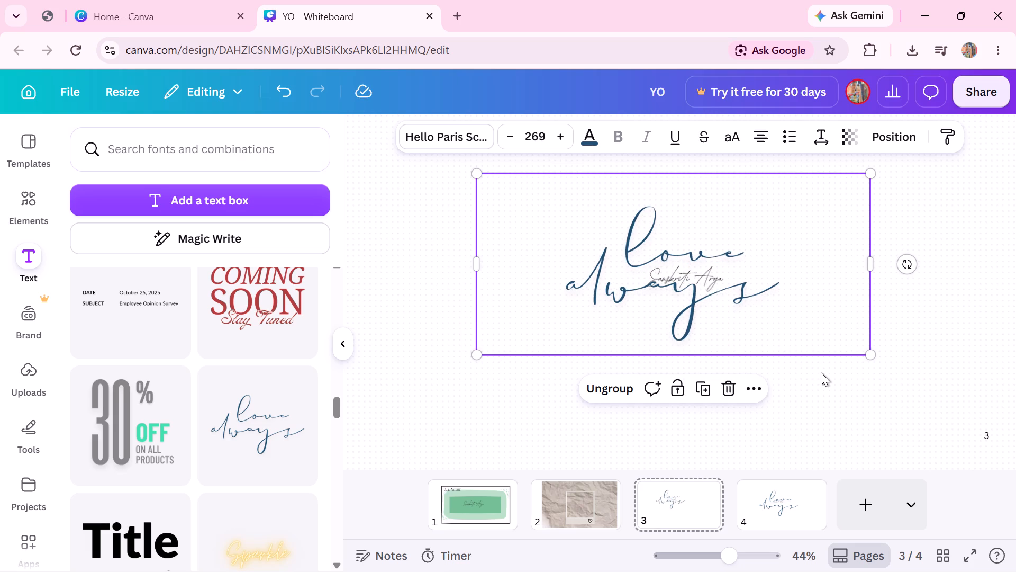
pyautogui.moveTo(777, 358); pyautogui.dragTo(786, 369)
pyautogui.moveTo(786, 369); pyautogui.dragTo(786, 370)
pyautogui.moveTo(695, 355); pyautogui.dragTo(700, 365)
pyautogui.moveTo(713, 263); pyautogui.dragTo(725, 251)
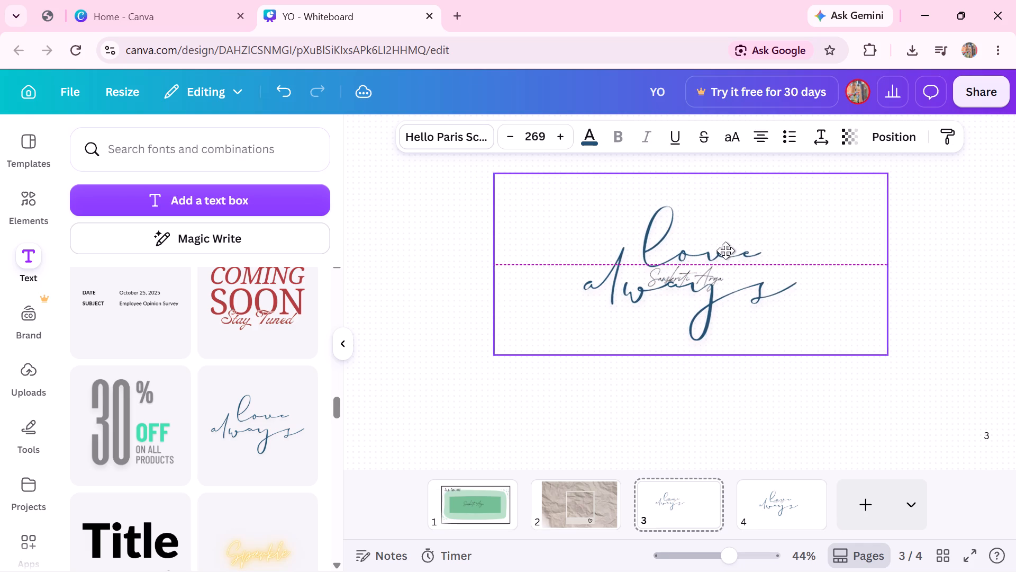
pyautogui.moveTo(725, 251); pyautogui.dragTo(712, 253)
# Enlarge the "love always" lettering to size 294 and recentre it so the signature sits between its two lines.
pyautogui.moveTo(873, 367); pyautogui.dragTo(877, 386)
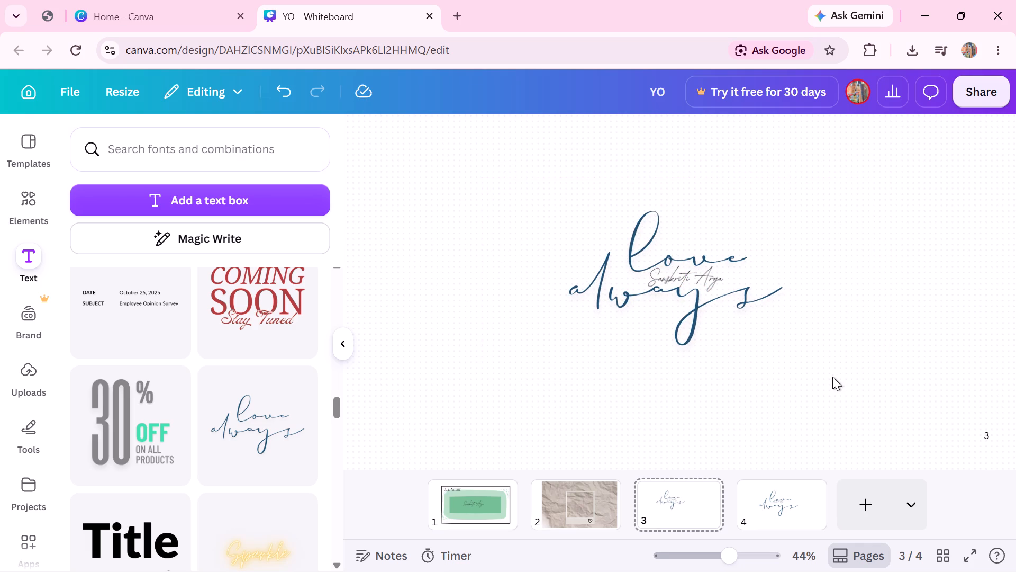
pyautogui.click(859, 354)
pyautogui.moveTo(877, 363); pyautogui.dragTo(888, 408)
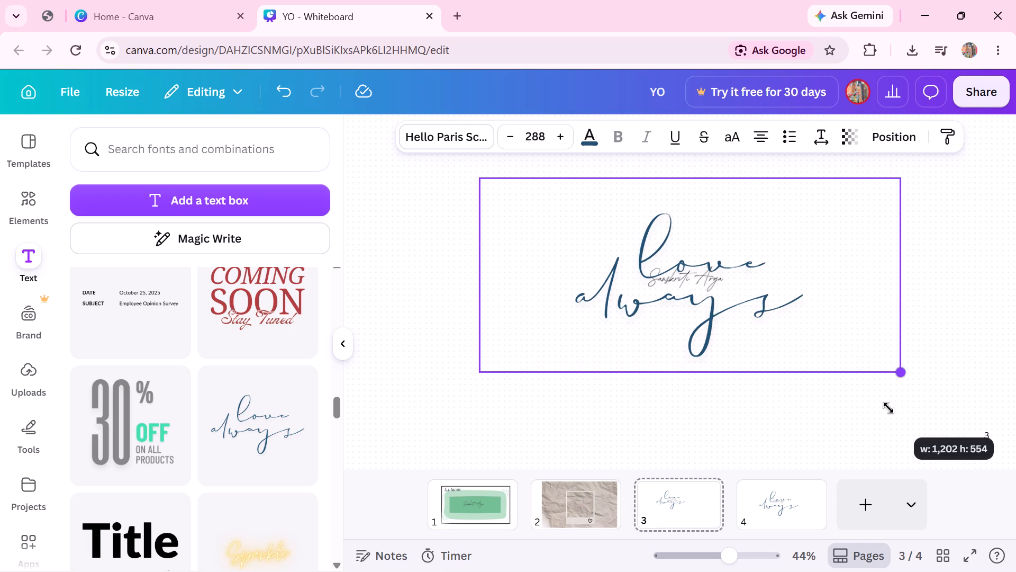
pyautogui.moveTo(888, 408); pyautogui.dragTo(897, 414)
pyautogui.moveTo(810, 357); pyautogui.dragTo(808, 357)
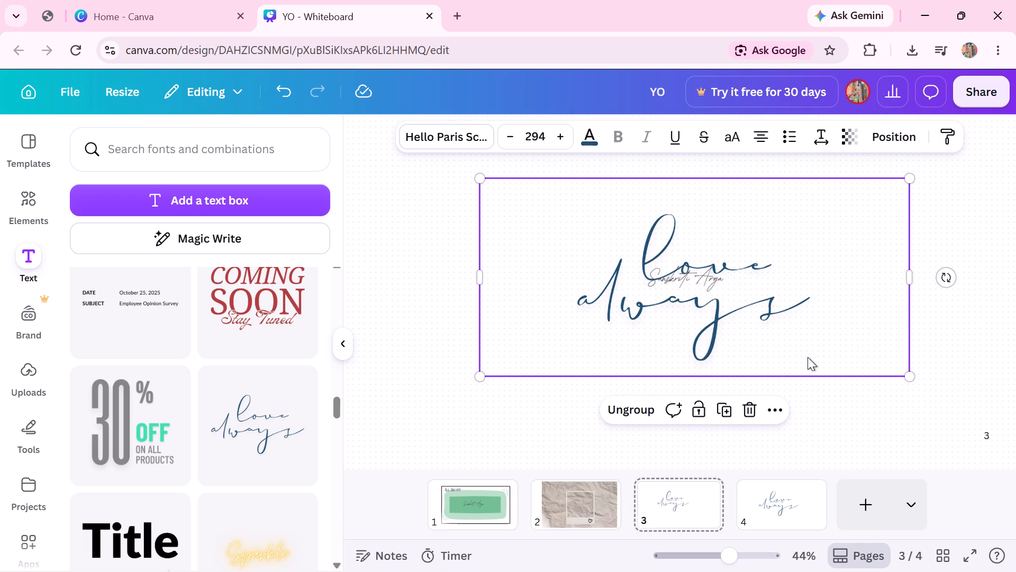
pyautogui.moveTo(808, 357); pyautogui.dragTo(789, 353)
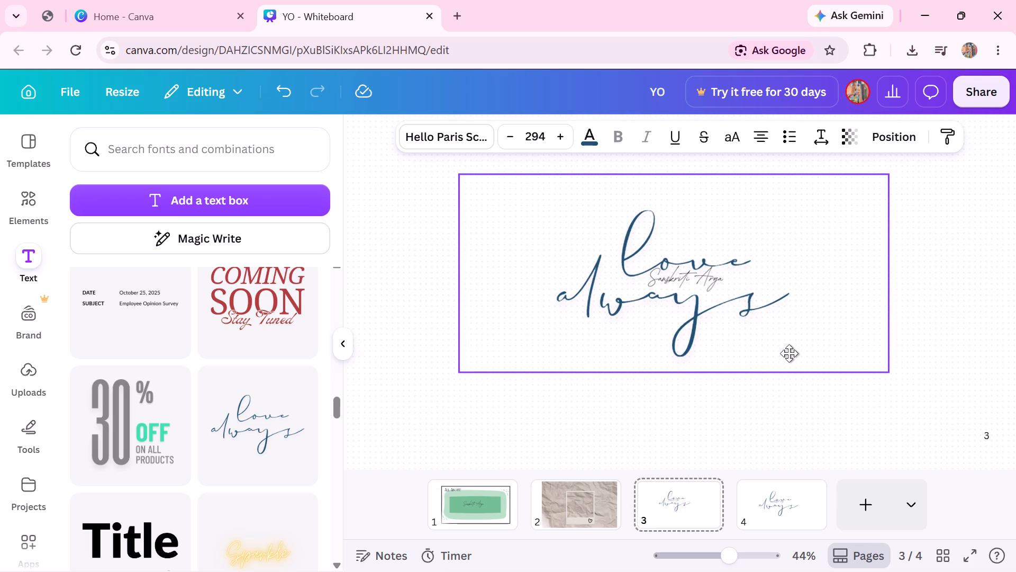
pyautogui.moveTo(789, 353); pyautogui.dragTo(789, 355)
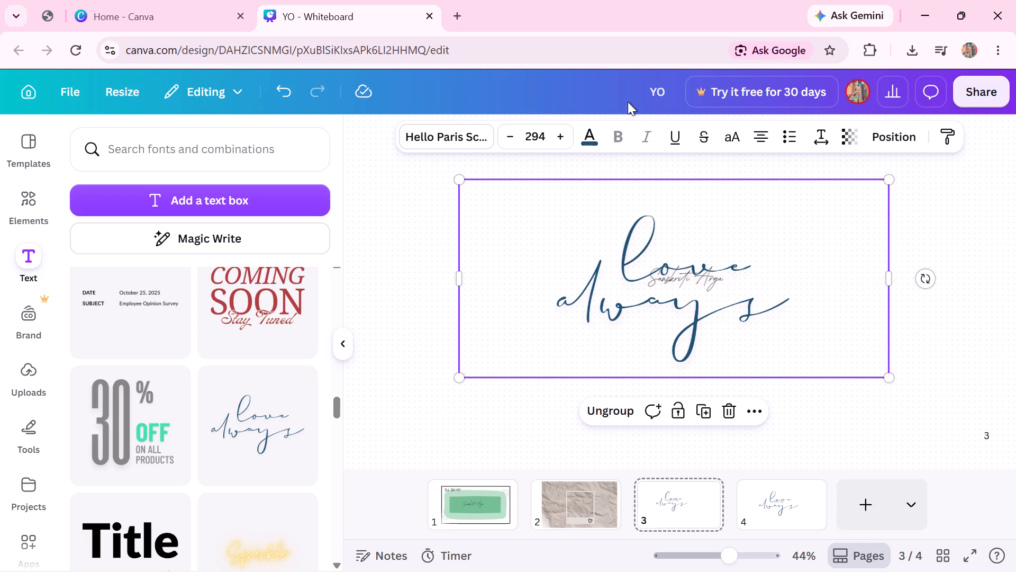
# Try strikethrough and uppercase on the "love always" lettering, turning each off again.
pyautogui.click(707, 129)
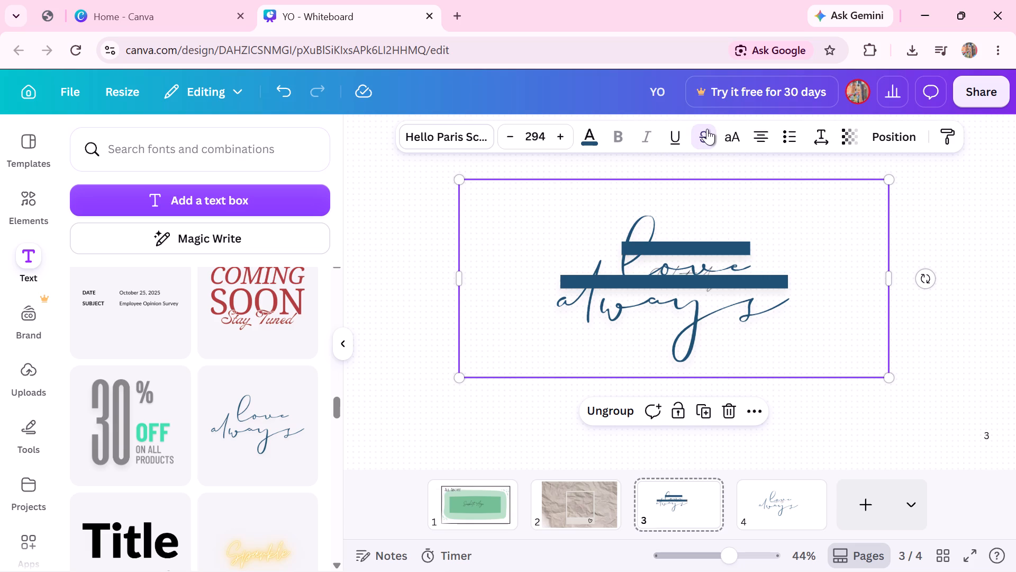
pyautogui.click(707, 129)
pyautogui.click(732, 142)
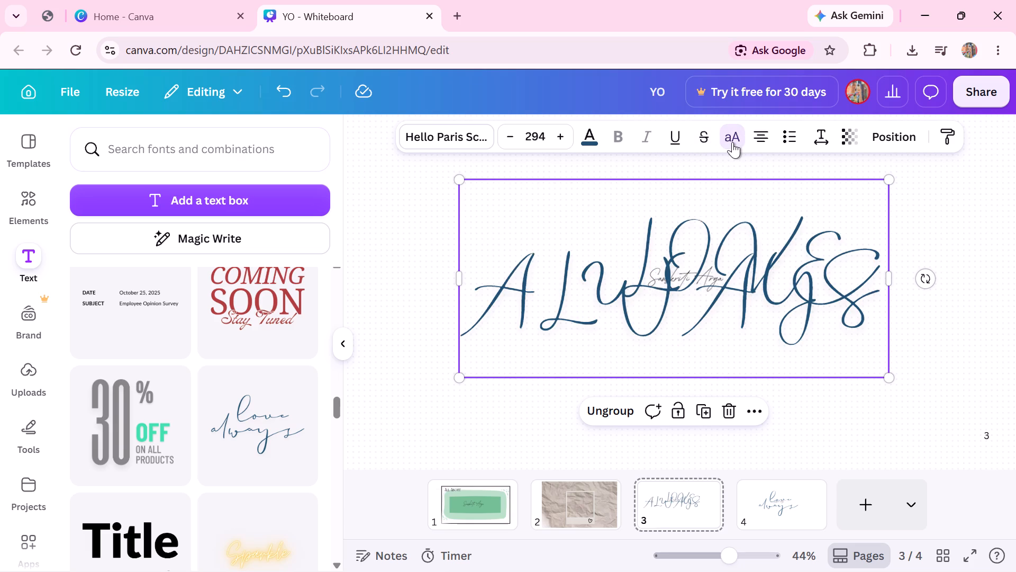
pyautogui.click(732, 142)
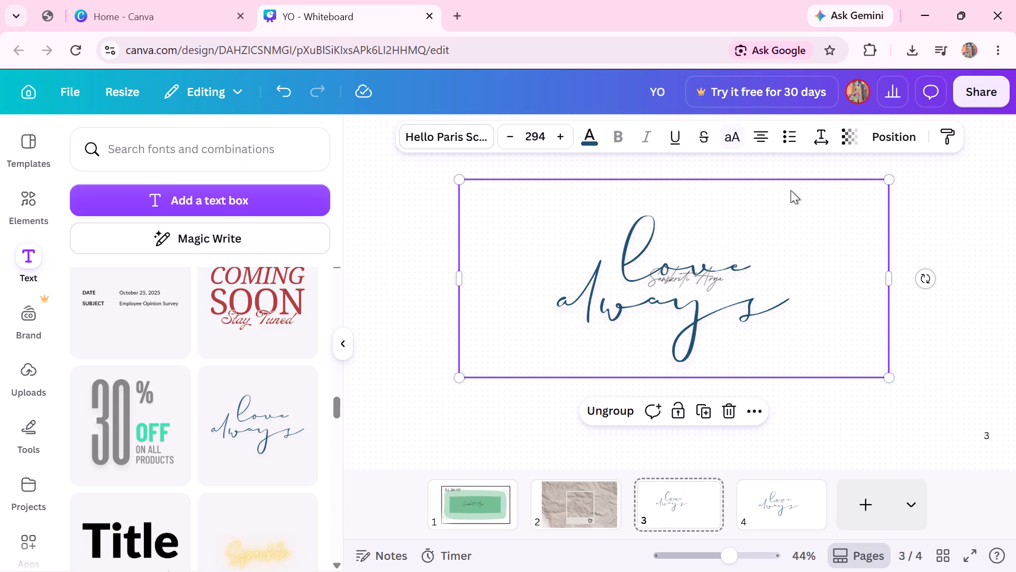
# Cycle the "love always" lettering on page 3 through the text alignments and leave both lines centre-aligned.
pyautogui.click(760, 135)
pyautogui.click(760, 135)
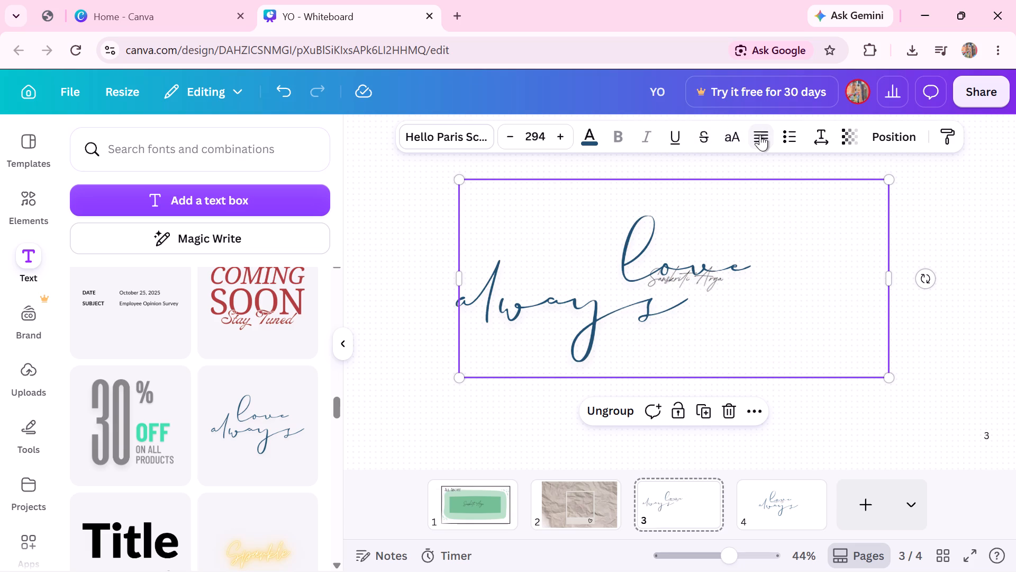
pyautogui.click(760, 135)
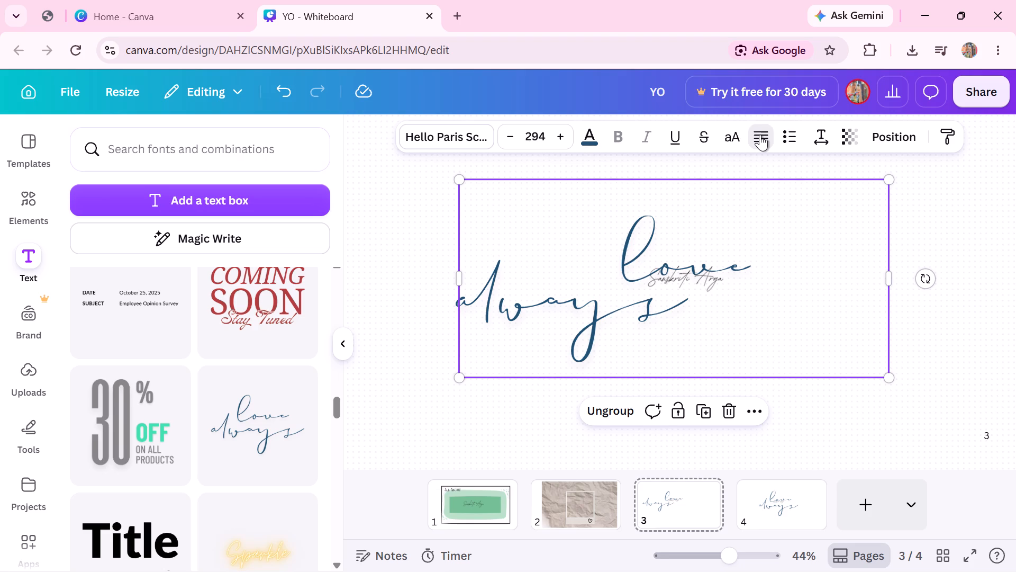
pyautogui.click(760, 135)
pyautogui.click(760, 135)
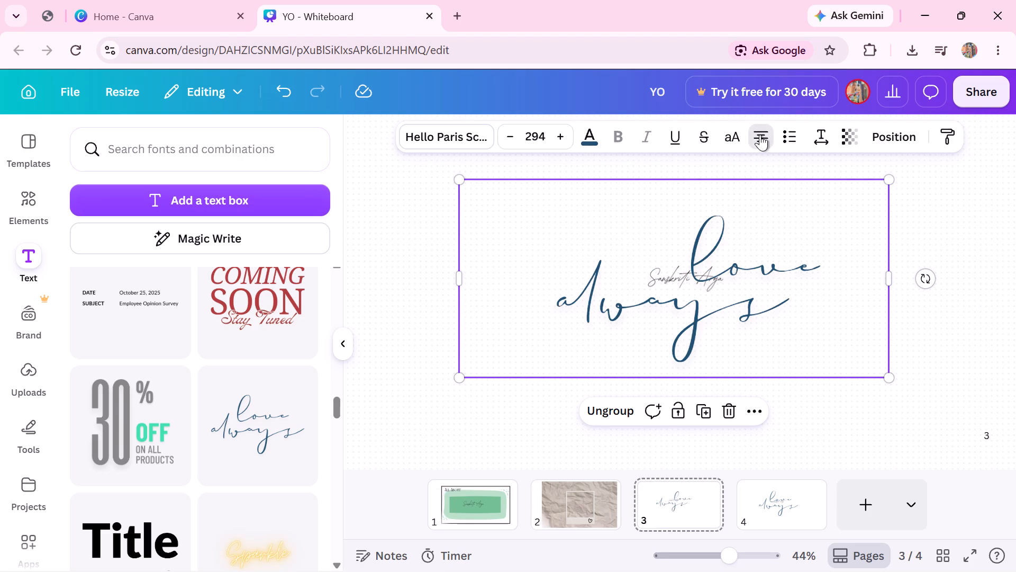
pyautogui.click(760, 135)
pyautogui.click(760, 135)
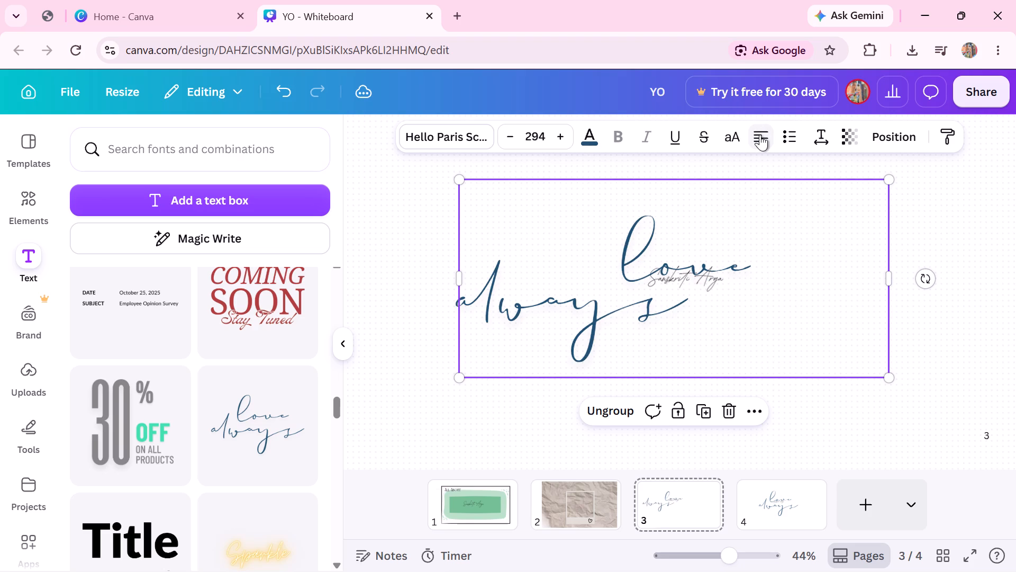
pyautogui.click(760, 135)
pyautogui.click(760, 135)
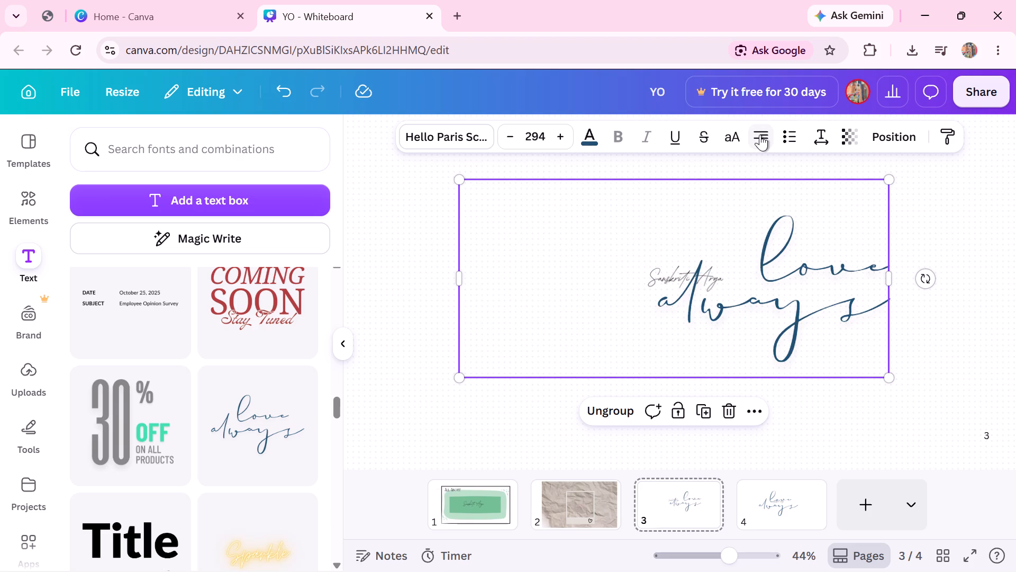
pyautogui.click(760, 135)
pyautogui.click(760, 135)
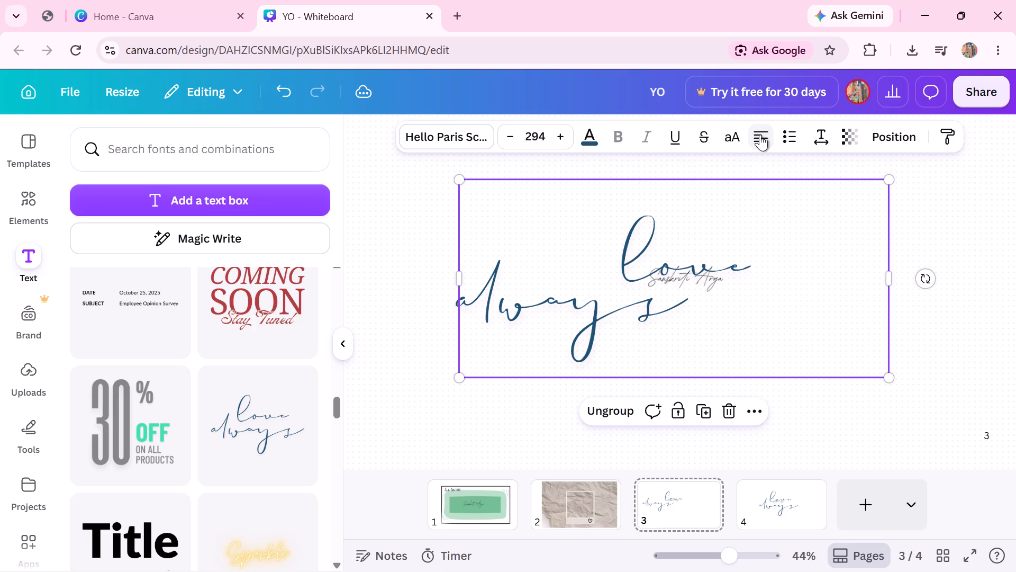
pyautogui.click(760, 135)
pyautogui.click(760, 135)
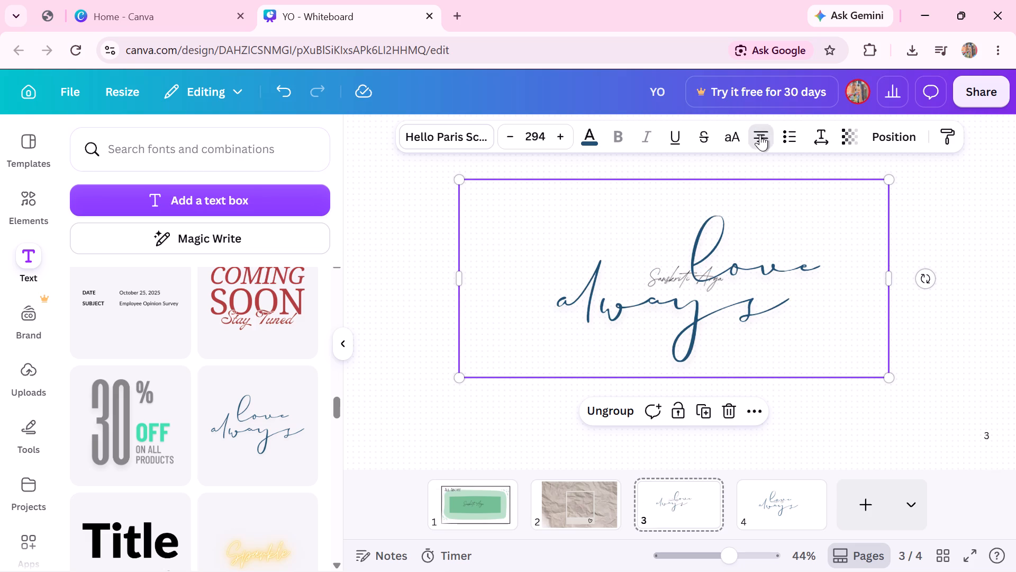
pyautogui.click(760, 135)
pyautogui.click(760, 135)
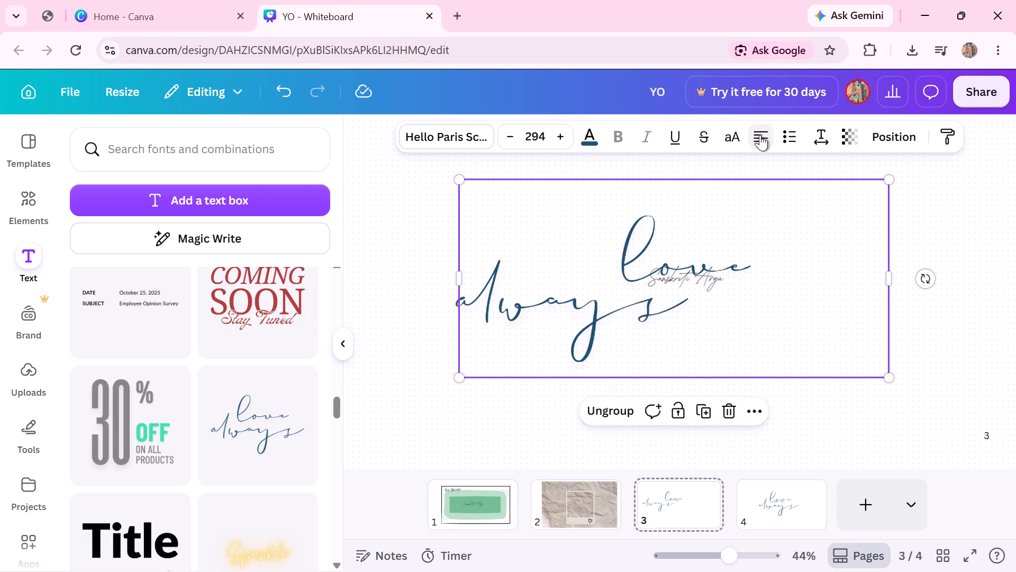
pyautogui.click(755, 130)
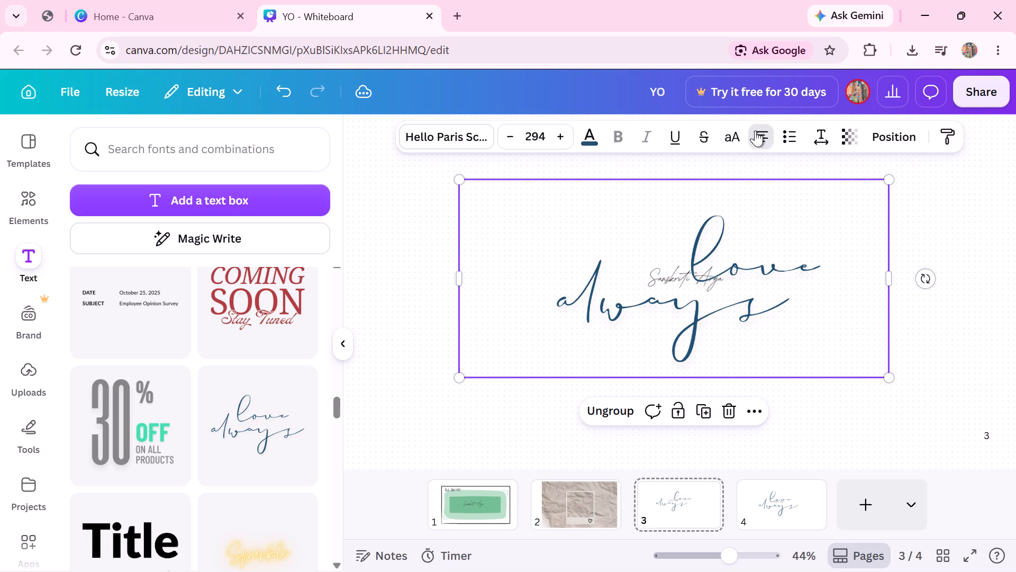
pyautogui.click(981, 246)
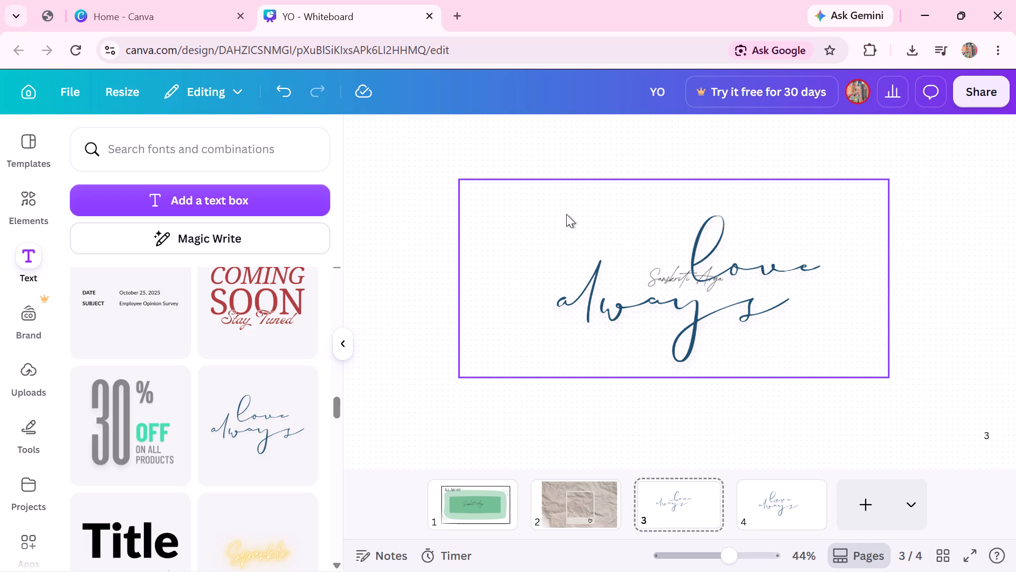
# Lock the grouped "love always" lettering on page 3.
pyautogui.click(469, 193)
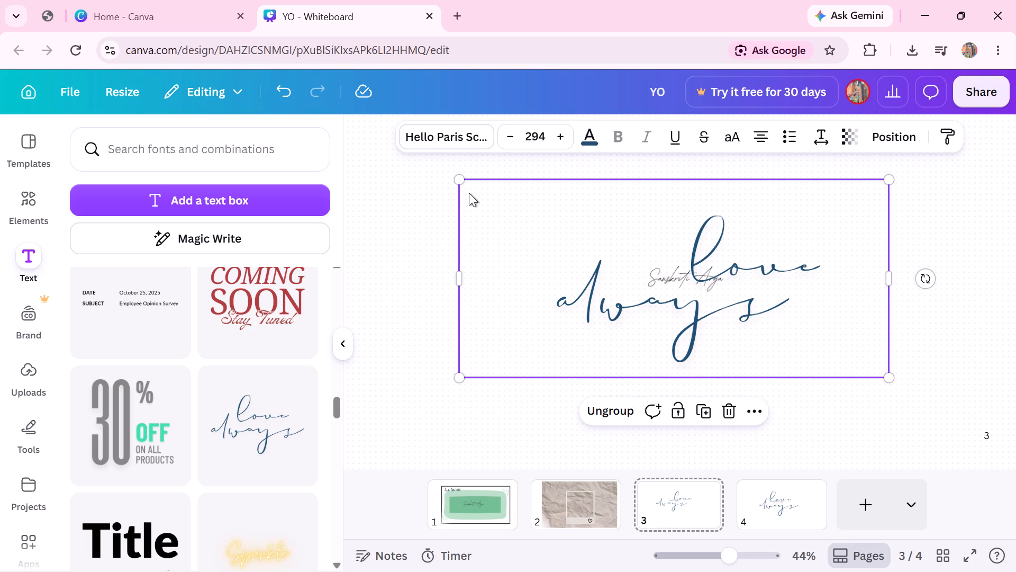
pyautogui.click(426, 196)
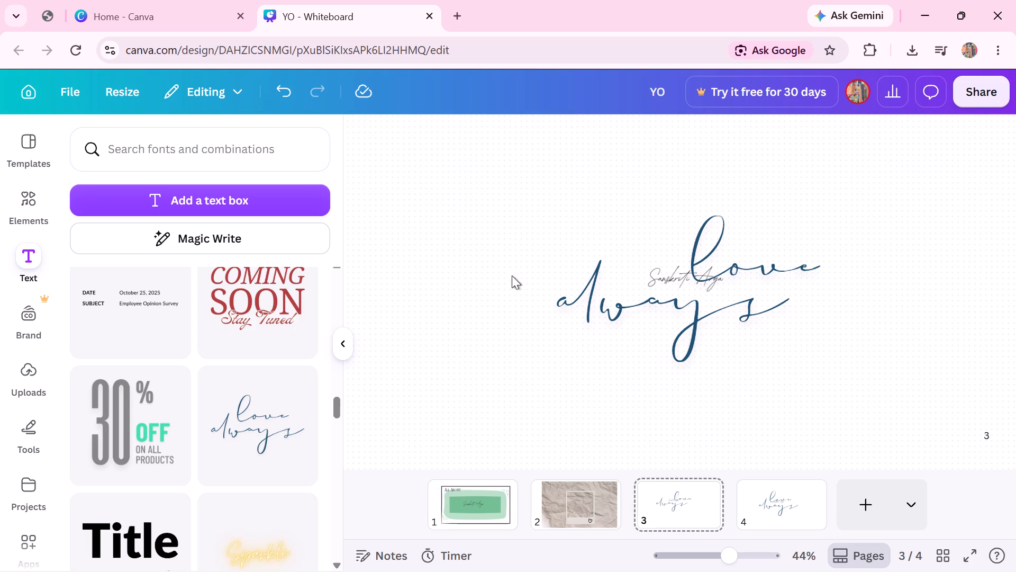
pyautogui.click(602, 352)
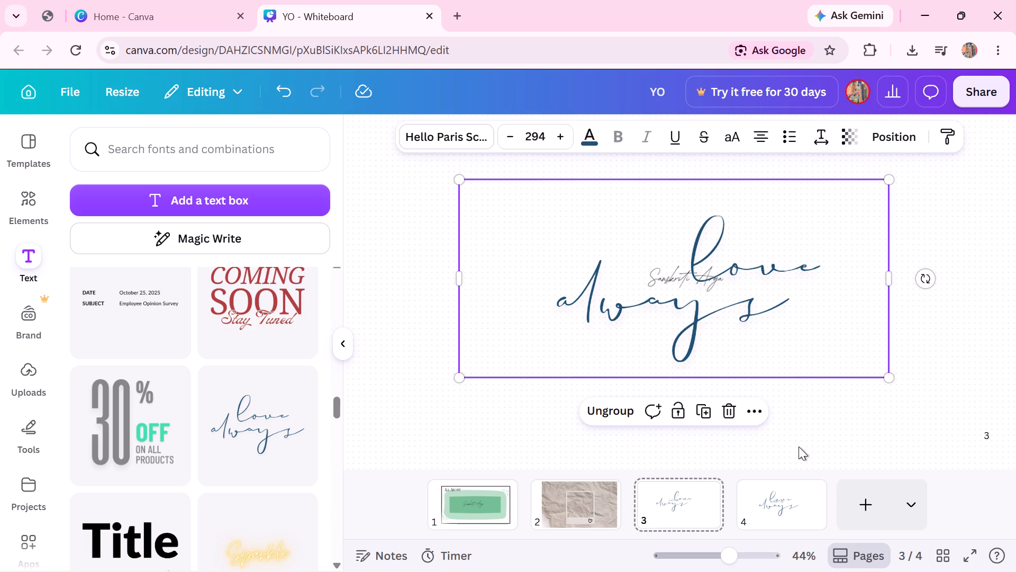
pyautogui.click(675, 417)
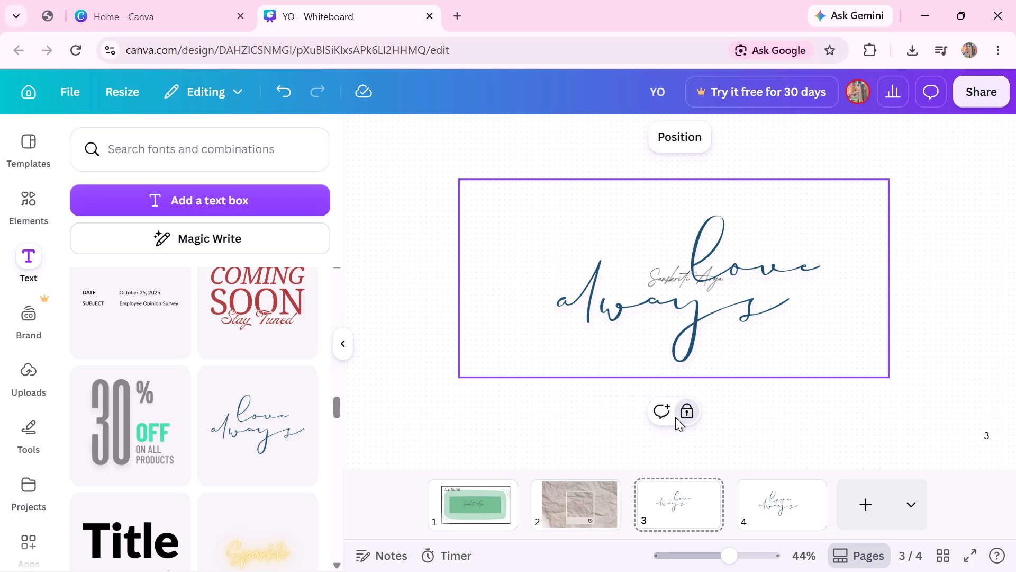
pyautogui.click(422, 315)
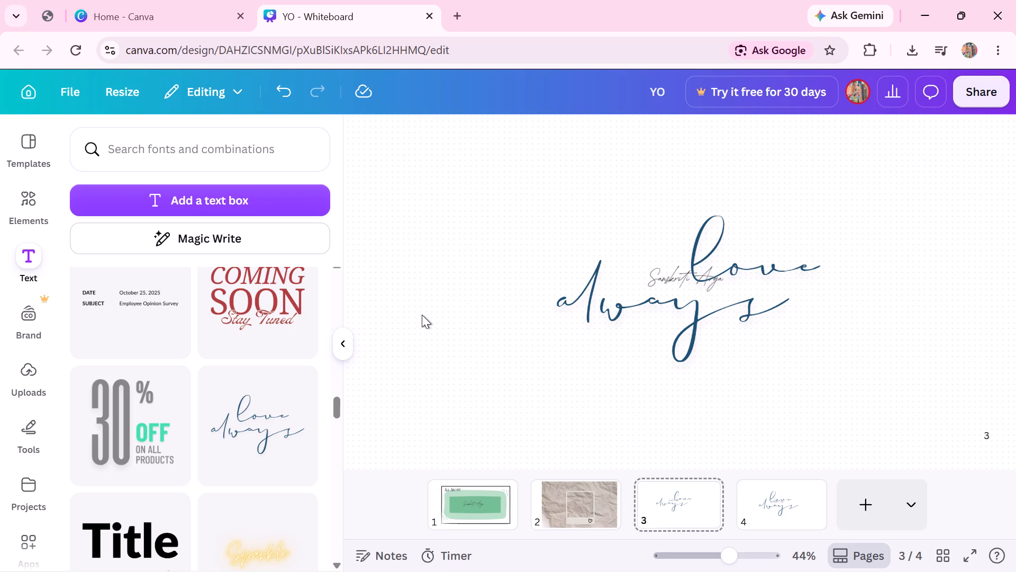
# Delete page 4, the duplicate "love always" page.
pyautogui.click(772, 497)
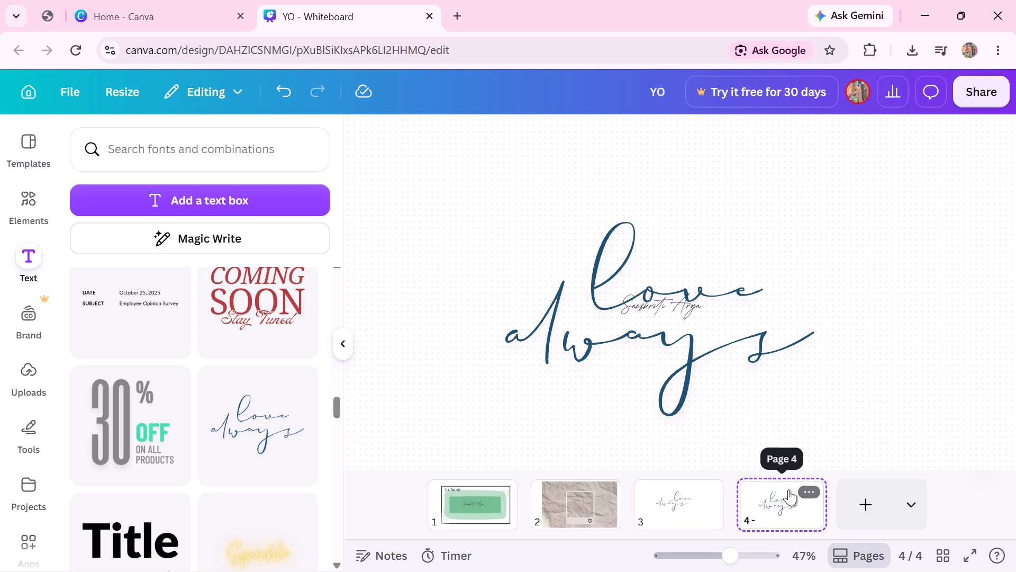
pyautogui.click(797, 489)
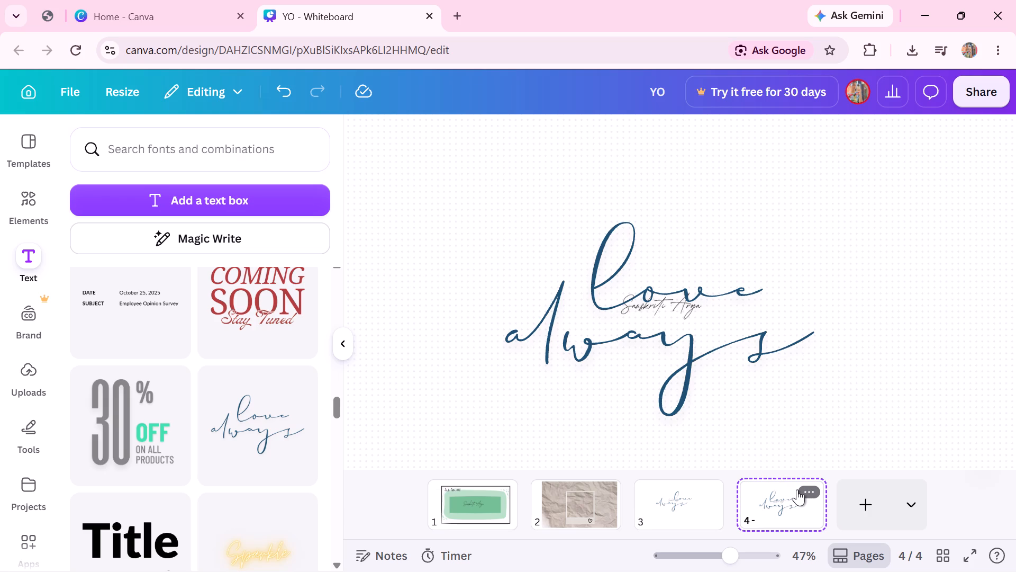
pyautogui.click(797, 489)
pyautogui.click(803, 489)
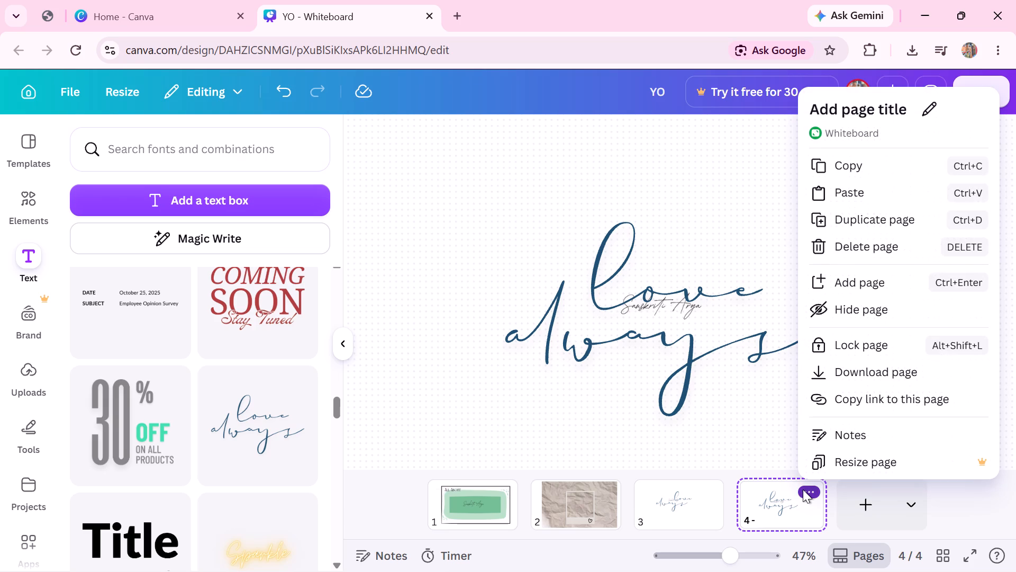
pyautogui.click(851, 248)
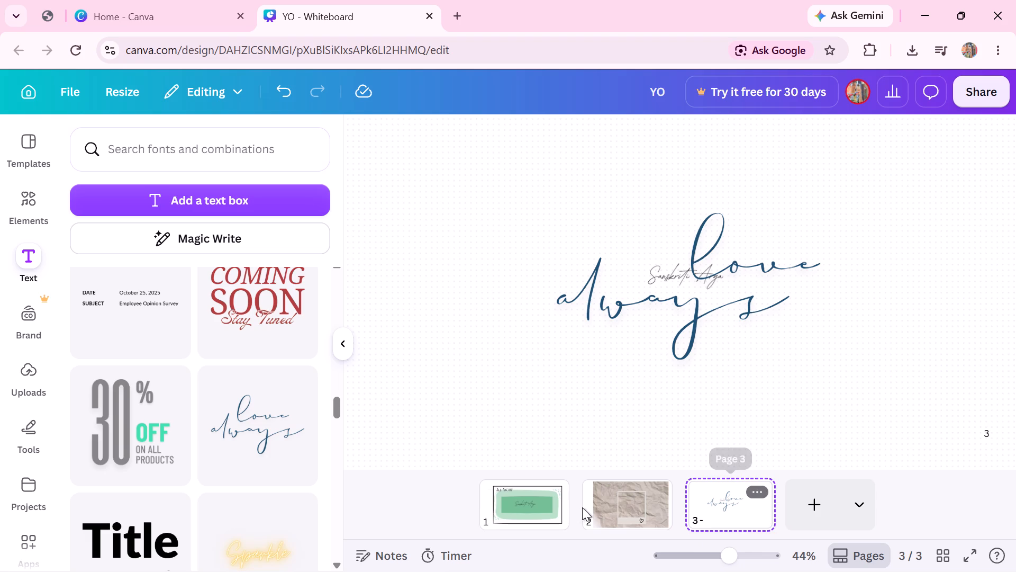
# Look over the three existing pages and add a new blank page after page 3.
pyautogui.click(634, 503)
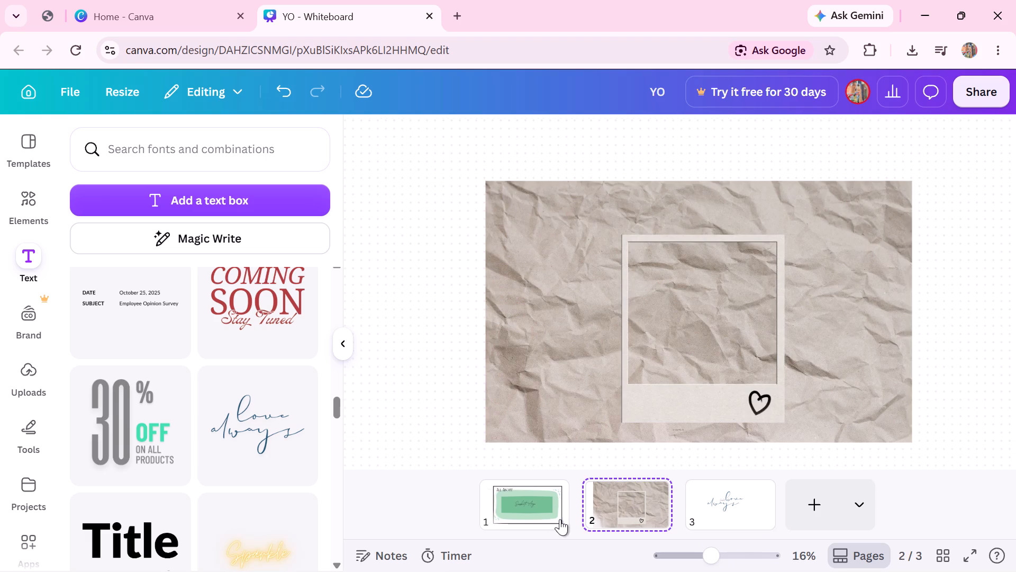
pyautogui.click(545, 506)
pyautogui.click(631, 503)
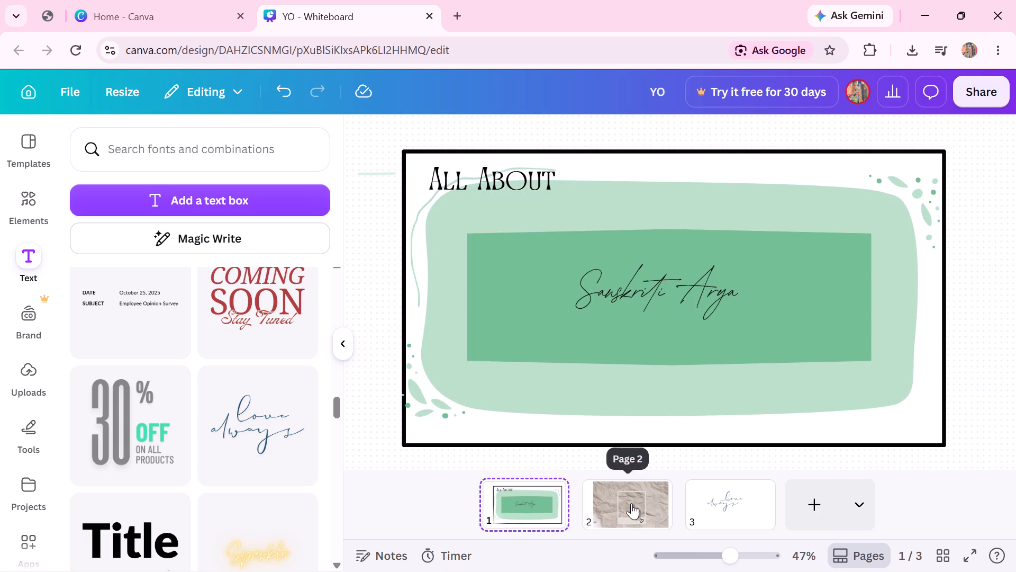
pyautogui.click(714, 487)
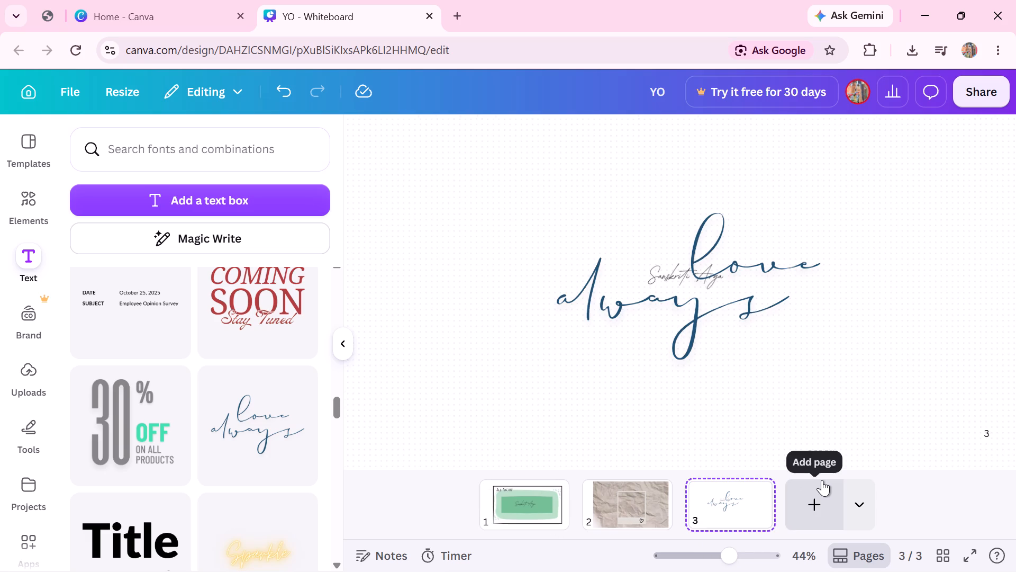
pyautogui.click(812, 501)
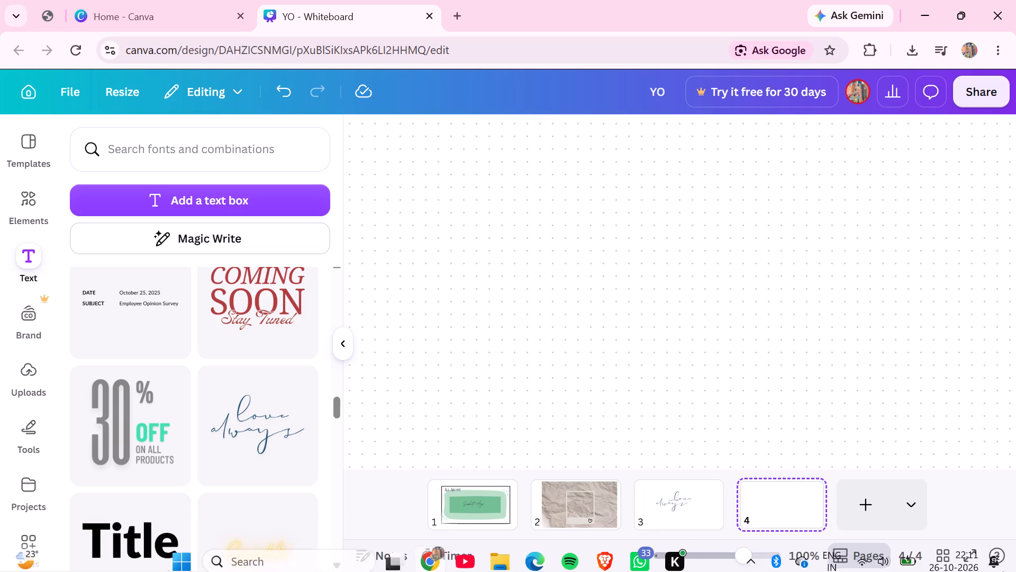